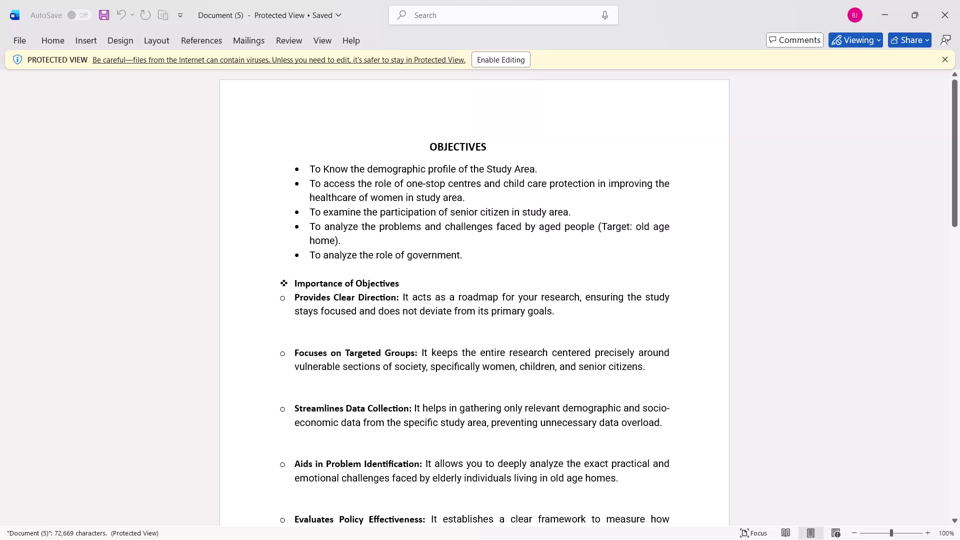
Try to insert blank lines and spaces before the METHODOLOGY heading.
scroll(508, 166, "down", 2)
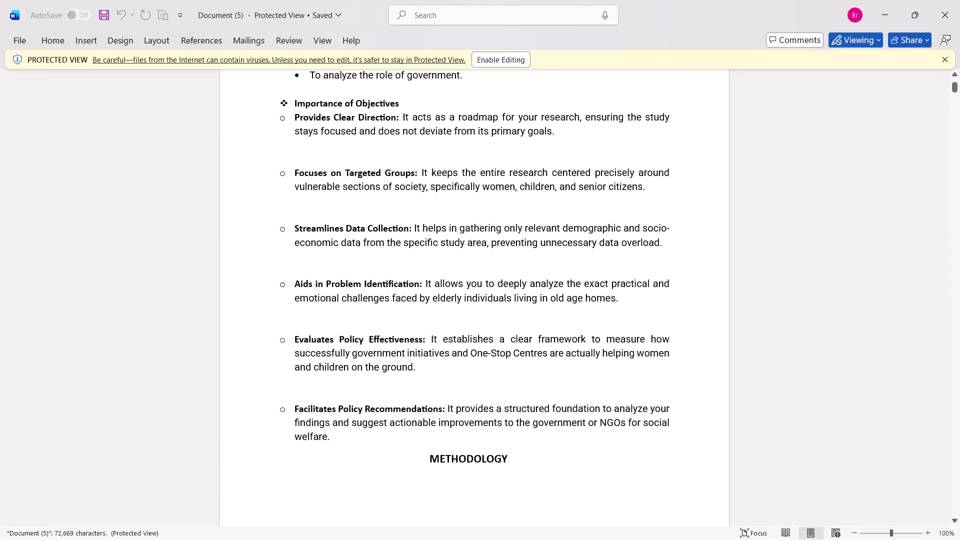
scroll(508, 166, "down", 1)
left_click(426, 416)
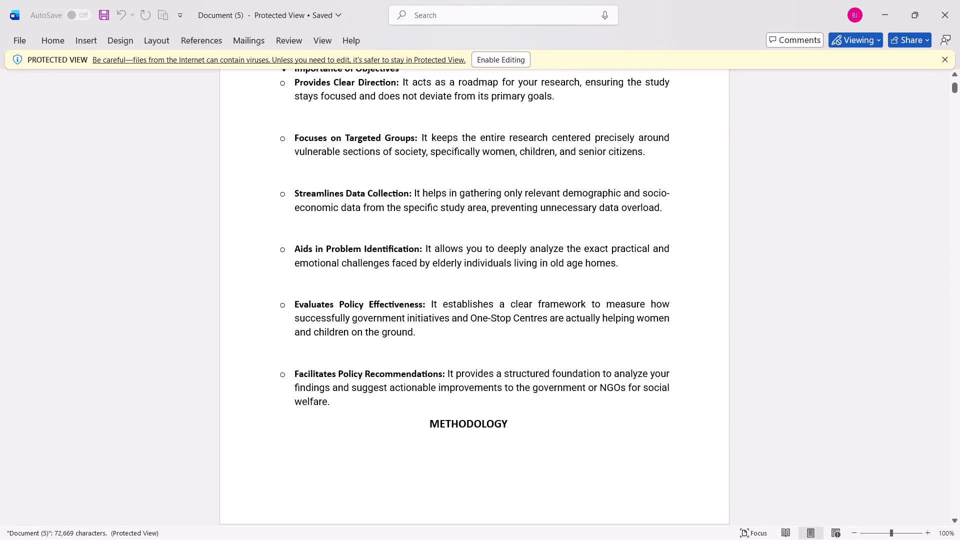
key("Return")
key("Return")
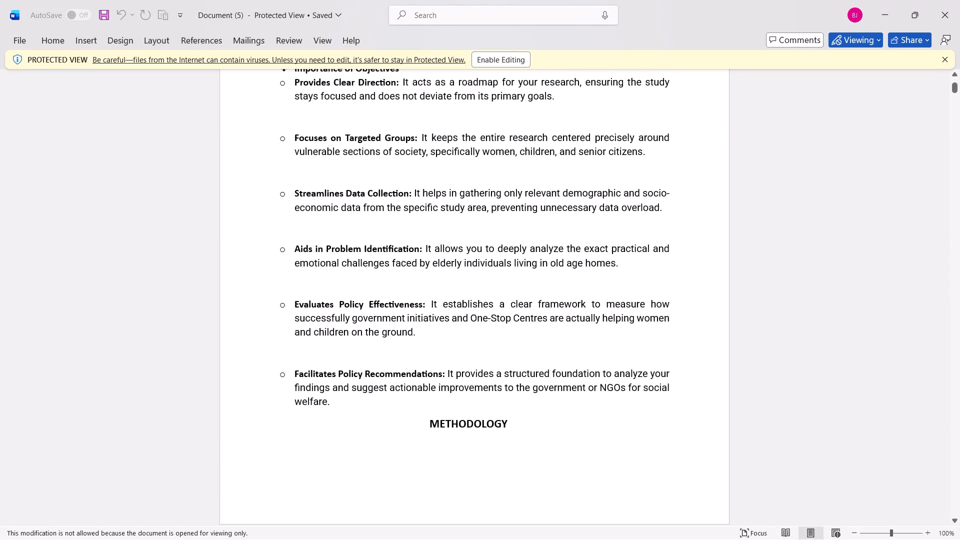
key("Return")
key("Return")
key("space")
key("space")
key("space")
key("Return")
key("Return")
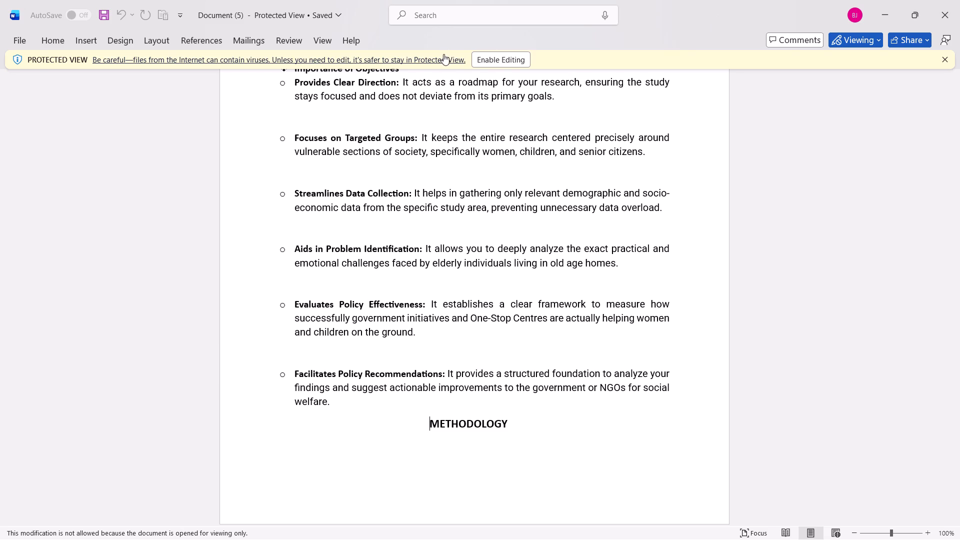
Enable editing of the protected document.
left_click(486, 54)
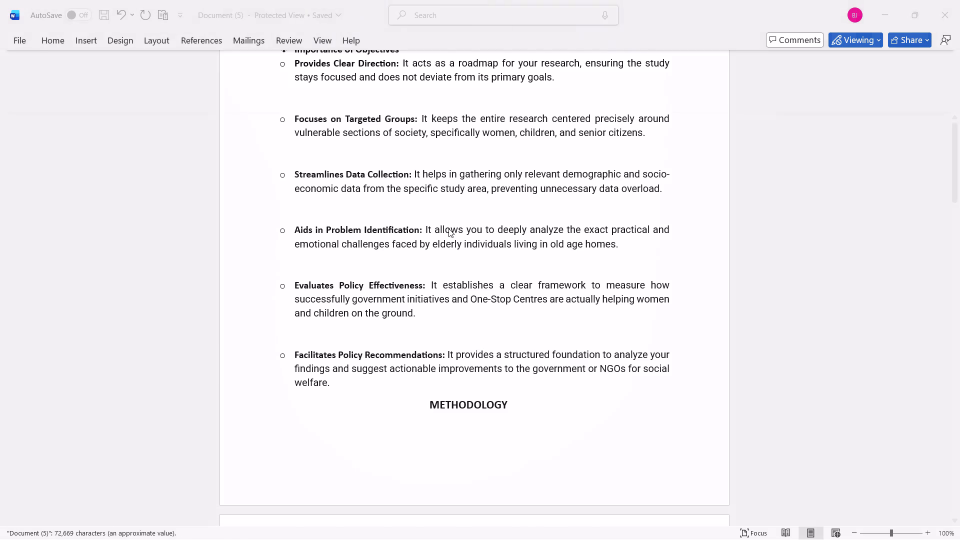
Insert a blank line before the METHODOLOGY heading to push it onto the next page.
scroll(452, 264, "down", 3)
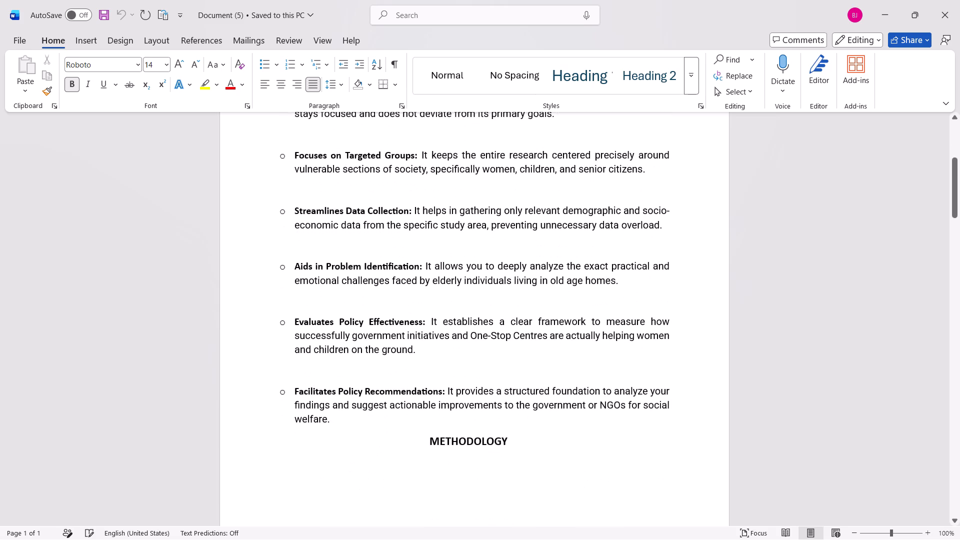
scroll(452, 264, "down", 1)
left_click(428, 359)
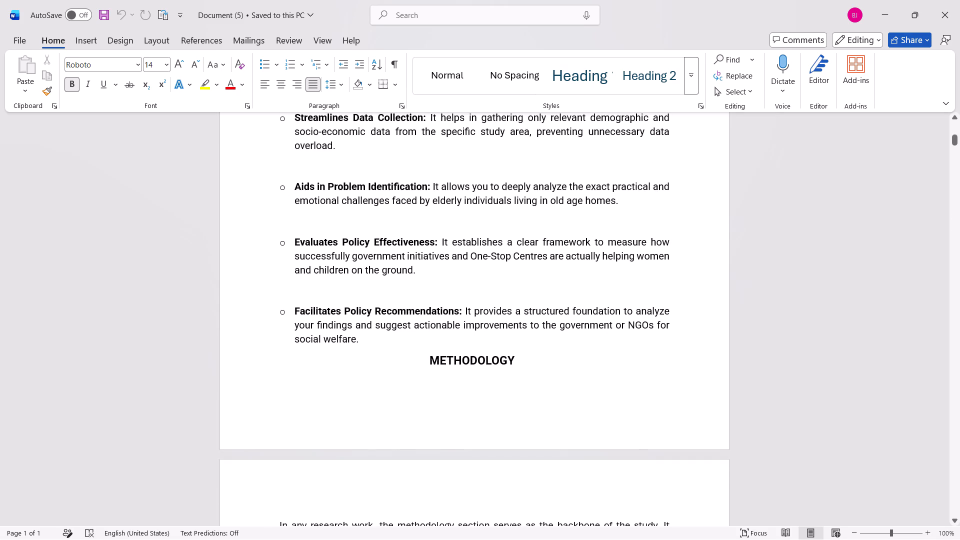
key("Return")
Review the layout of the Objectives, Primary Data and Secondary Data sections through to the RESULTS heading.
scroll(428, 359, "up", 2)
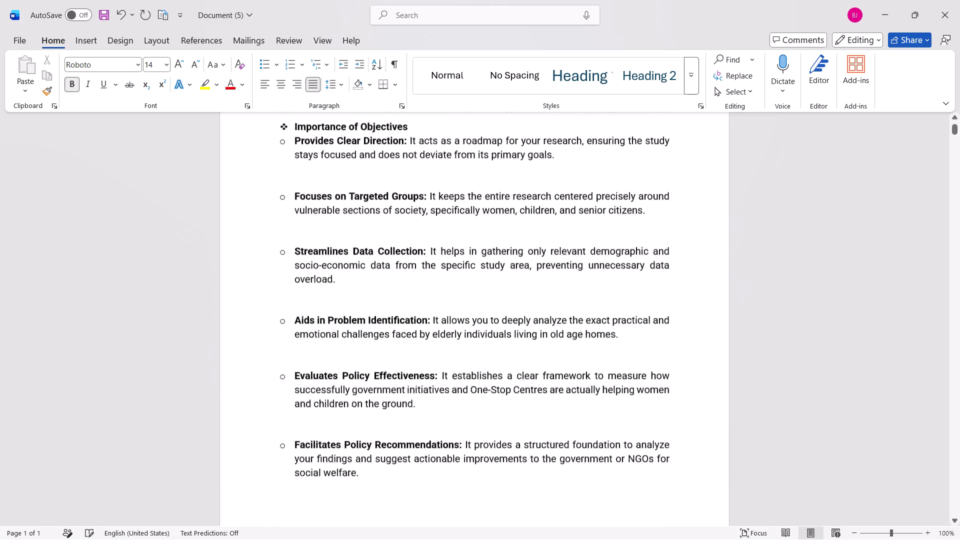
scroll(428, 359, "up", 2)
scroll(428, 359, "down", 6)
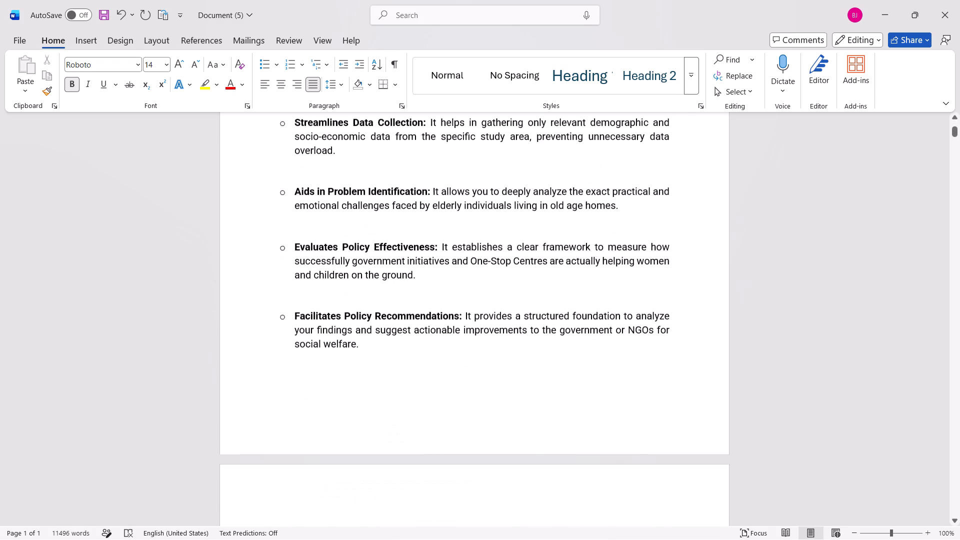
scroll(428, 359, "up", 14)
scroll(428, 359, "up", 11)
scroll(428, 359, "down", 4)
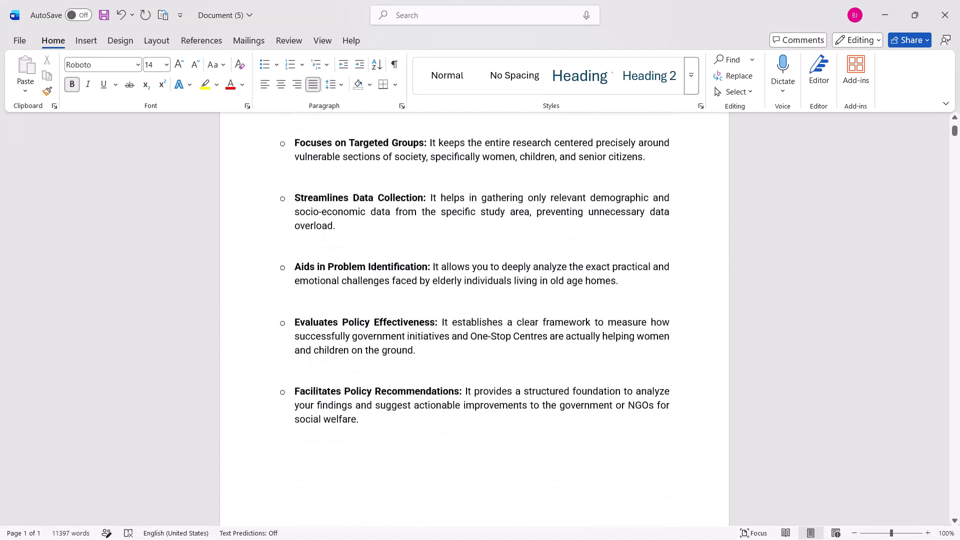
scroll(428, 359, "down", 6)
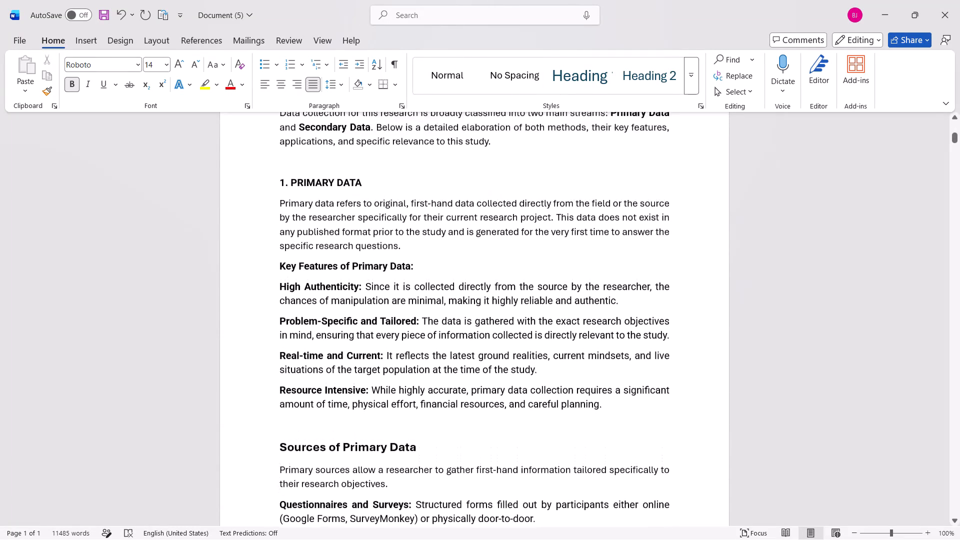
scroll(428, 359, "down", 1)
scroll(428, 359, "up", 1)
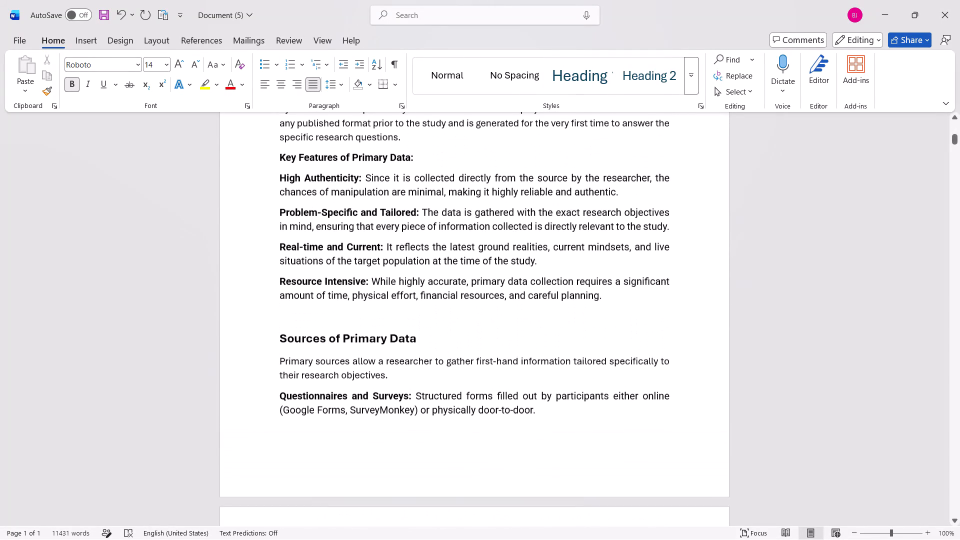
scroll(428, 359, "up", 1)
scroll(428, 359, "down", 2)
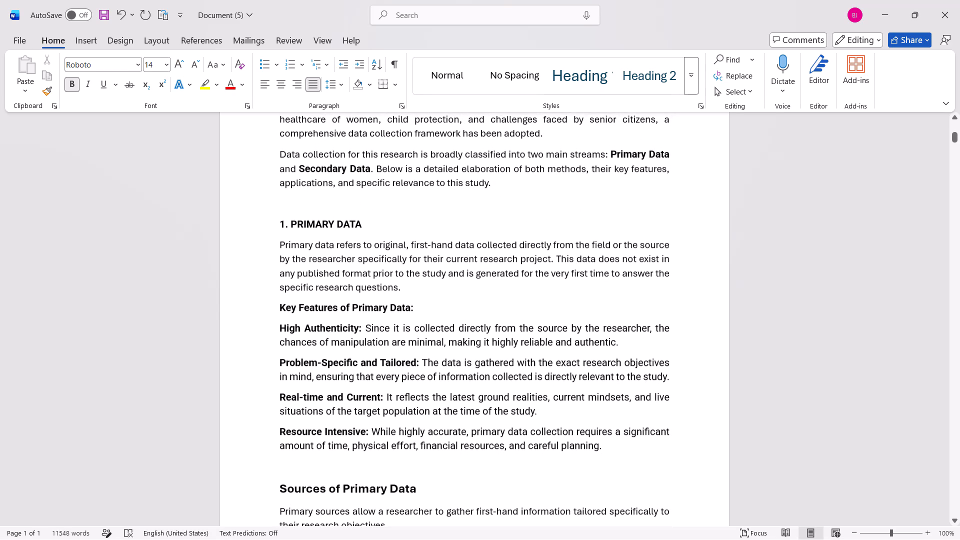
scroll(428, 359, "down", 1)
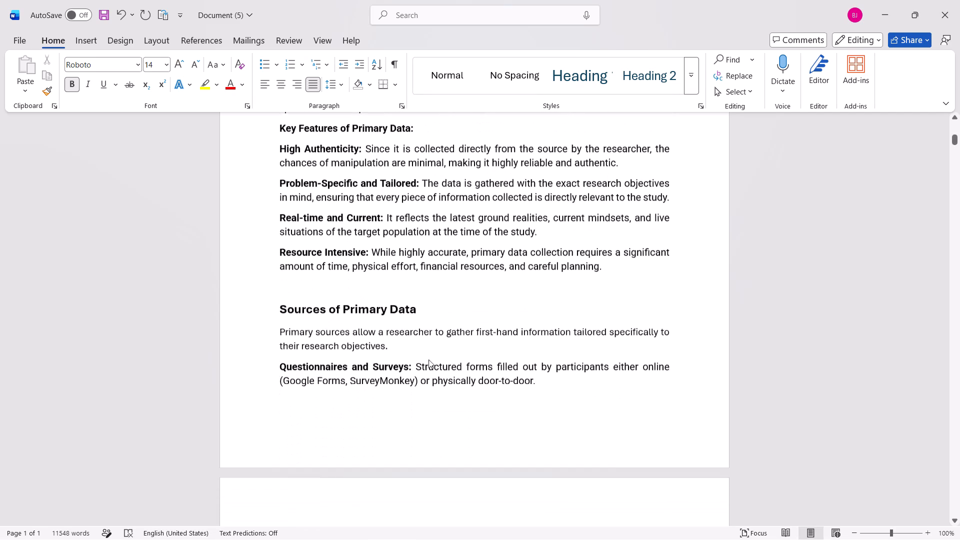
scroll(428, 359, "down", 5)
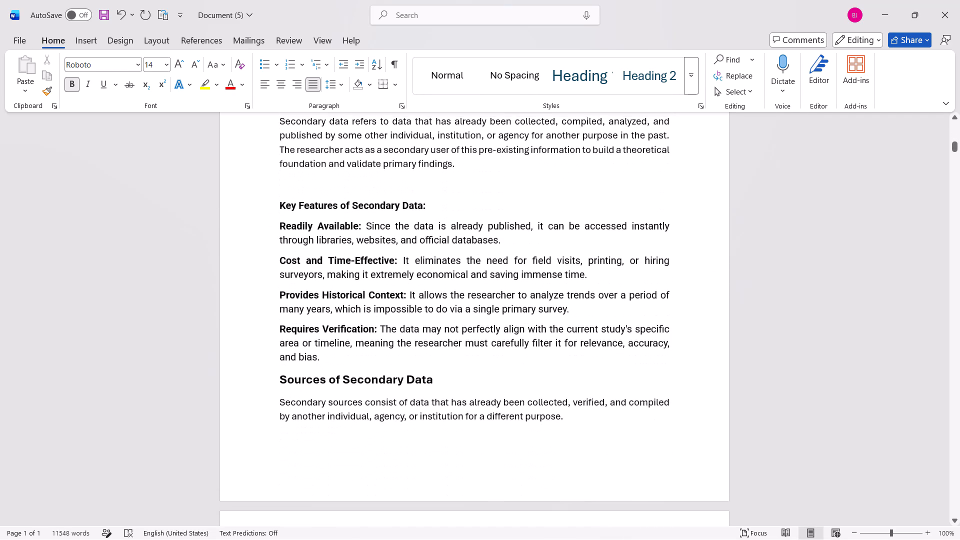
scroll(428, 359, "down", 5)
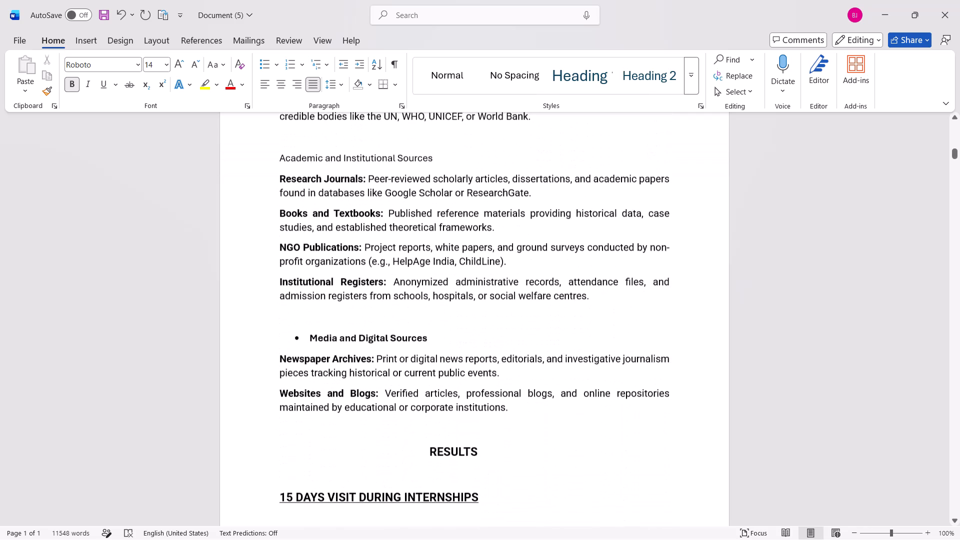
scroll(428, 359, "down", 1)
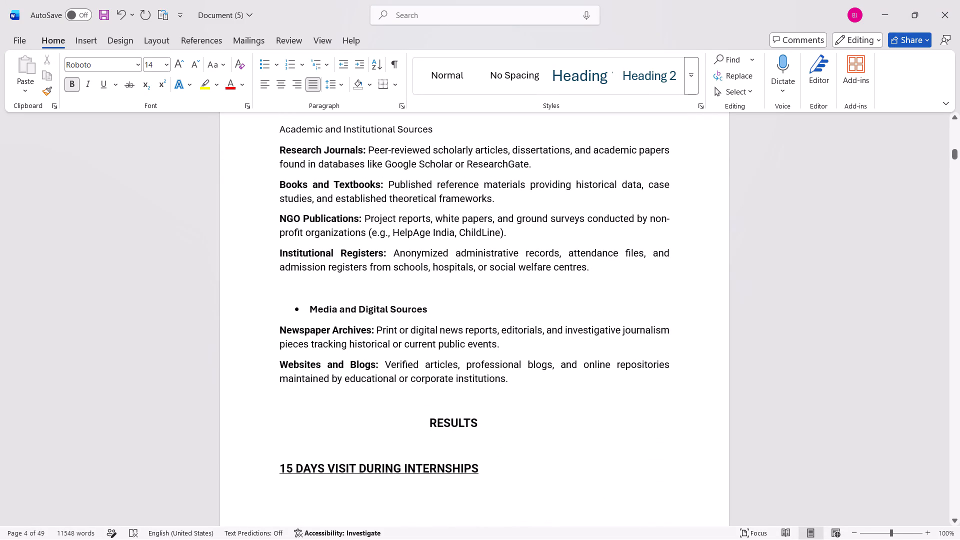
Insert three blank lines before the RESULTS heading to push it onto the next page.
double_click(423, 423)
left_click(423, 423)
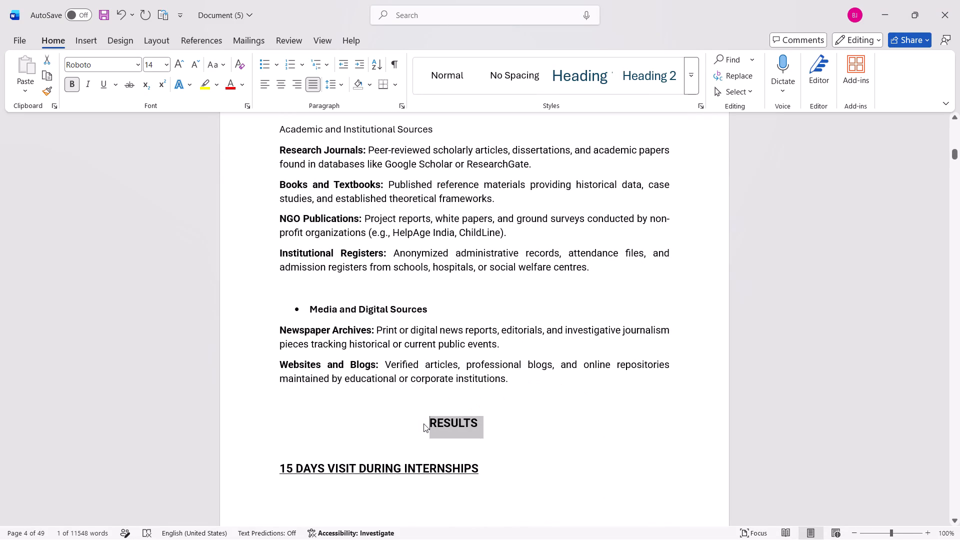
key("Return")
key("Return")
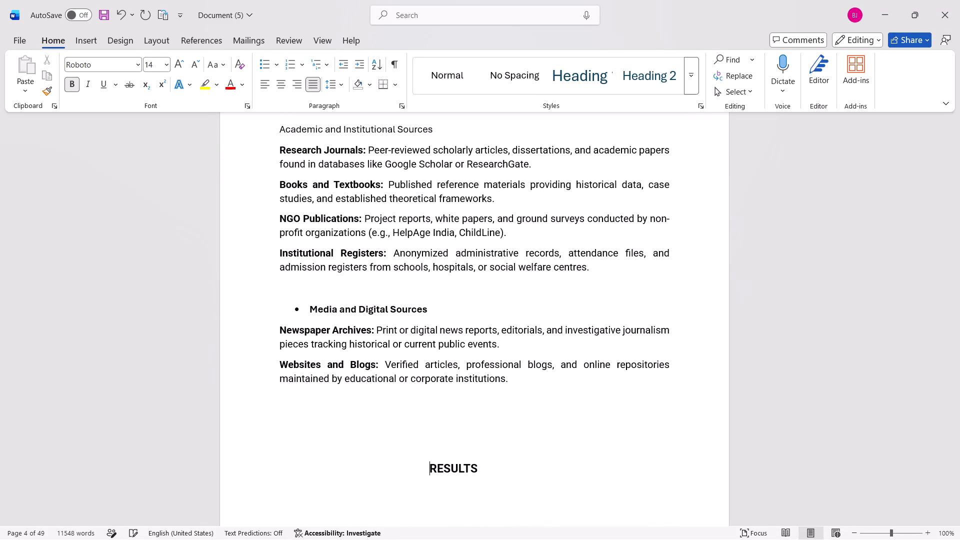
key("Return")
Apply a thick underline to the RESULTS heading.
scroll(423, 423, "down", 1)
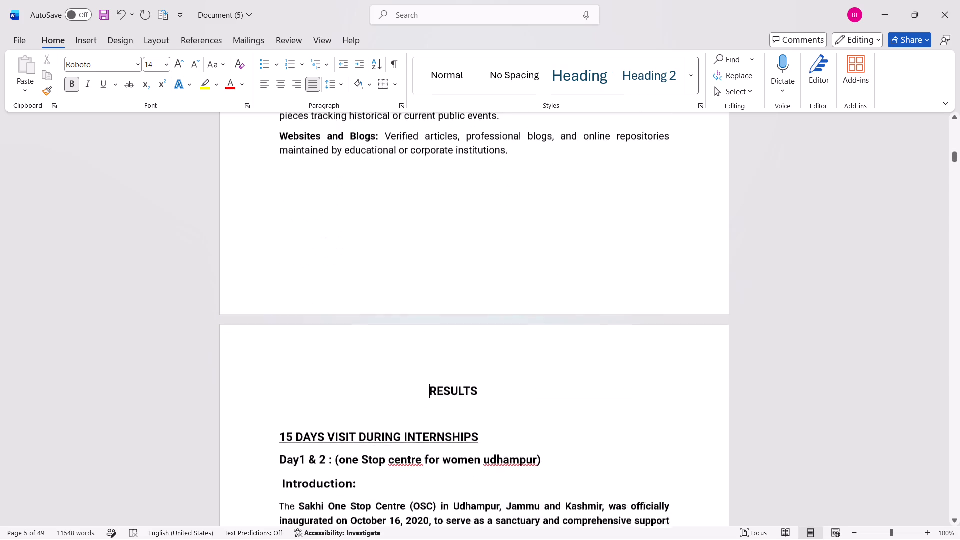
scroll(423, 423, "down", 1)
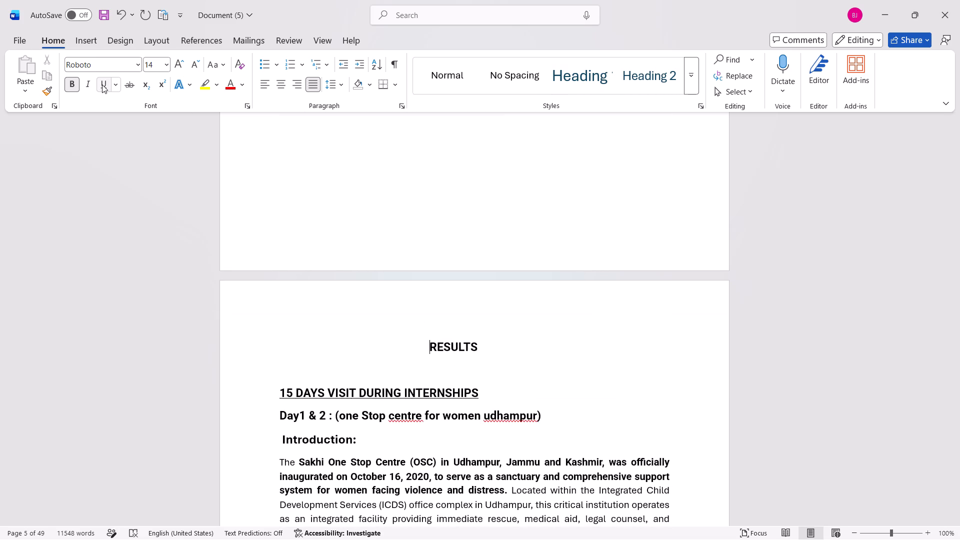
left_click(102, 84)
left_click(112, 85)
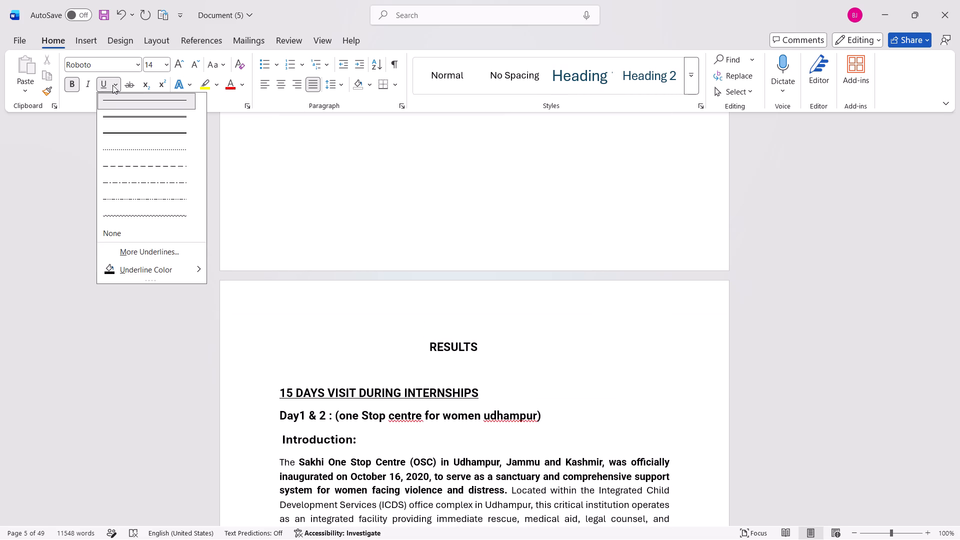
left_click(125, 134)
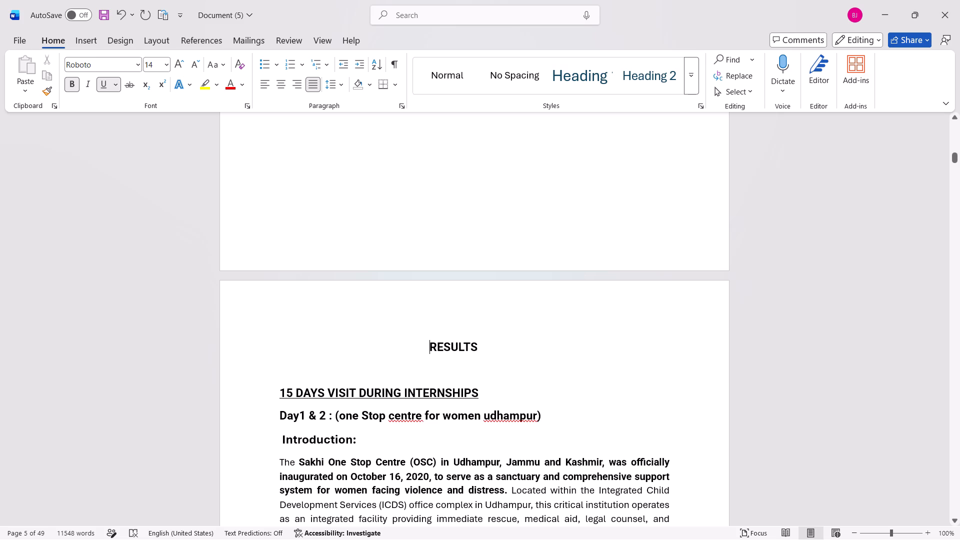
left_click_drag(489, 350, 396, 351)
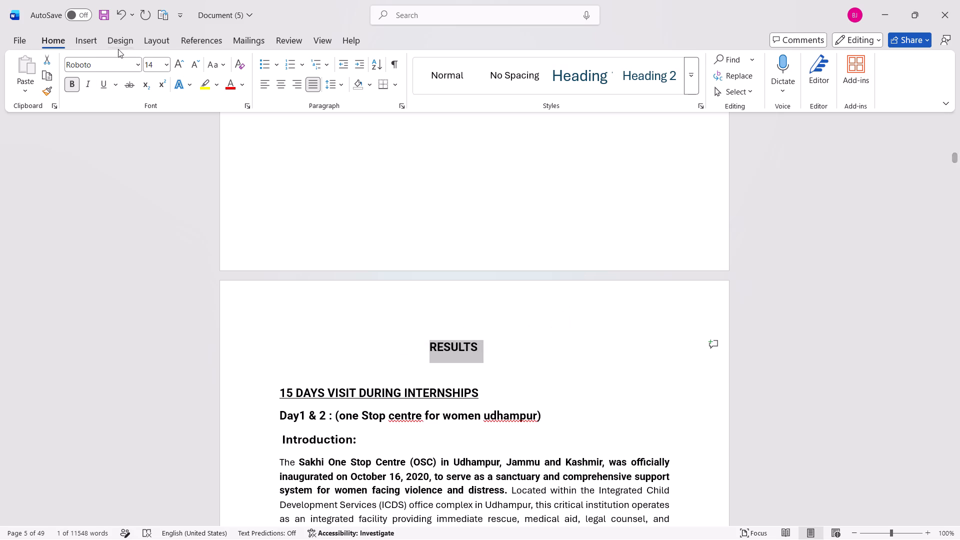
left_click(112, 85)
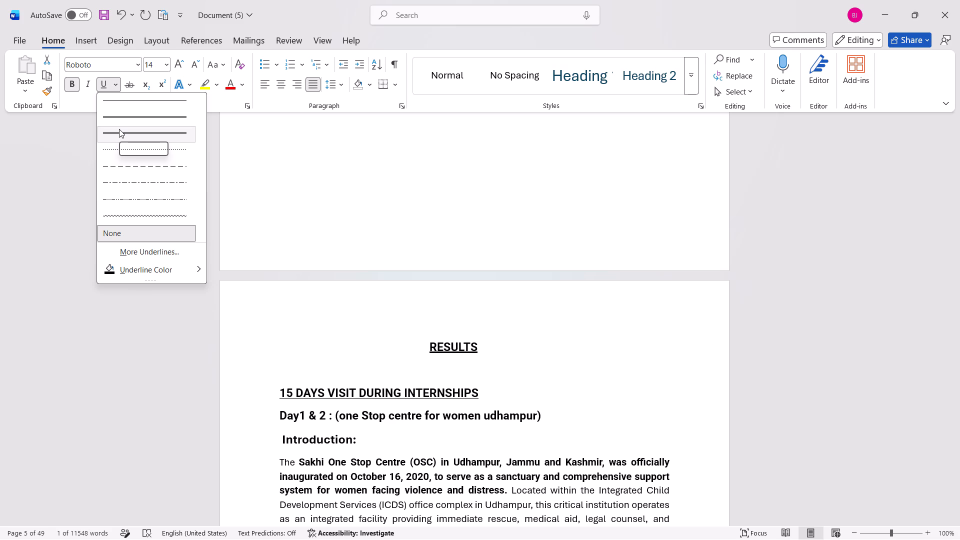
left_click(119, 129)
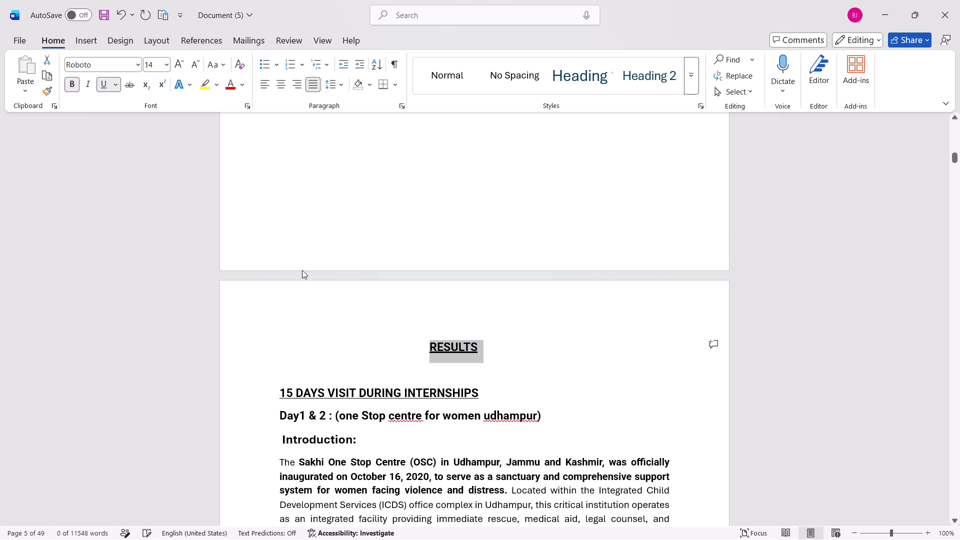
Add two spaces after the word RESULTS in the heading.
left_click(479, 343)
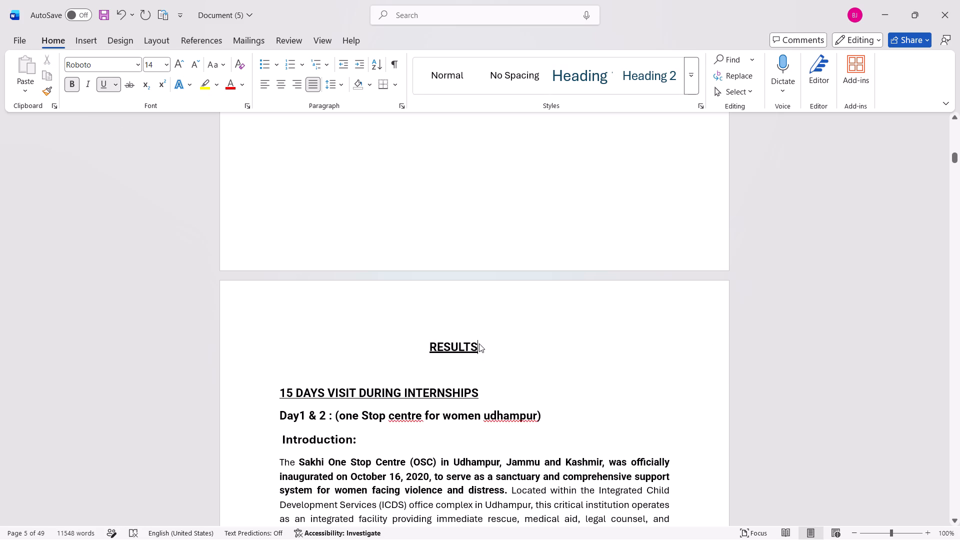
key("space")
key("space")
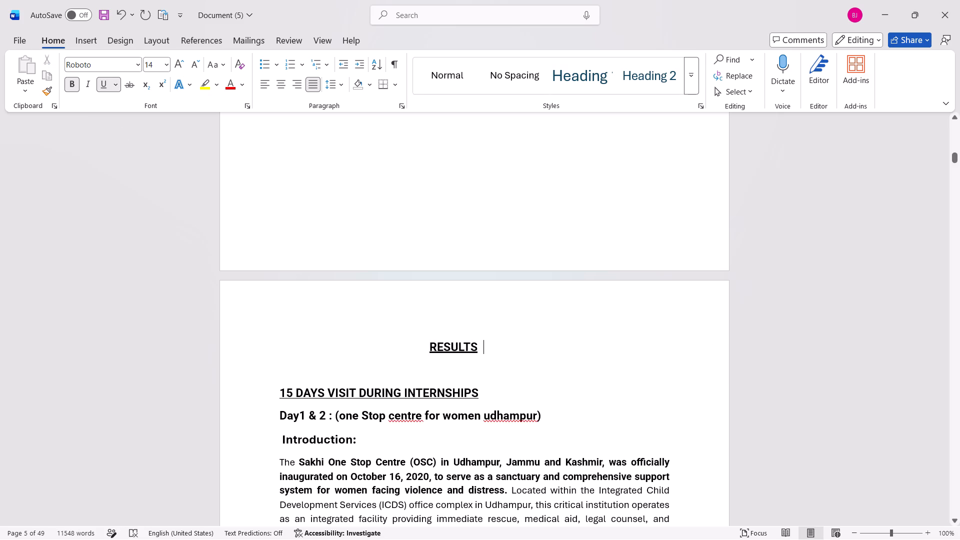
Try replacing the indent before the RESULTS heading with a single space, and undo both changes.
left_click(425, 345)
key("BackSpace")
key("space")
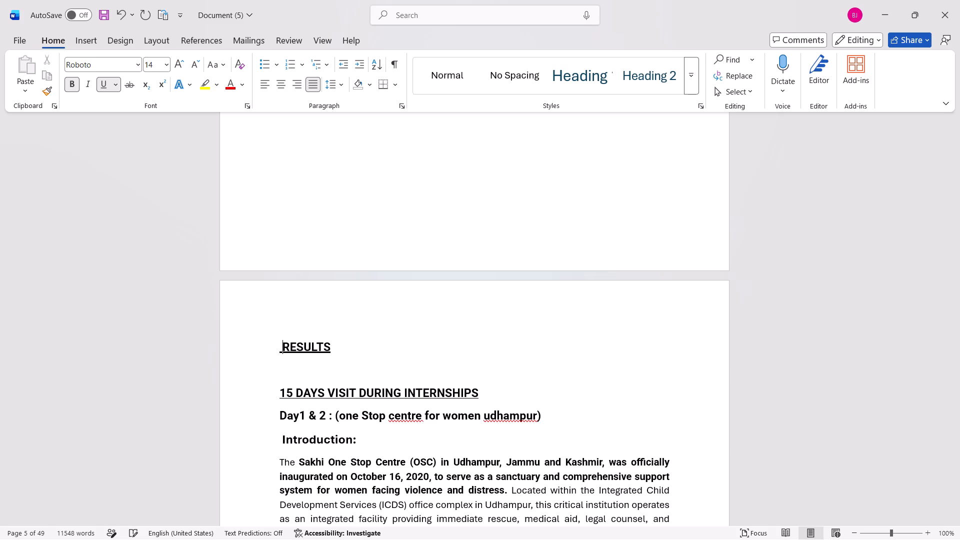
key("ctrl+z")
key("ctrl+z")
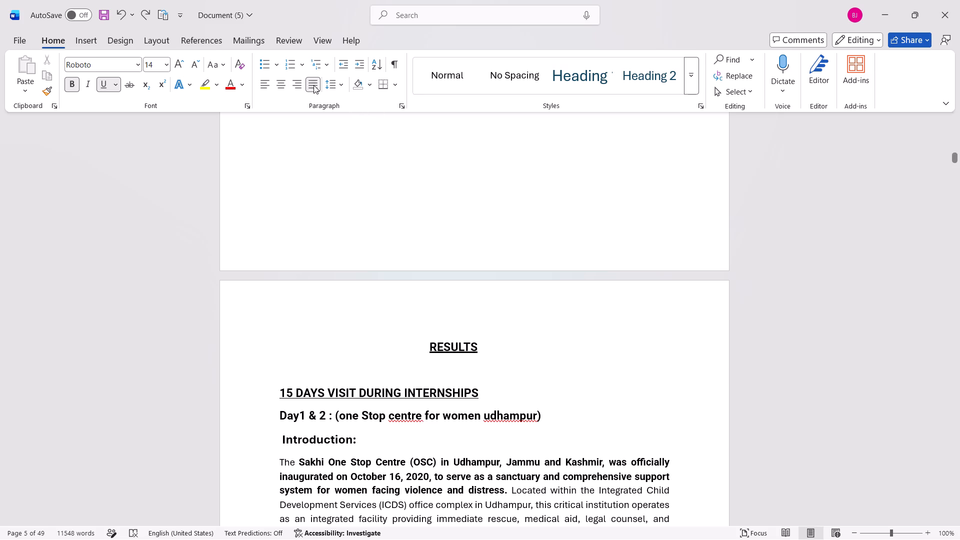
Apply a solid round bullet to the RESULTS heading and delete the bullet mark, keeping the list indent.
left_click(275, 64)
left_click(341, 111)
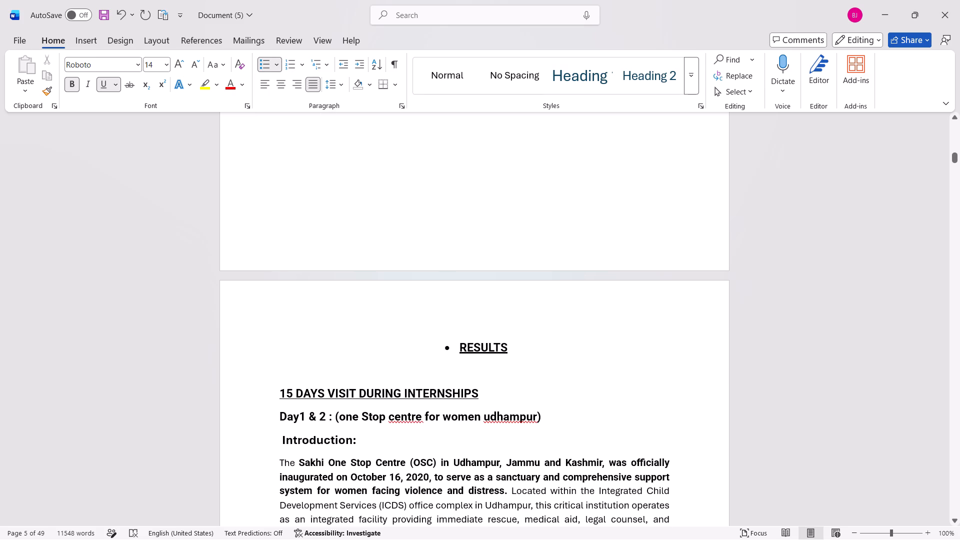
key("BackSpace")
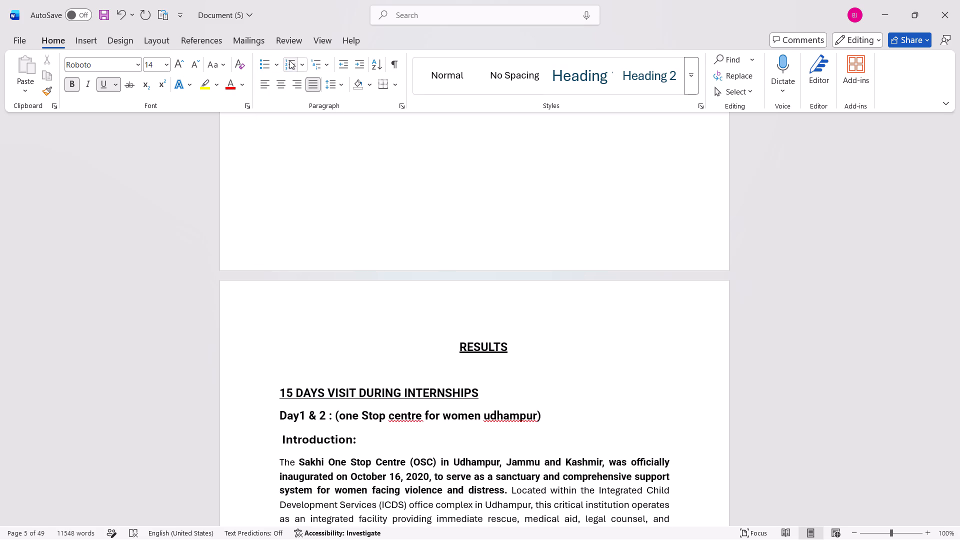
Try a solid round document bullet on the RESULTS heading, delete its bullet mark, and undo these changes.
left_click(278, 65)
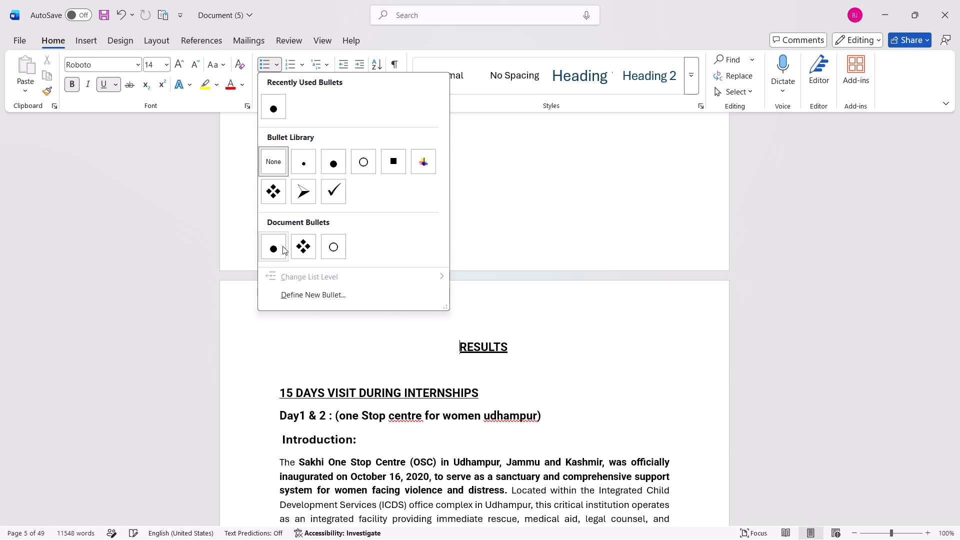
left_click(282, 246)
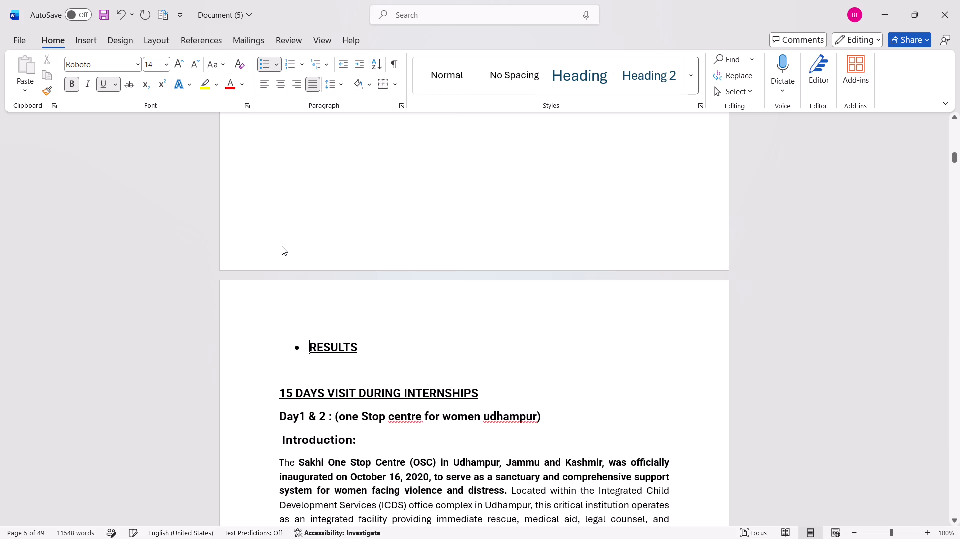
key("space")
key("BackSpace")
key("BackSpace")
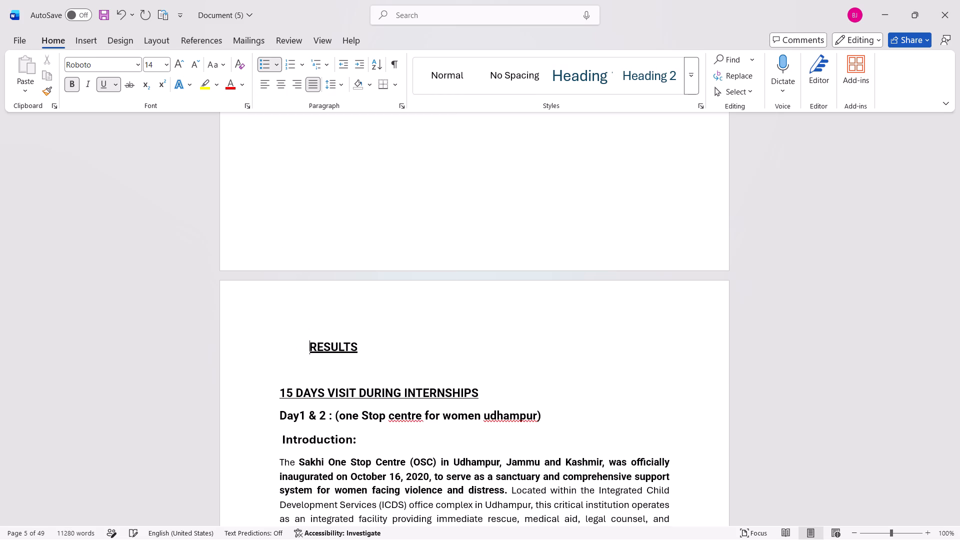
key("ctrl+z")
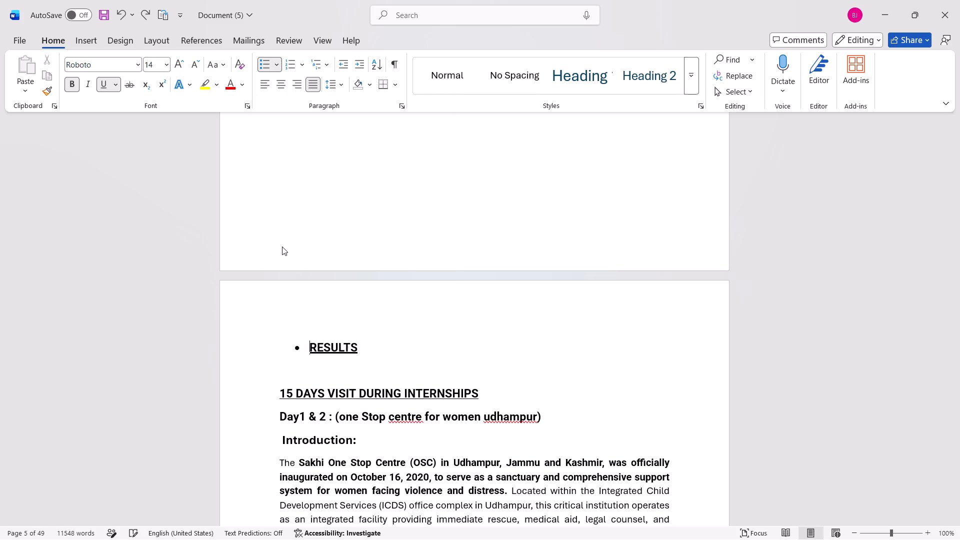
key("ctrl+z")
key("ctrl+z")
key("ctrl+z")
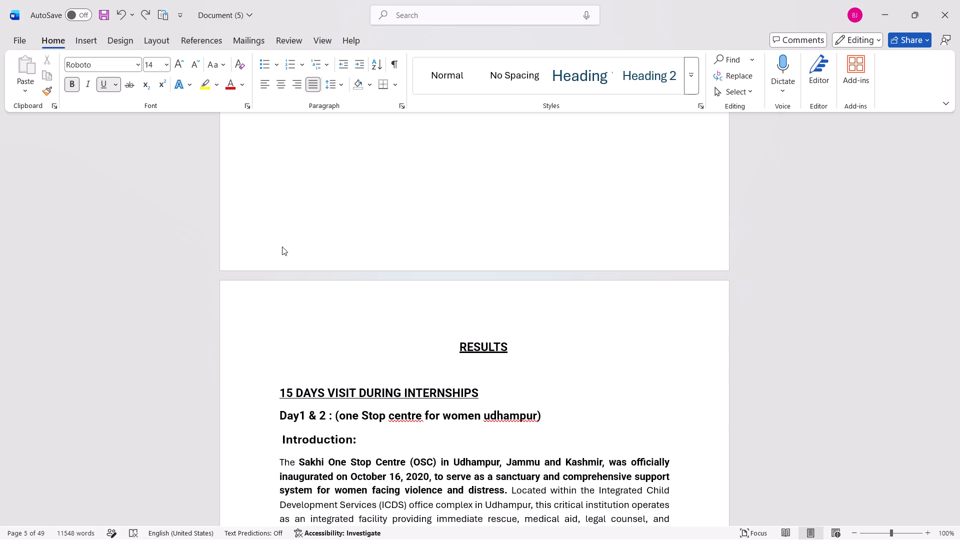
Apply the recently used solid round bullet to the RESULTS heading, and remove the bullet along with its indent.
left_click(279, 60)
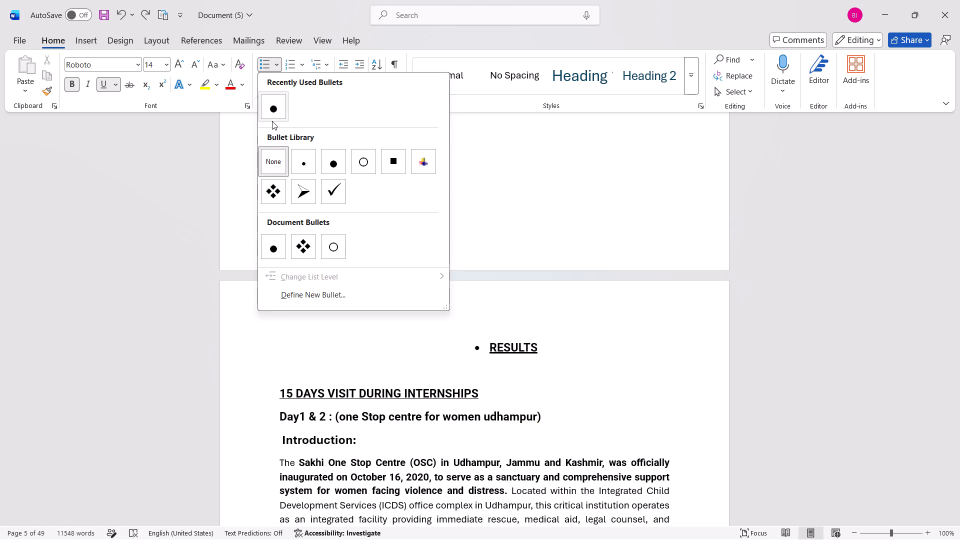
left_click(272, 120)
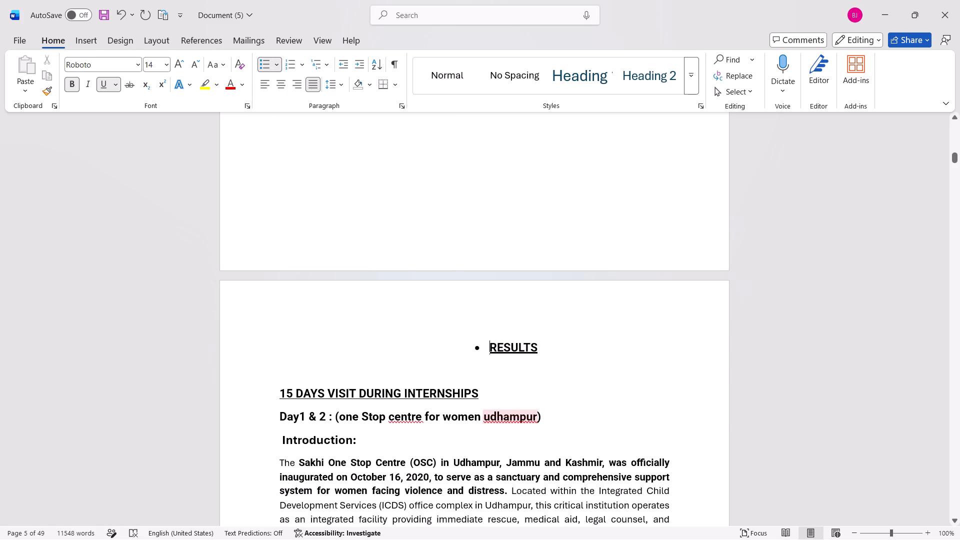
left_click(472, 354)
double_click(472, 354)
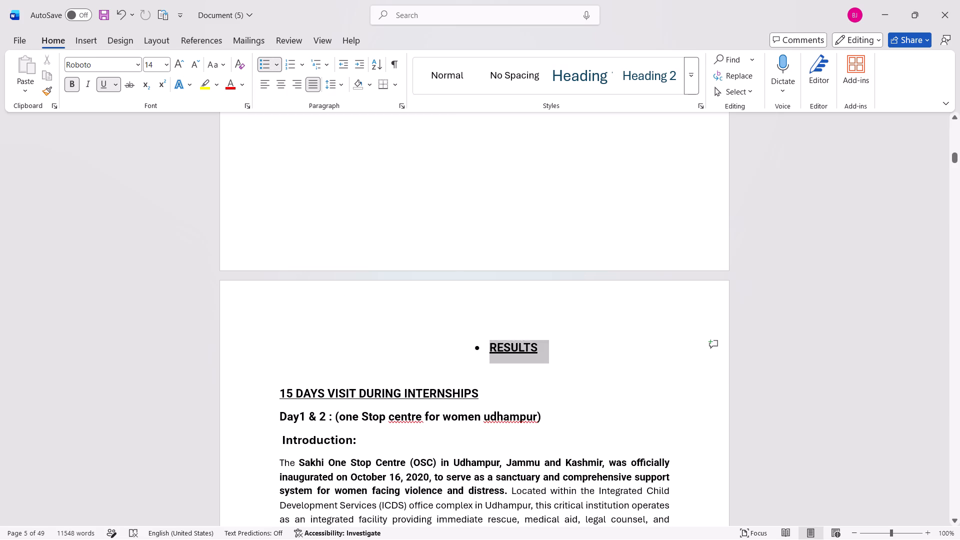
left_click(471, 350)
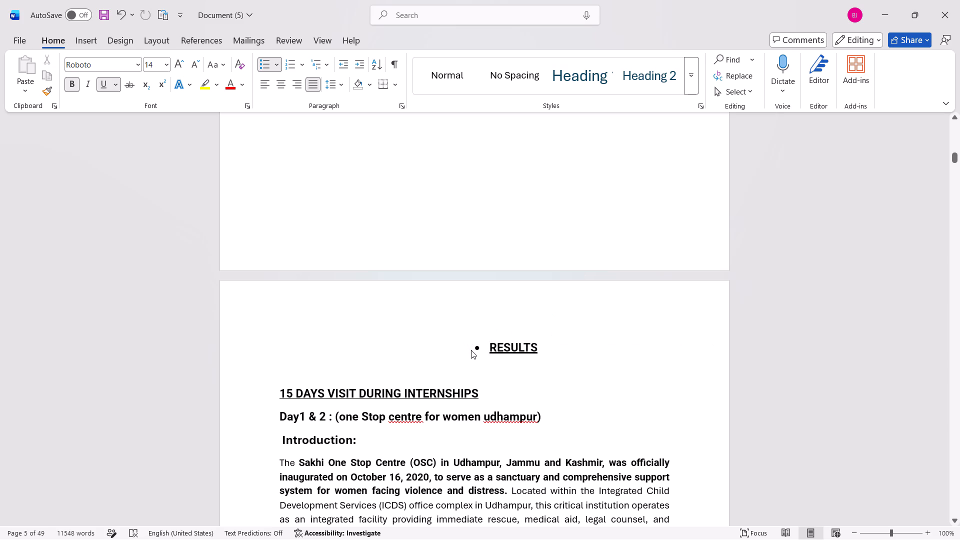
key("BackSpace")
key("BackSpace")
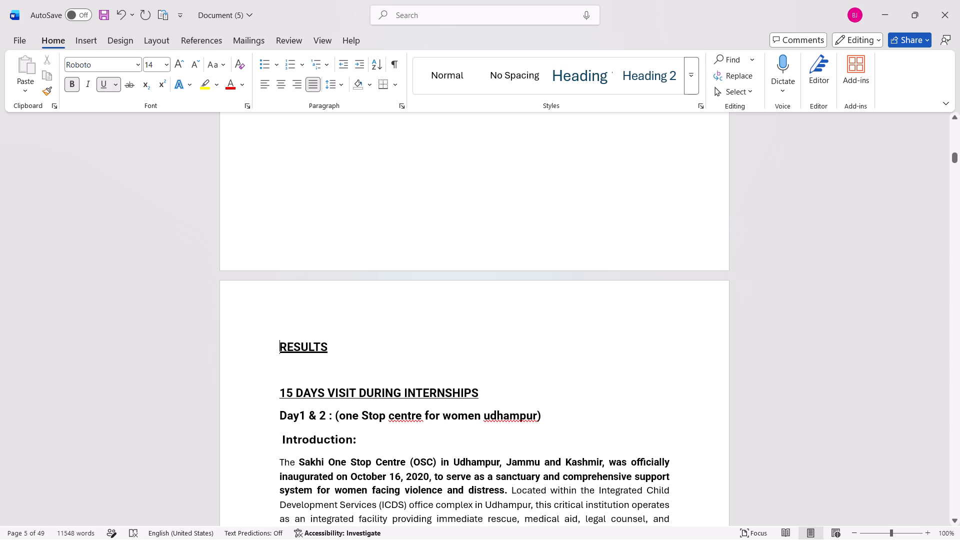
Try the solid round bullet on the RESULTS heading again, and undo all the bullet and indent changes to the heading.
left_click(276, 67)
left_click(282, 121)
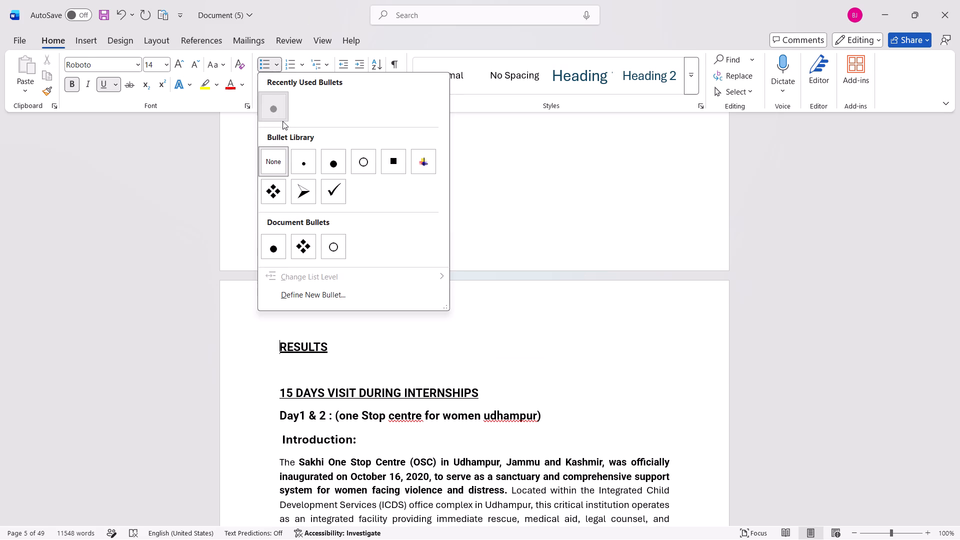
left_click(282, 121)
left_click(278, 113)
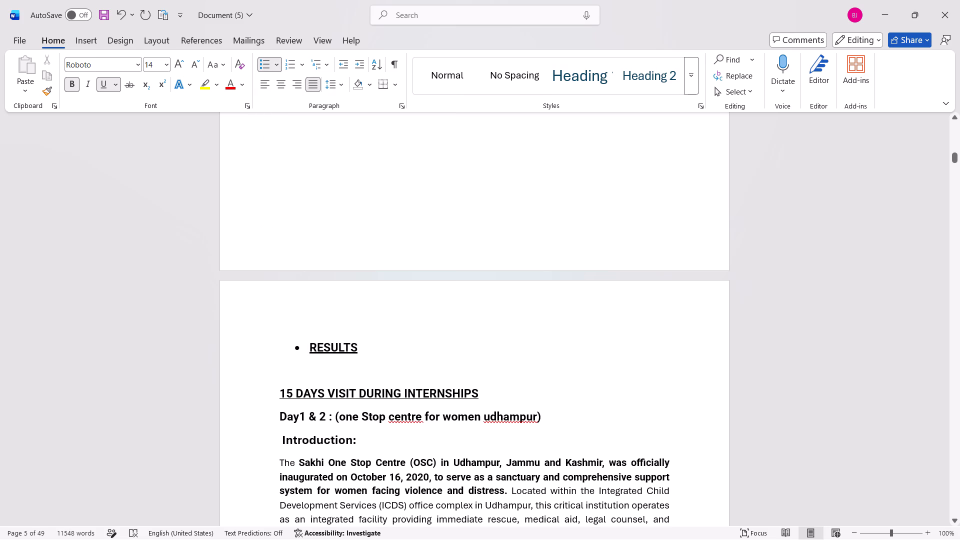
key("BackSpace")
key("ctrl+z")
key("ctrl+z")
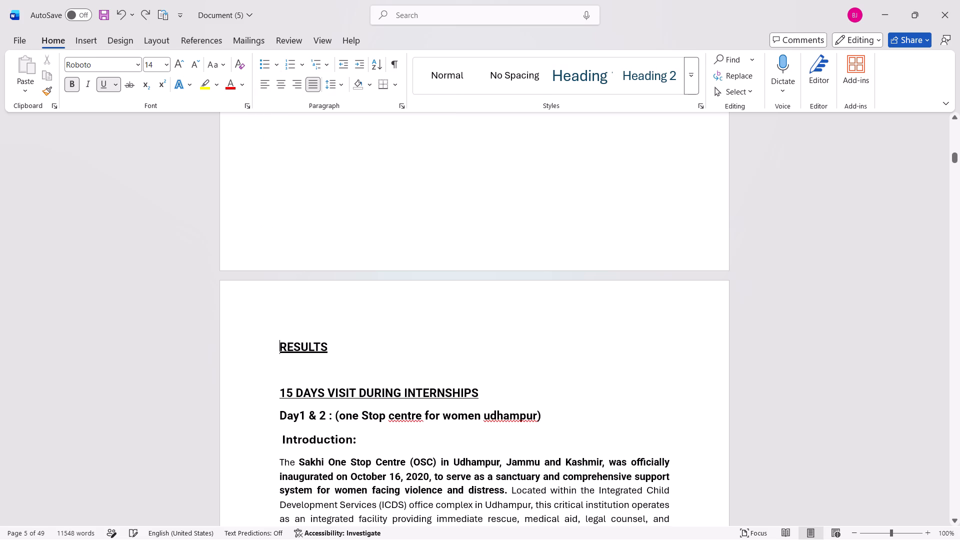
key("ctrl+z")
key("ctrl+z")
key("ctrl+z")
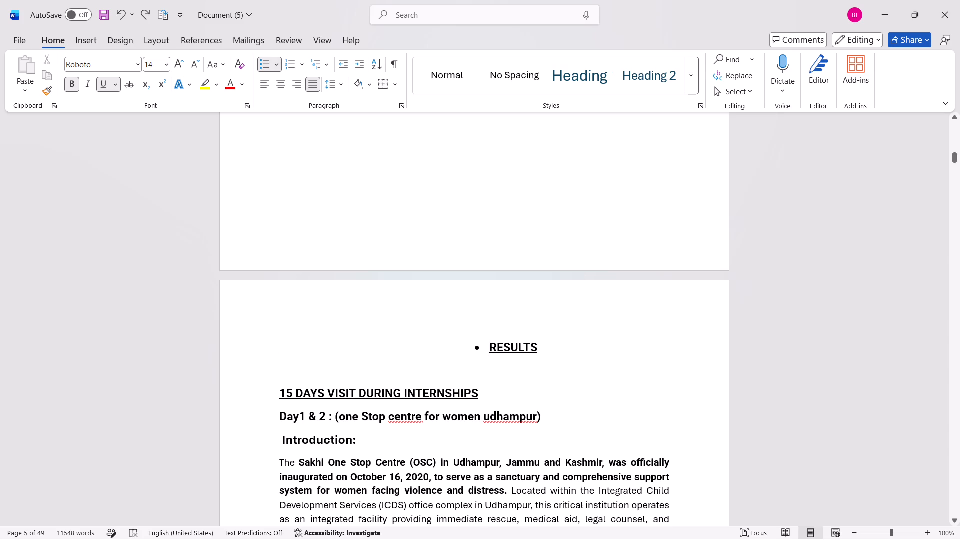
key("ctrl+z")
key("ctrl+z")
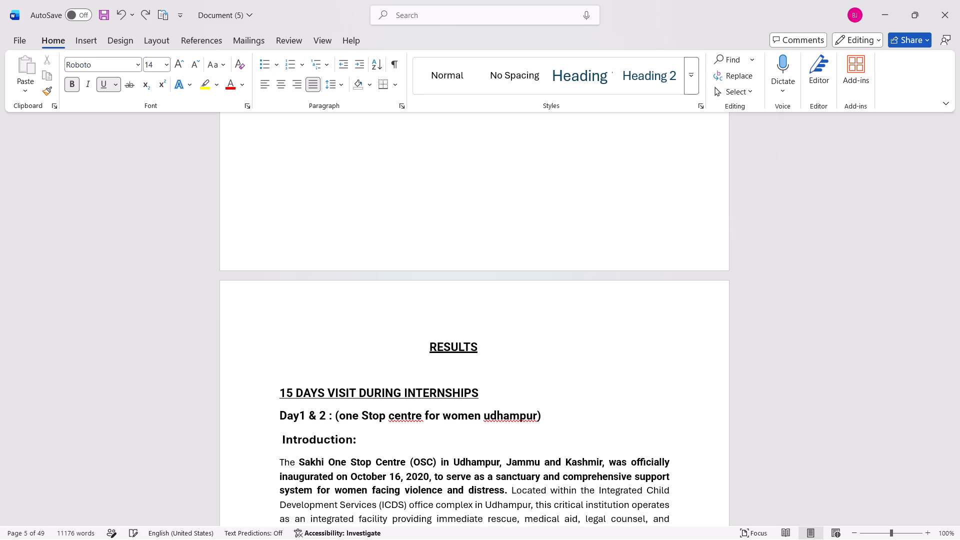
Replace the last trailing space of the RESULTS heading with a colon so that it reads "RESULTS :".
left_click(521, 355)
key("BackSpace")
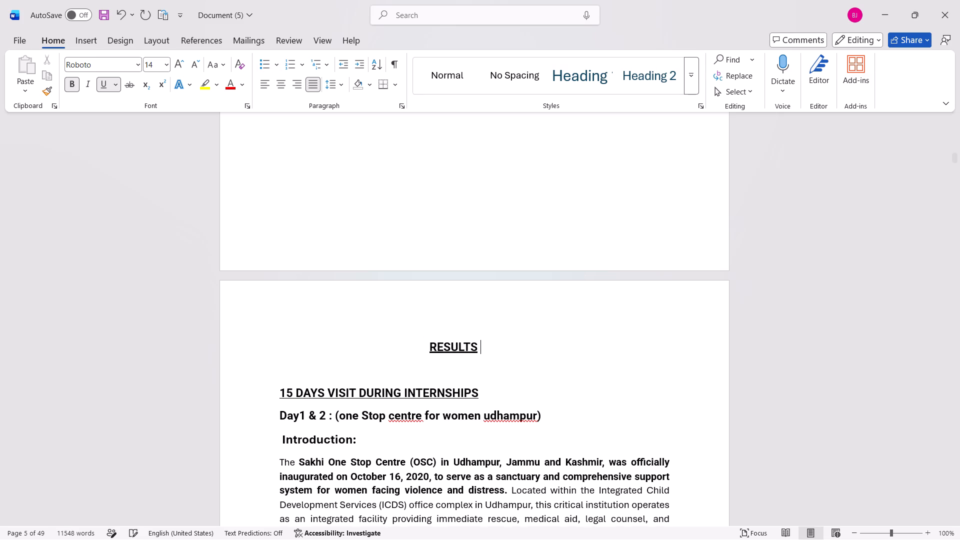
key("ctrl+semicolon")
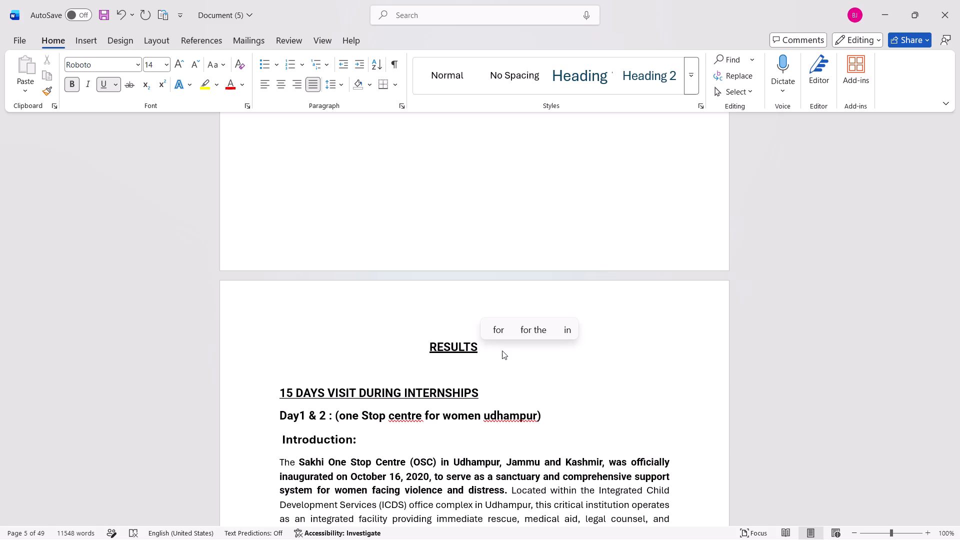
key("shift+colon")
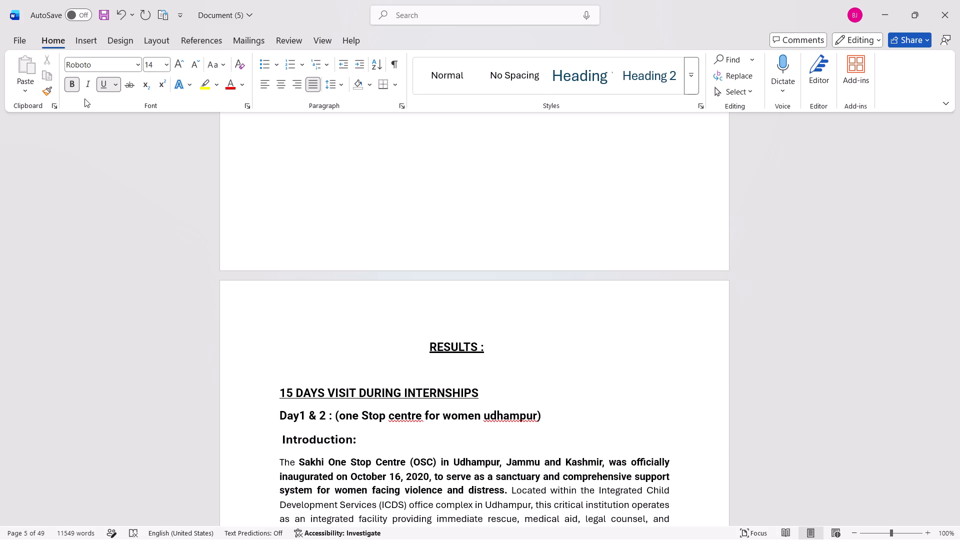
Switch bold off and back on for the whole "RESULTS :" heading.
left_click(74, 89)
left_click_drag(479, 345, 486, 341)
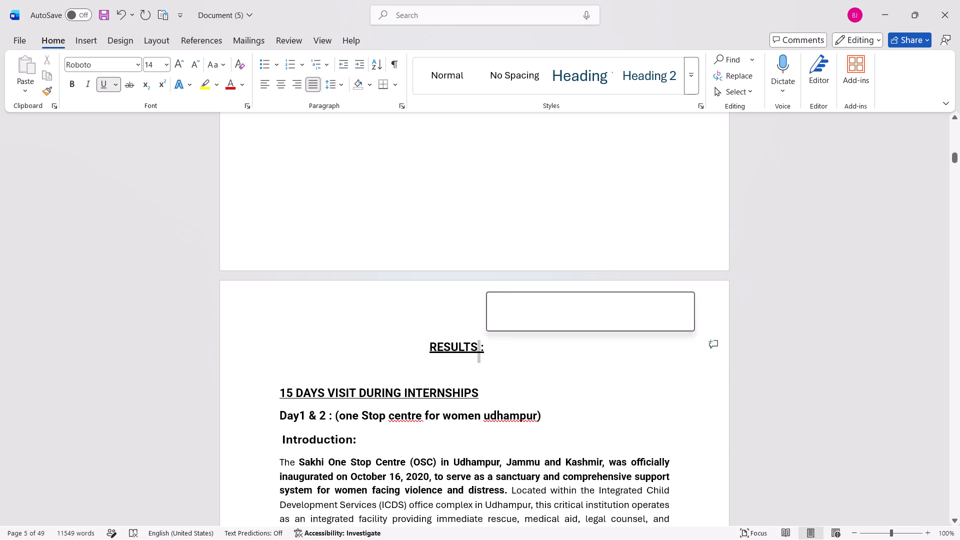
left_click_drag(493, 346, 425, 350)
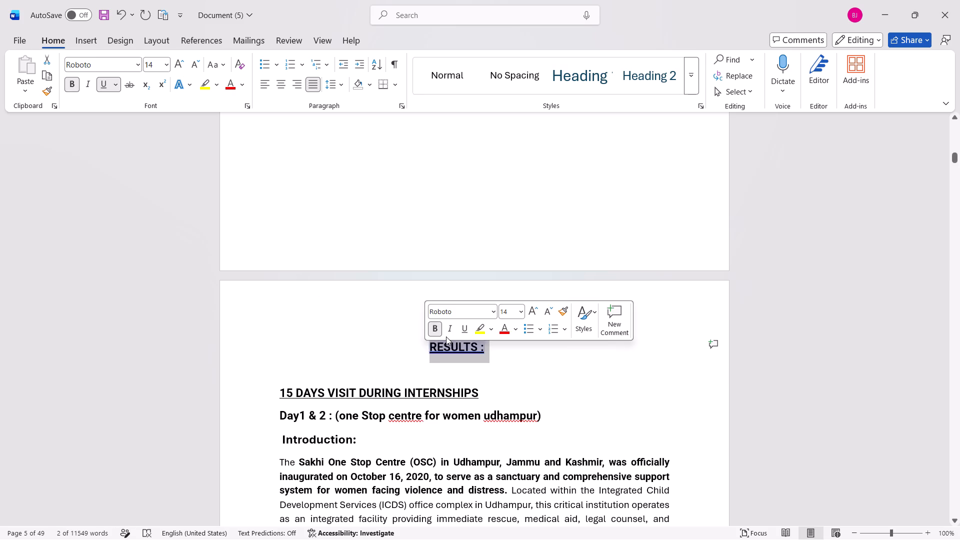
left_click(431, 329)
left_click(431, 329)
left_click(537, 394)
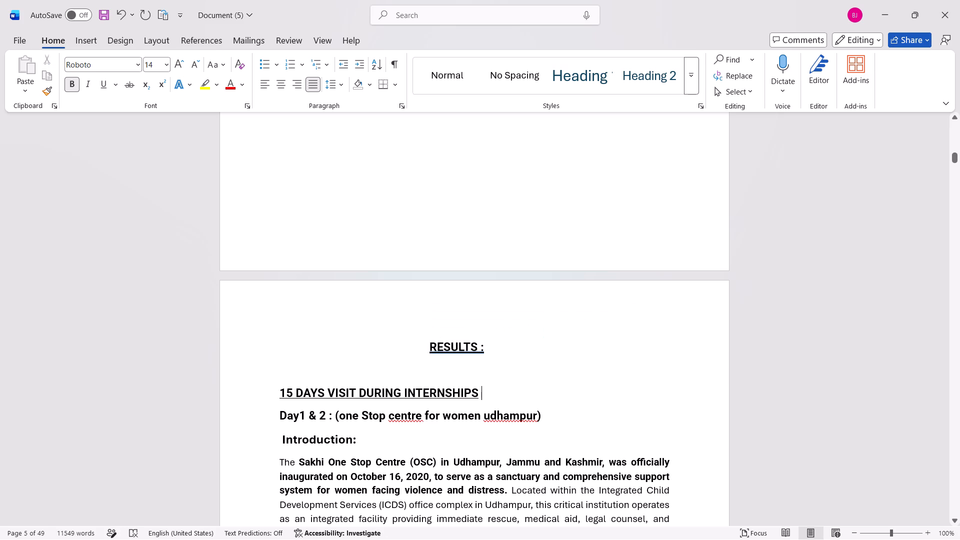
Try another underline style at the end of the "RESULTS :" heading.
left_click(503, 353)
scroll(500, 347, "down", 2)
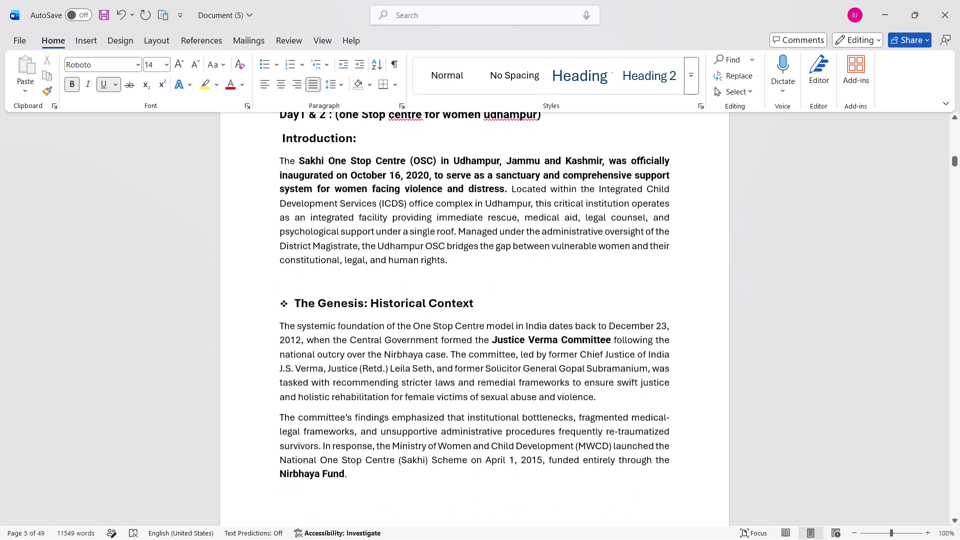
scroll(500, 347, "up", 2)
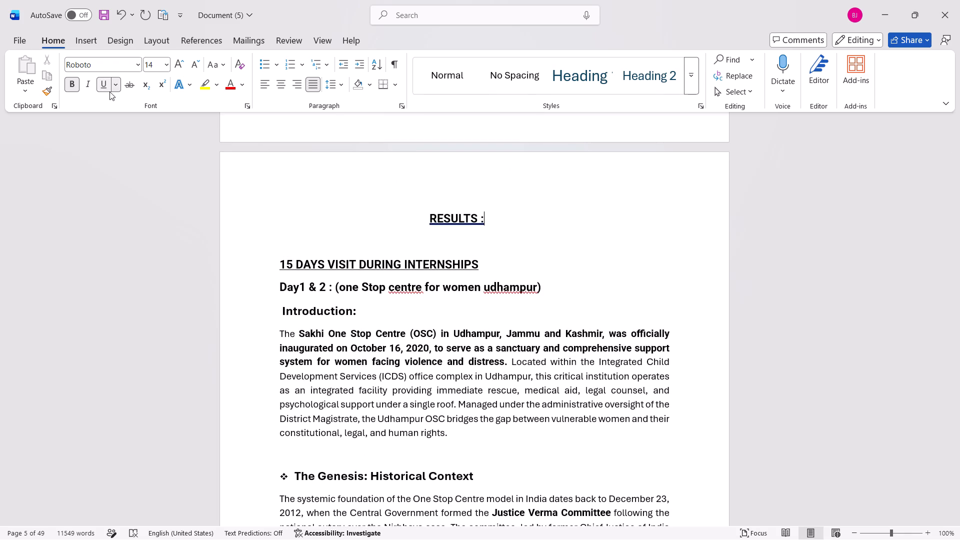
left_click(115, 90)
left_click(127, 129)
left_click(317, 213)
Review the layout of the pages from the RESULTS heading through The Five Pillars of Integrated Service Delivery.
scroll(317, 213, "down", 1)
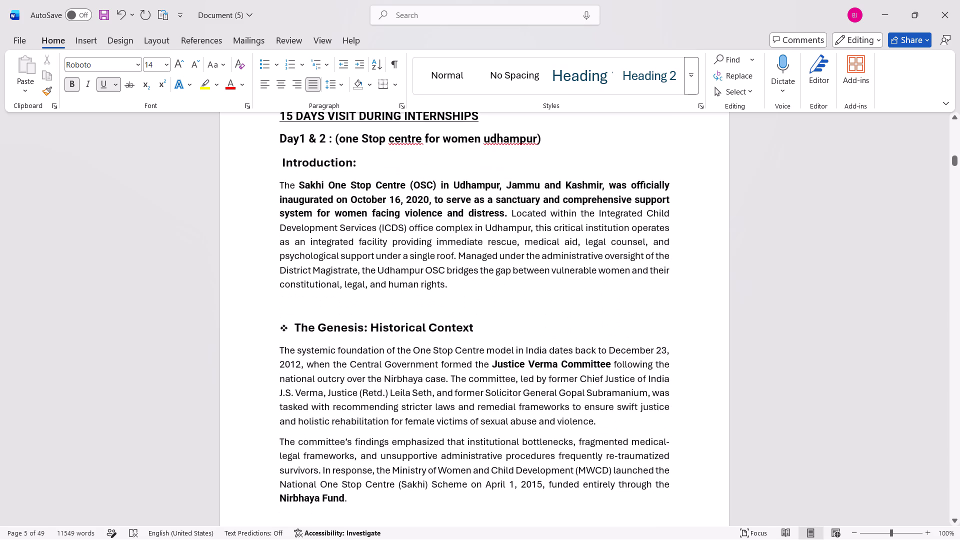
scroll(317, 213, "down", 3)
scroll(317, 213, "up", 1)
scroll(317, 213, "down", 1)
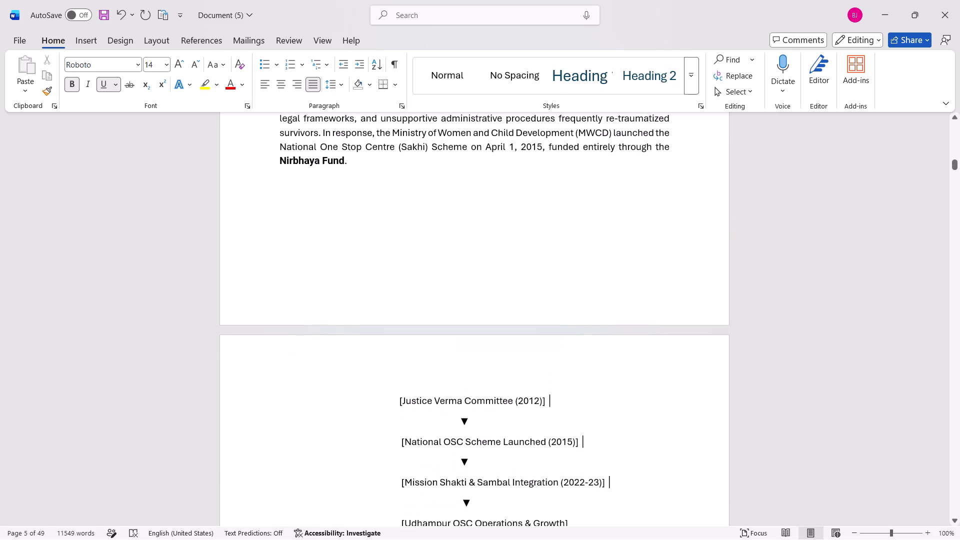
scroll(317, 213, "down", 1)
scroll(317, 213, "up", 3)
scroll(317, 213, "down", 1)
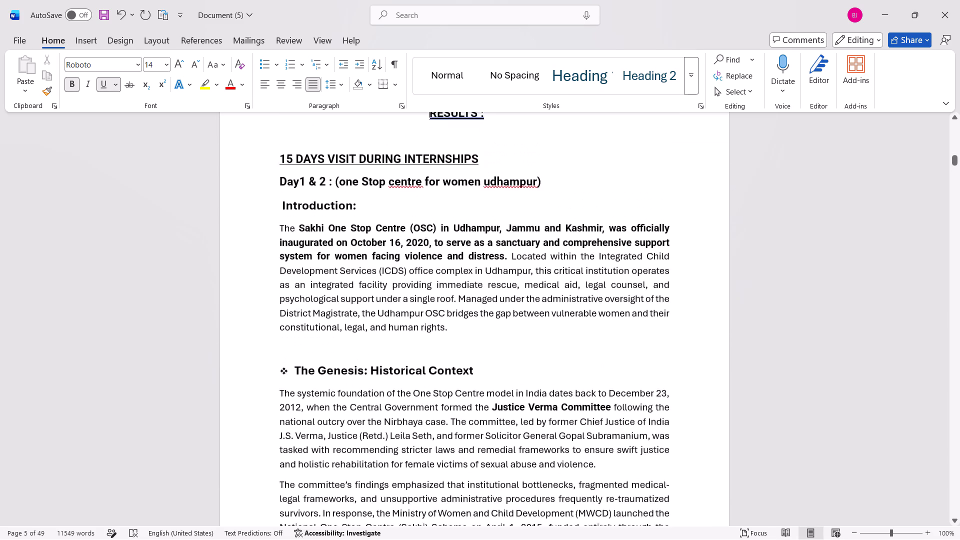
scroll(317, 213, "down", 5)
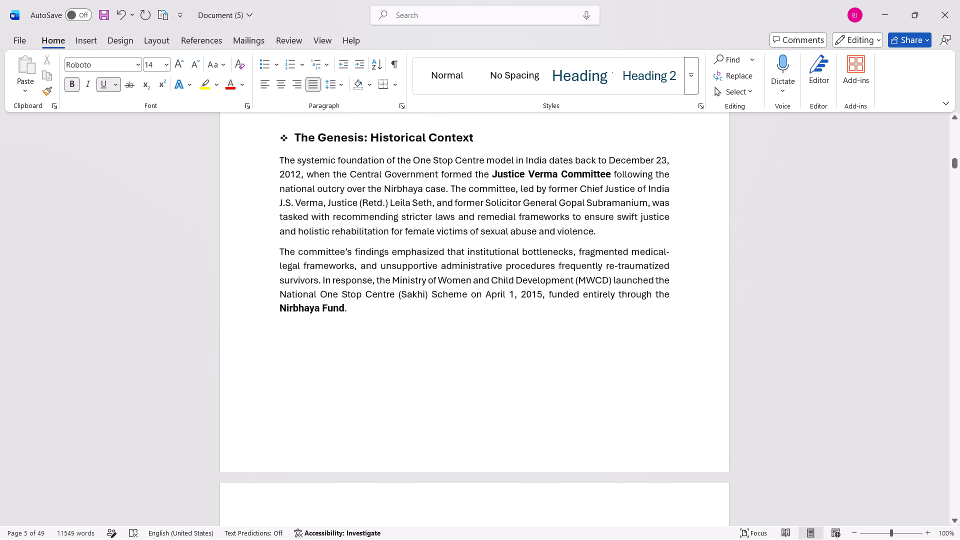
scroll(317, 213, "down", 1)
scroll(317, 213, "up", 1)
scroll(317, 213, "down", 2)
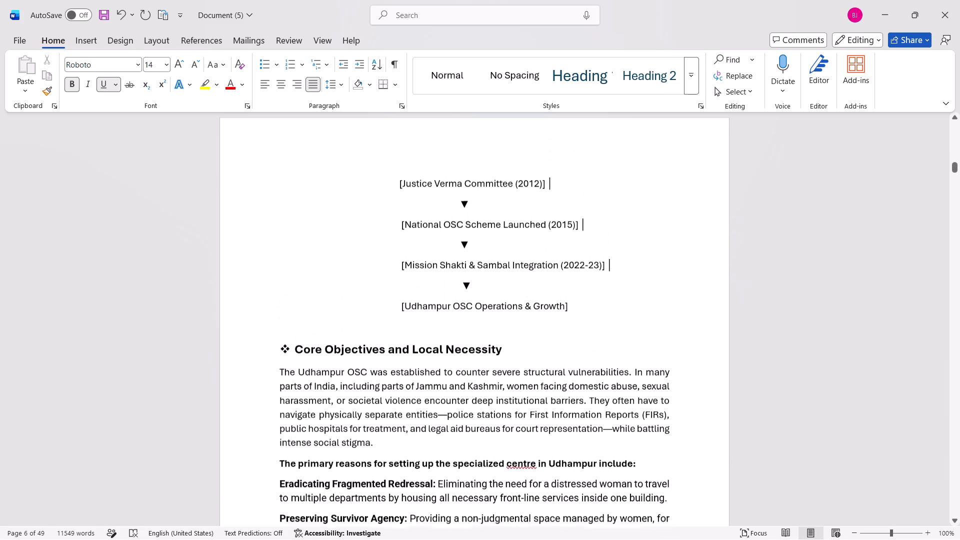
scroll(317, 213, "down", 4)
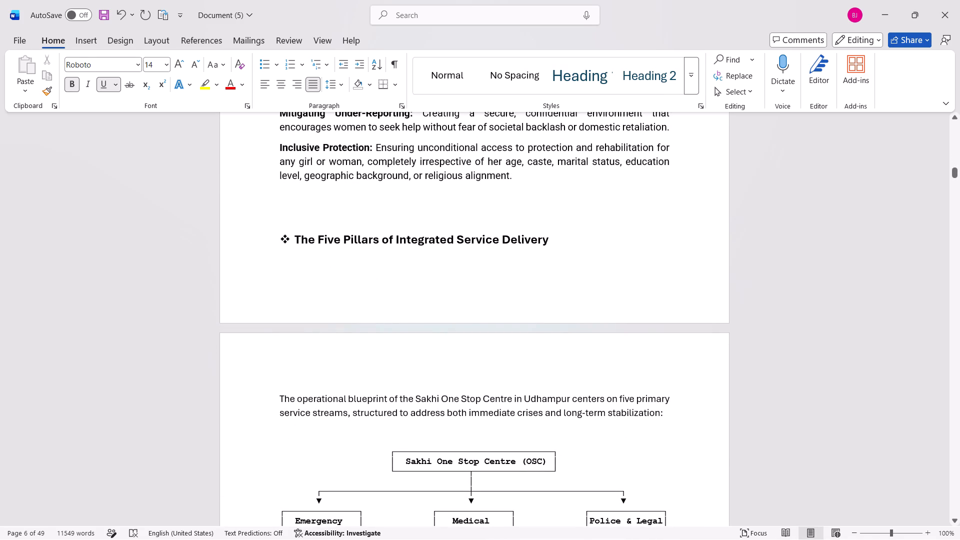
Move the heading "The Five Pillars of Integrated Service Delivery" to the following page by adding a blank line above it.
left_click(281, 239)
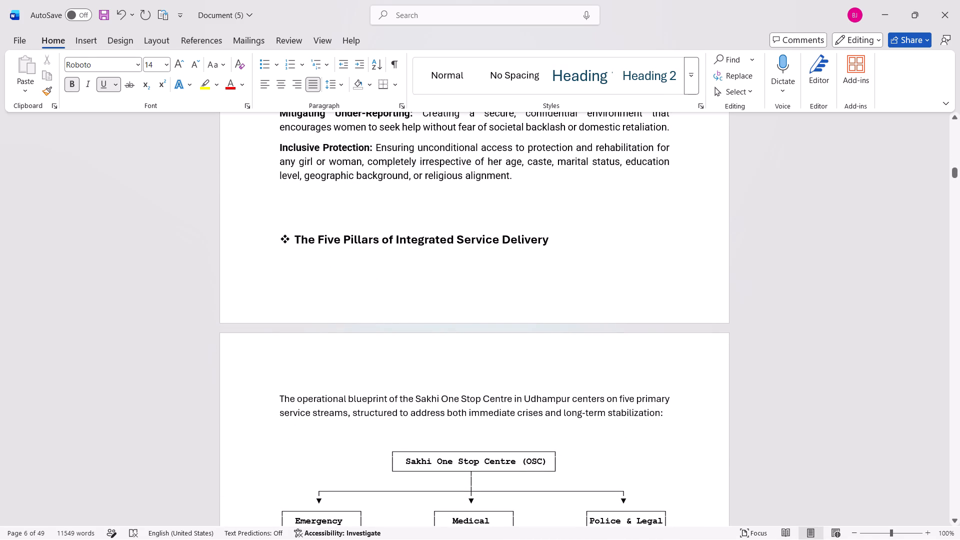
left_click(276, 238)
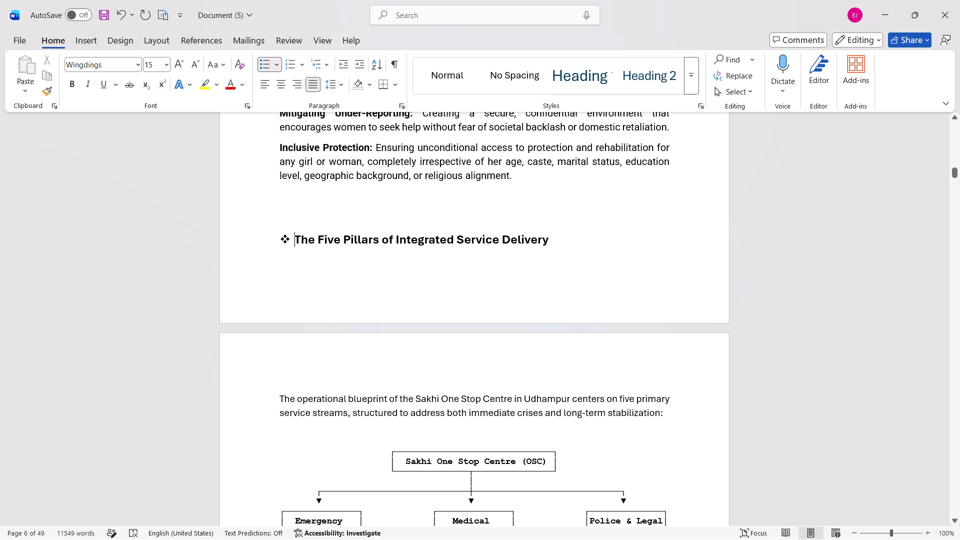
left_click(276, 238)
left_click(319, 220)
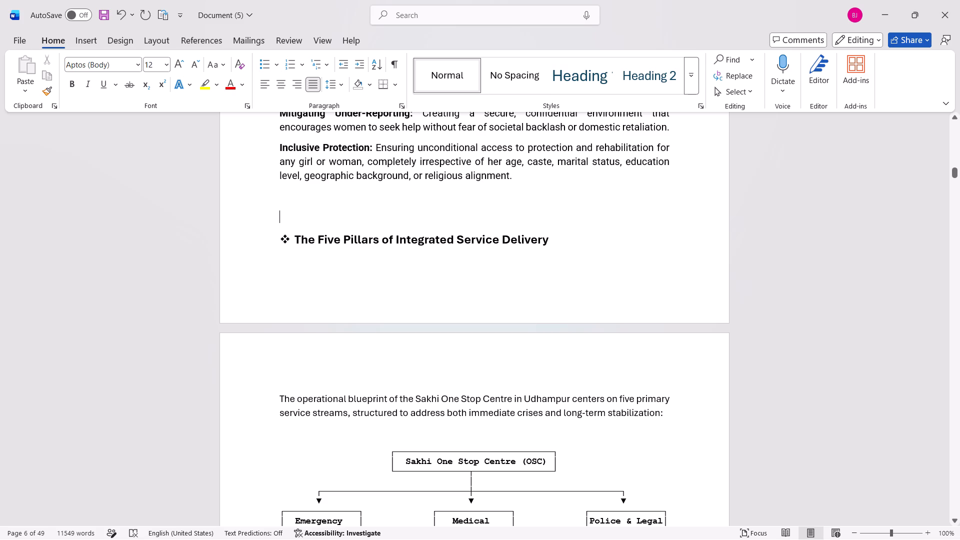
key("Return")
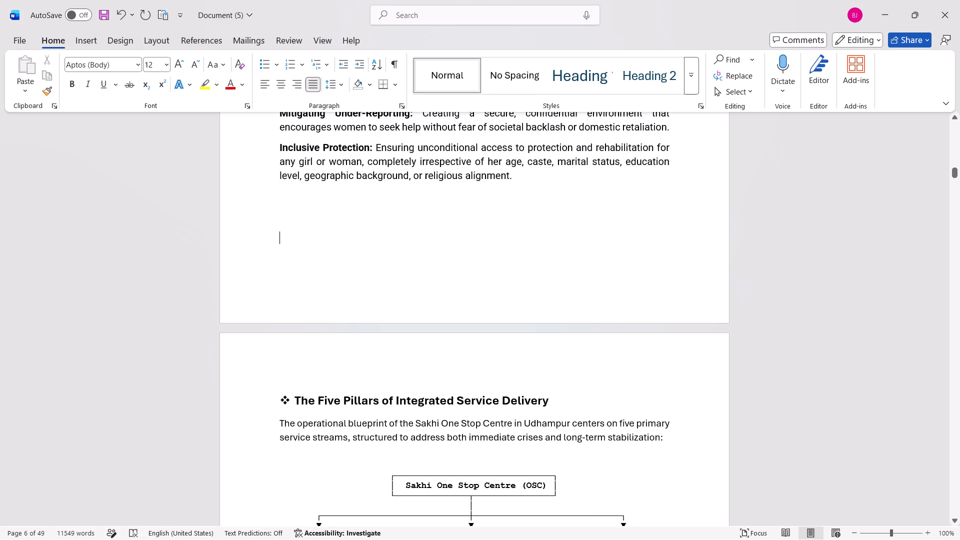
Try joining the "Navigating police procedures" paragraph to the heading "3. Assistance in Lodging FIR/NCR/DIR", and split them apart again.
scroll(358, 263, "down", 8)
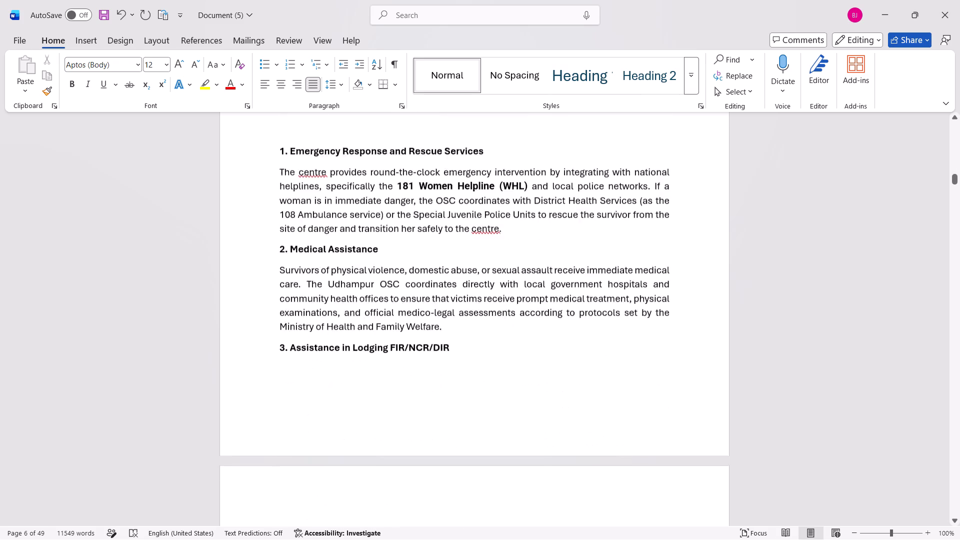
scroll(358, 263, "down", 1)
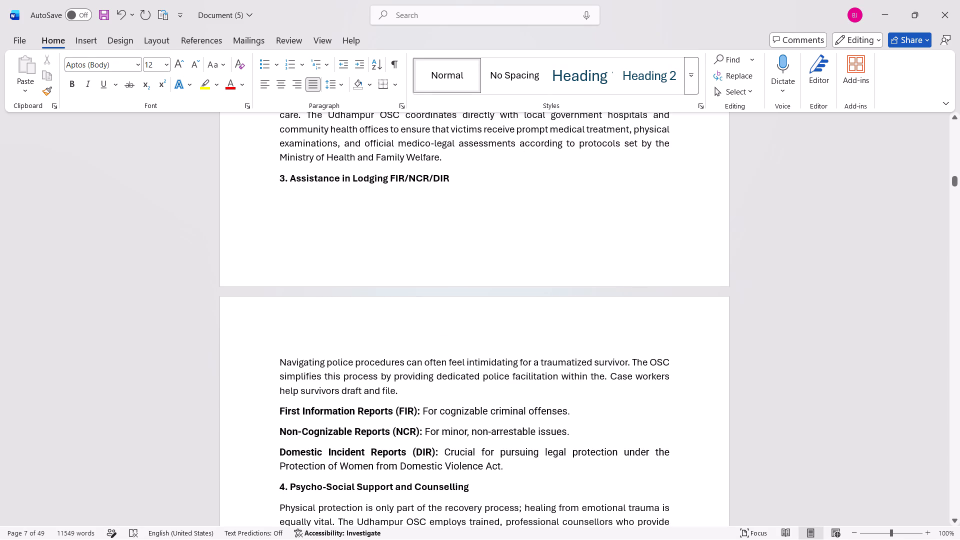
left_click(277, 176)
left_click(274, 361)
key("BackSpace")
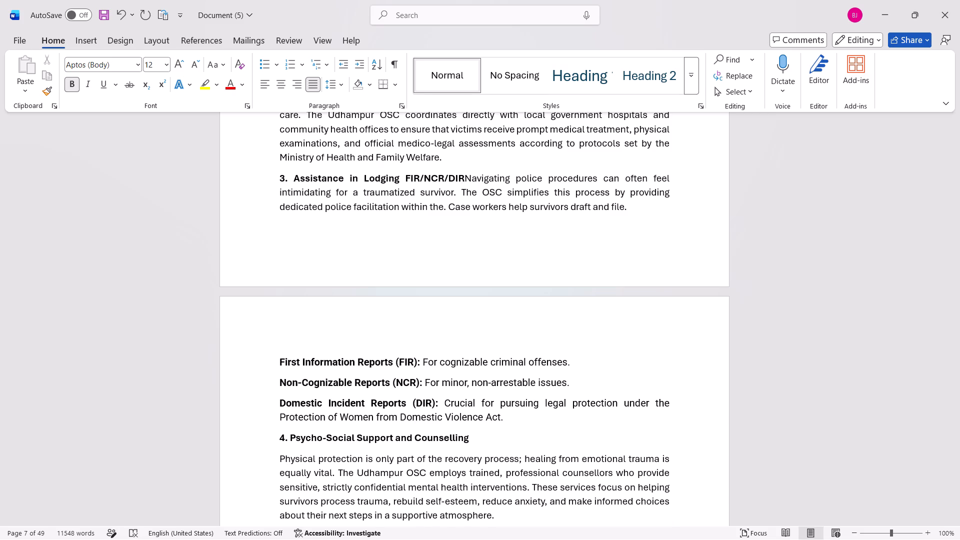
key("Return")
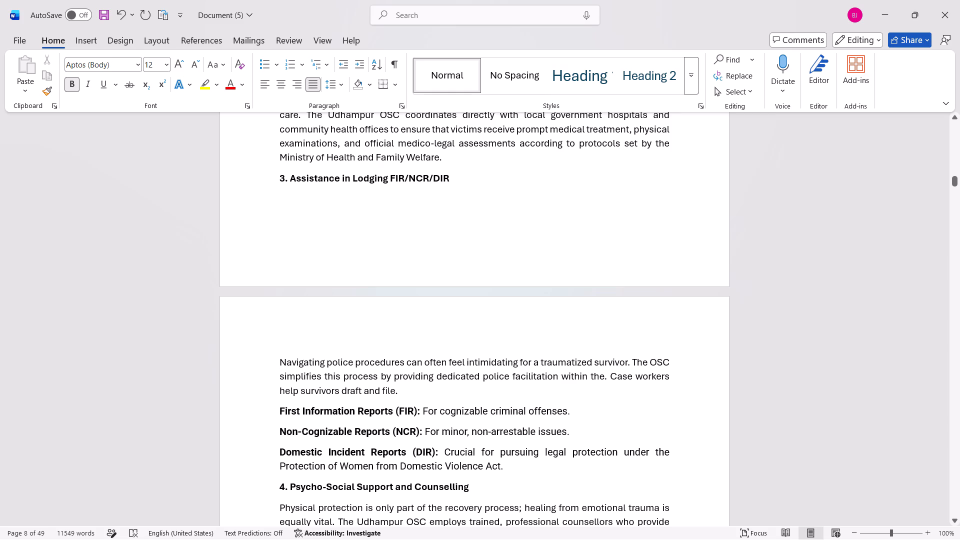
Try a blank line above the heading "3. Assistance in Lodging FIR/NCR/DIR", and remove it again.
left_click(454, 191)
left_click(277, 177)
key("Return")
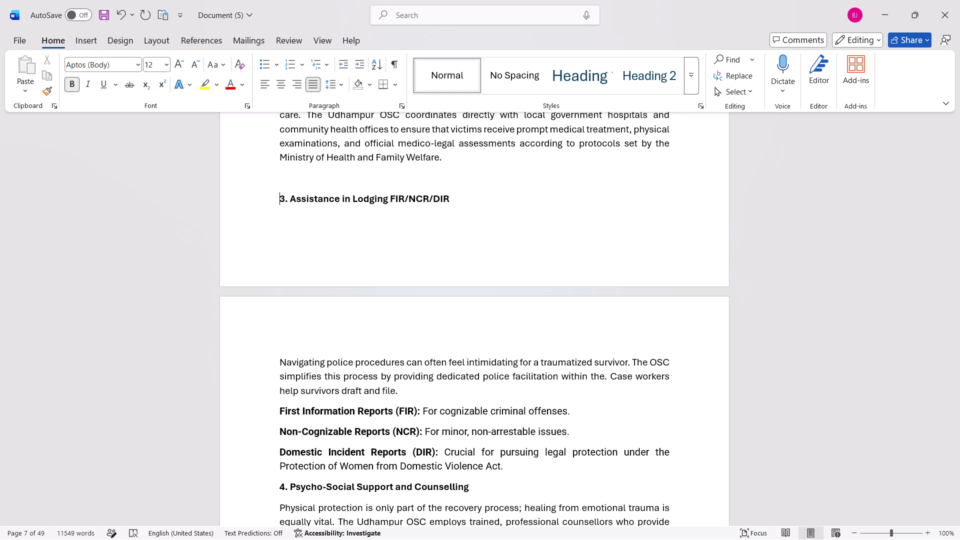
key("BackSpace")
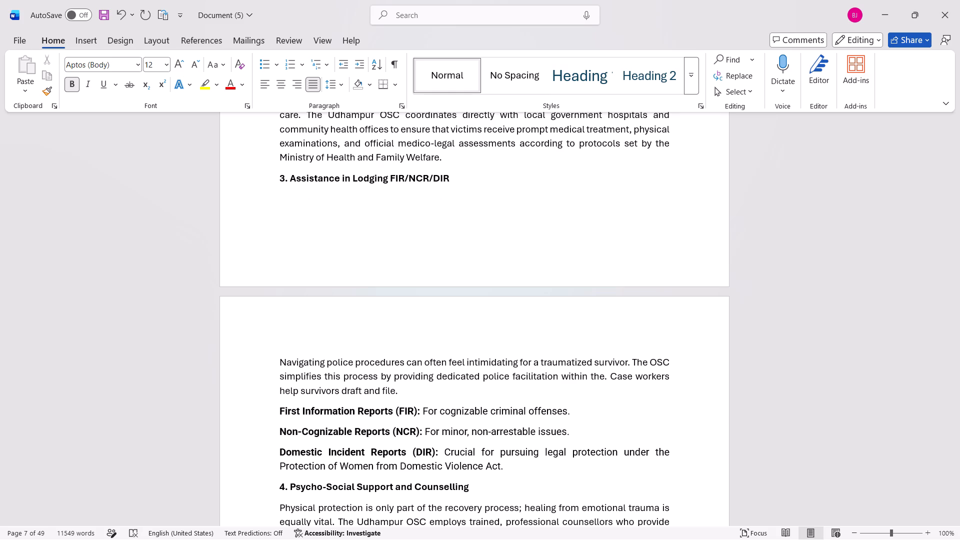
Delete the blank line above the heading "1. Emergency Response and Rescue Services", below the service diagram.
scroll(277, 177, "up", 4)
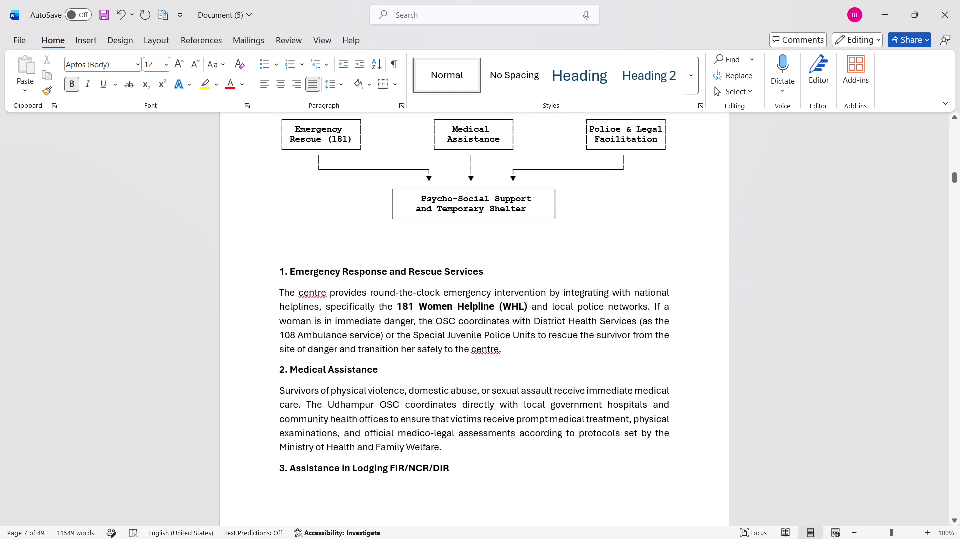
left_click(279, 271)
key("BackSpace")
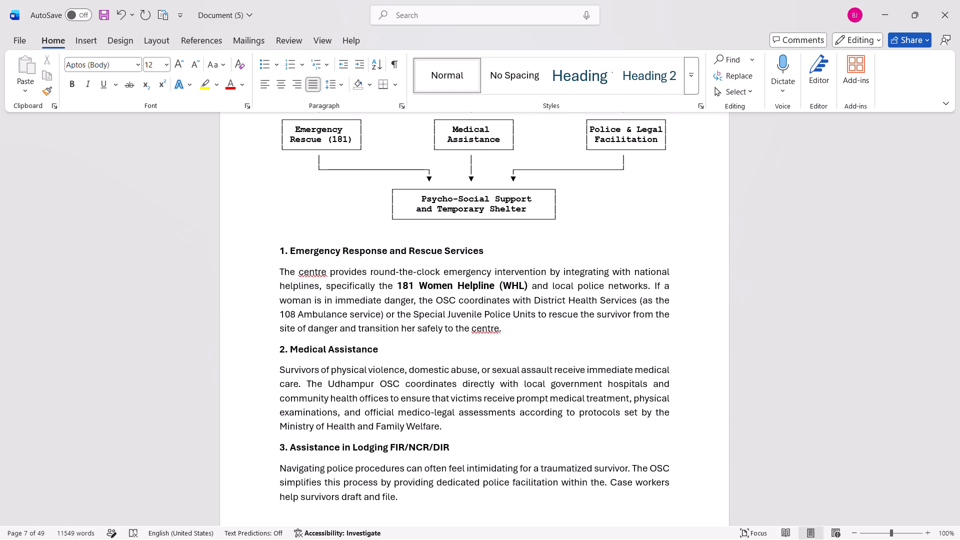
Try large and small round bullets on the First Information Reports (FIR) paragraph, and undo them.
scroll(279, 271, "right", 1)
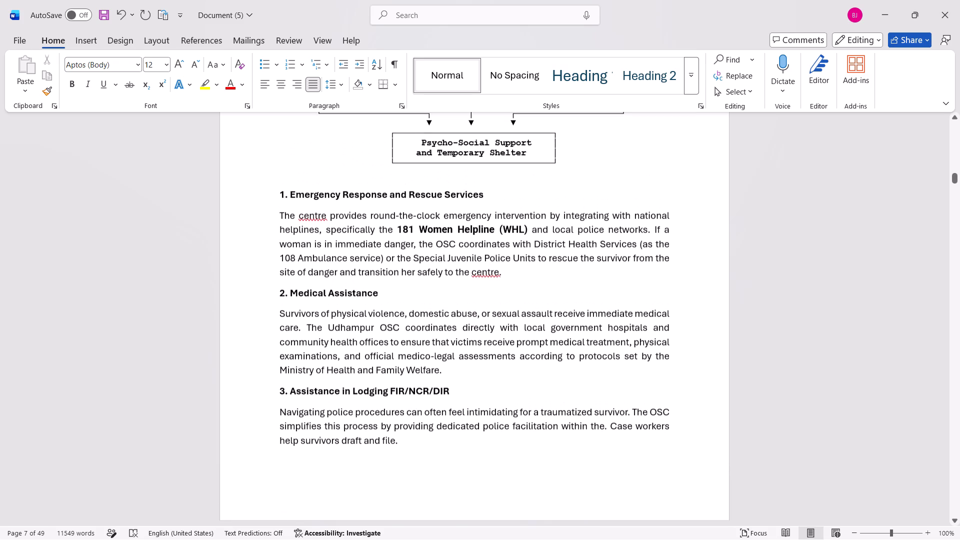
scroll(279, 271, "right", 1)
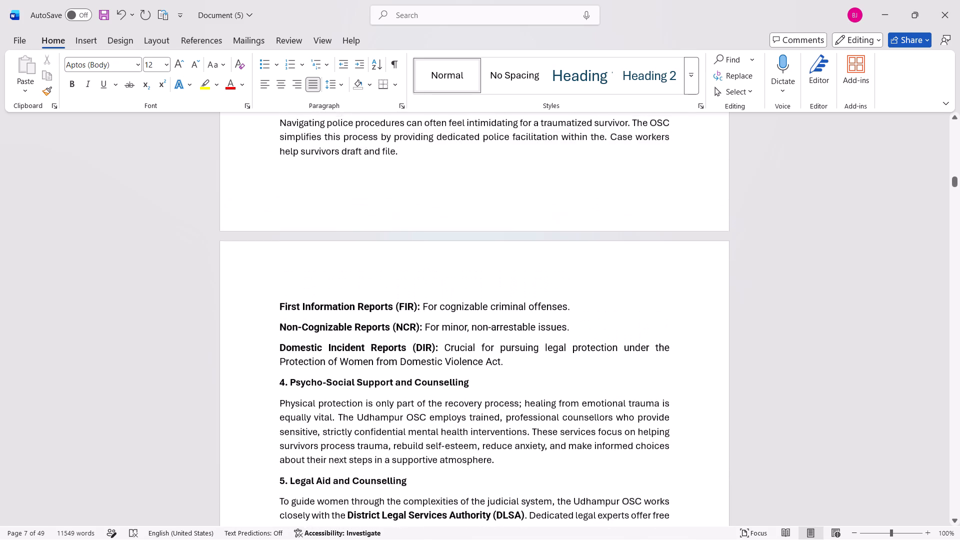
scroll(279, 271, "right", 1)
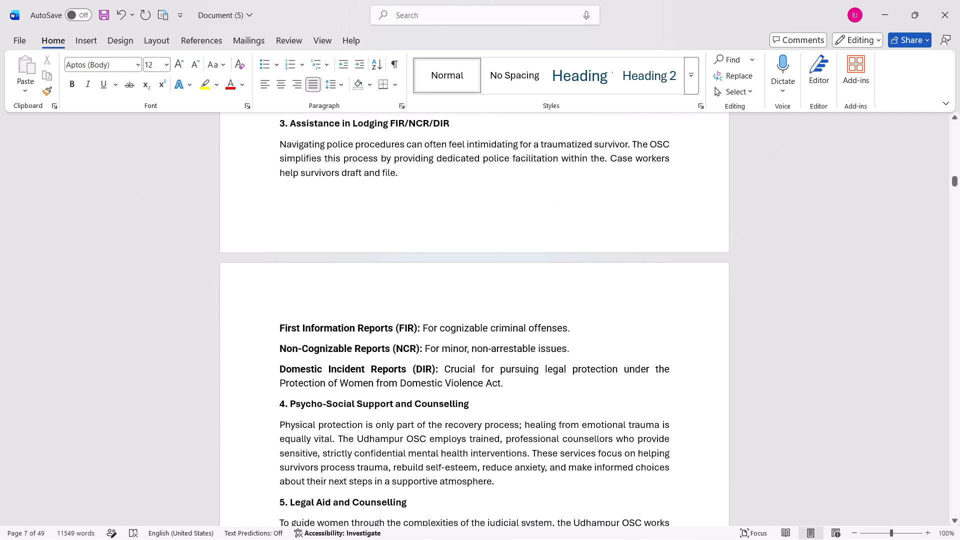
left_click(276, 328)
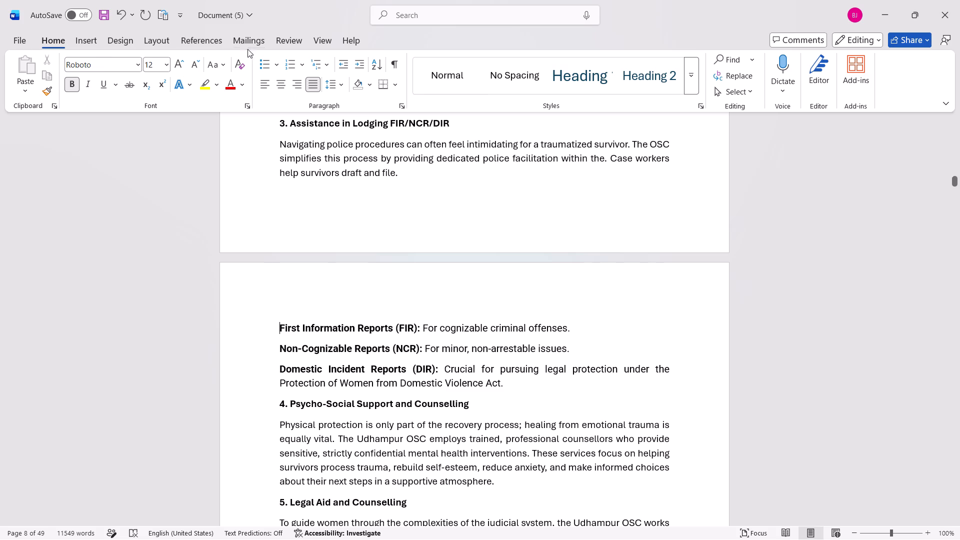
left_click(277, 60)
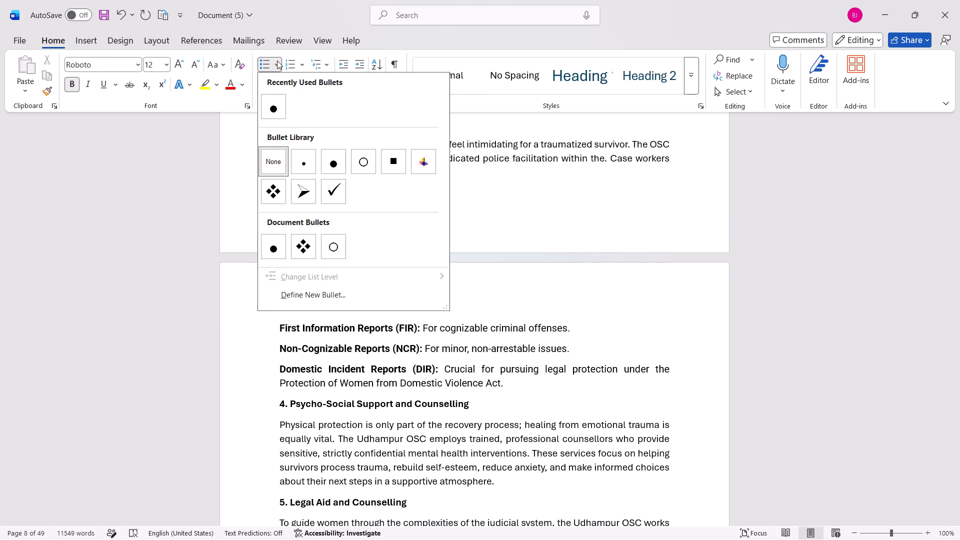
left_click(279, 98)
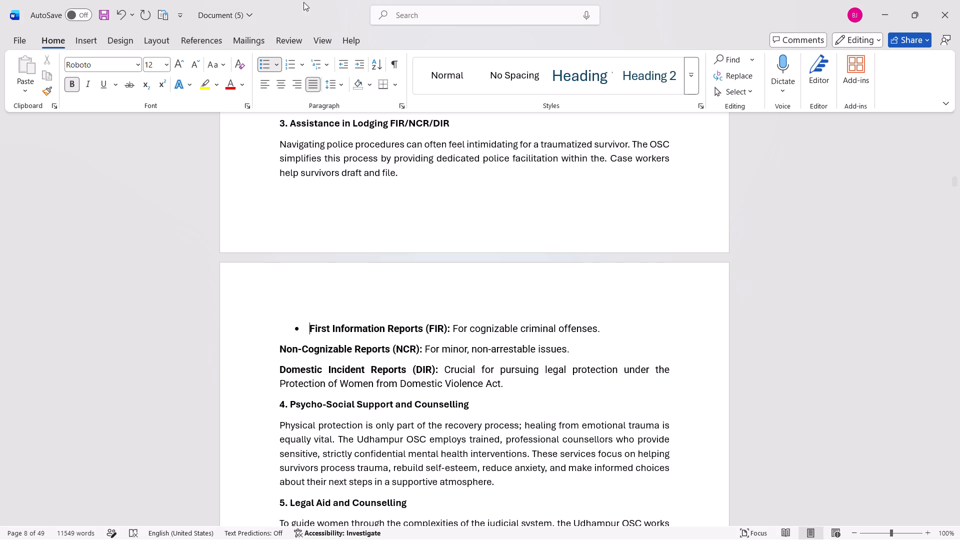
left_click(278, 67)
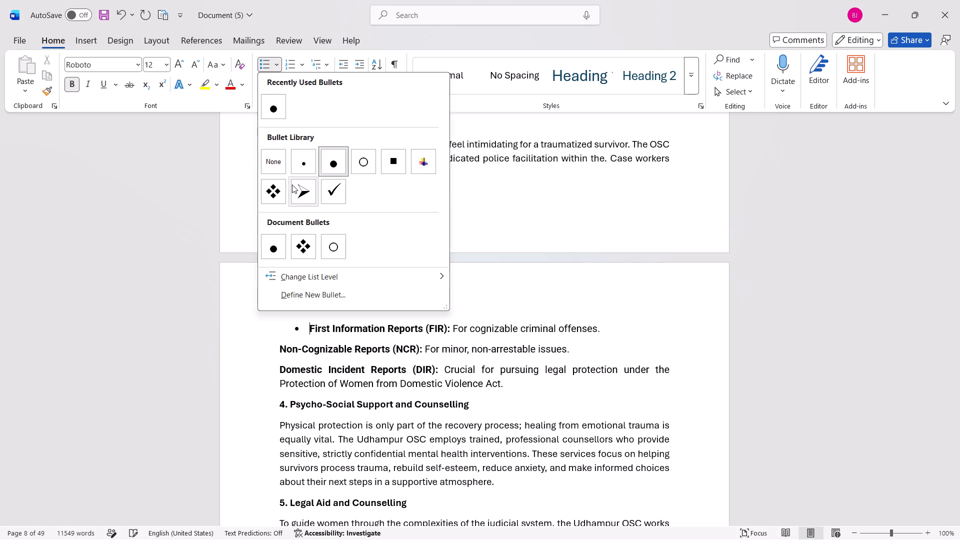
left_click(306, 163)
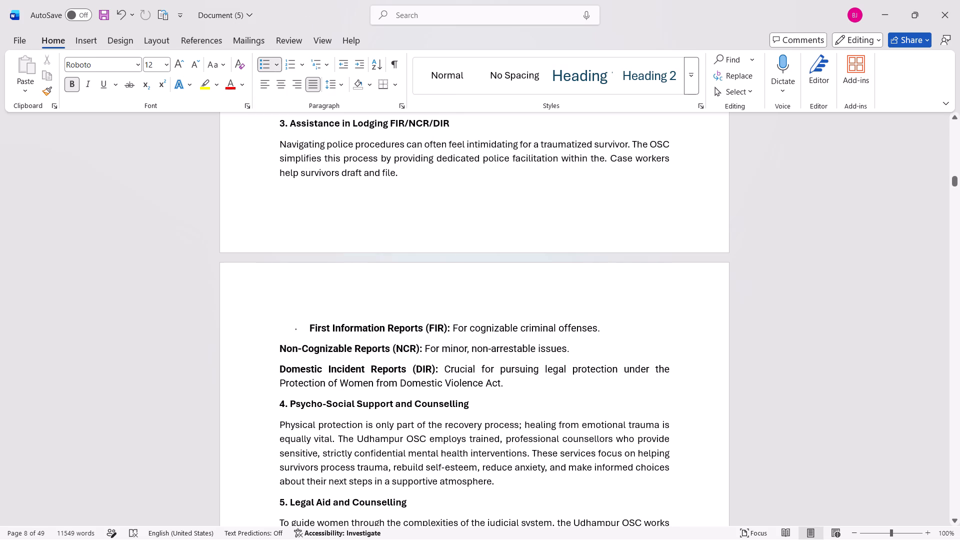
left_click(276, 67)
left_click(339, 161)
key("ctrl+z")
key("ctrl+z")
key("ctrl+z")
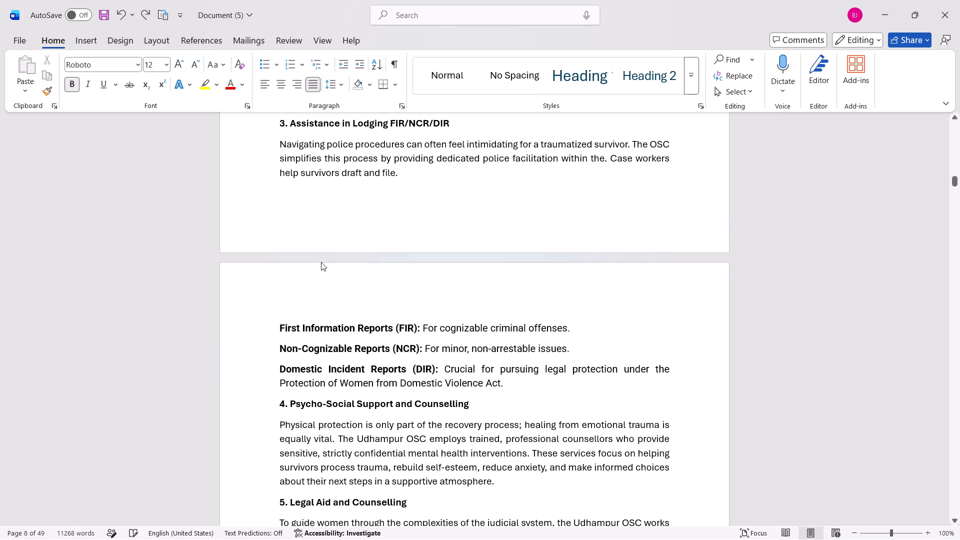
Apply arrowhead bullets to the First Information Reports (FIR), Non-Cognizable Reports (NCR) and Domestic Incident Reports (DIR) paragraphs.
left_click(275, 66)
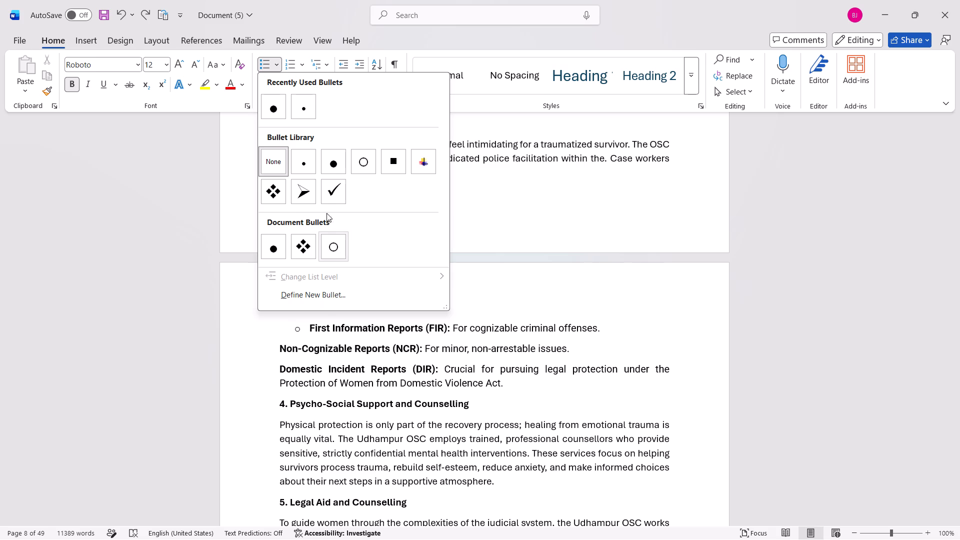
left_click(307, 191)
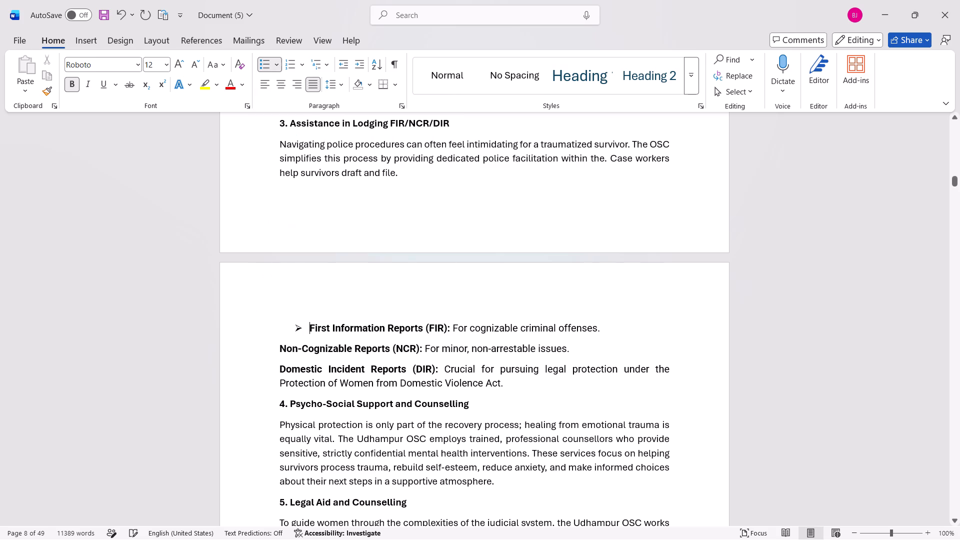
left_click(277, 353)
left_click(276, 61)
left_click(279, 103)
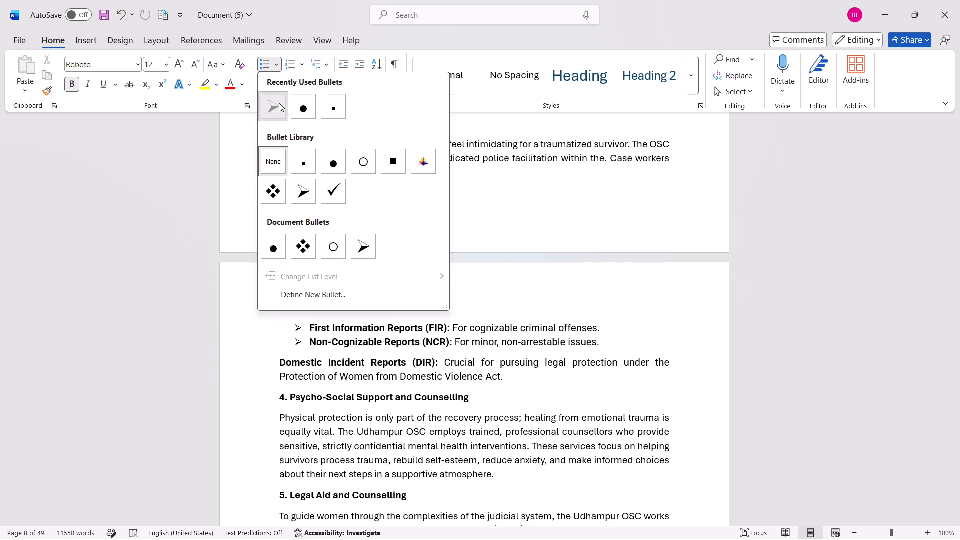
left_click(279, 364)
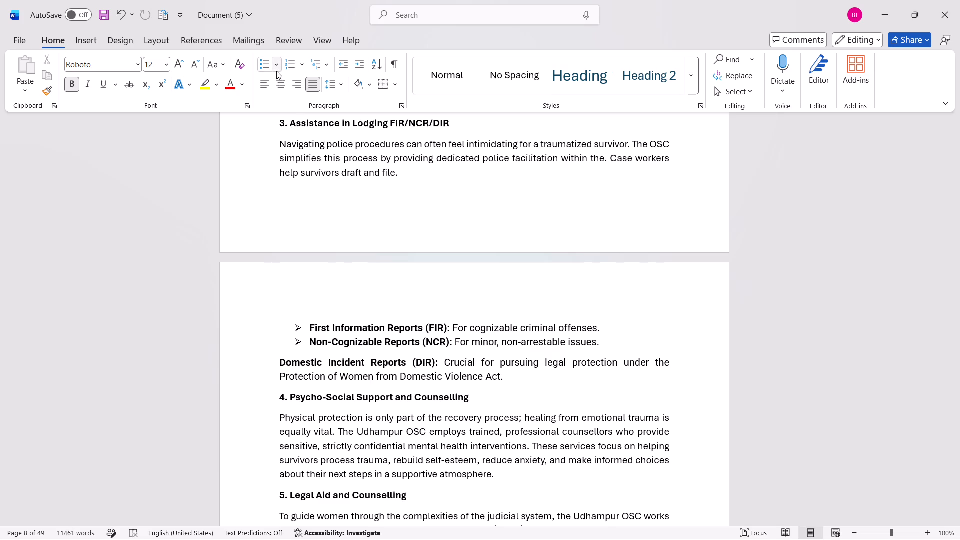
left_click(276, 71)
left_click(279, 116)
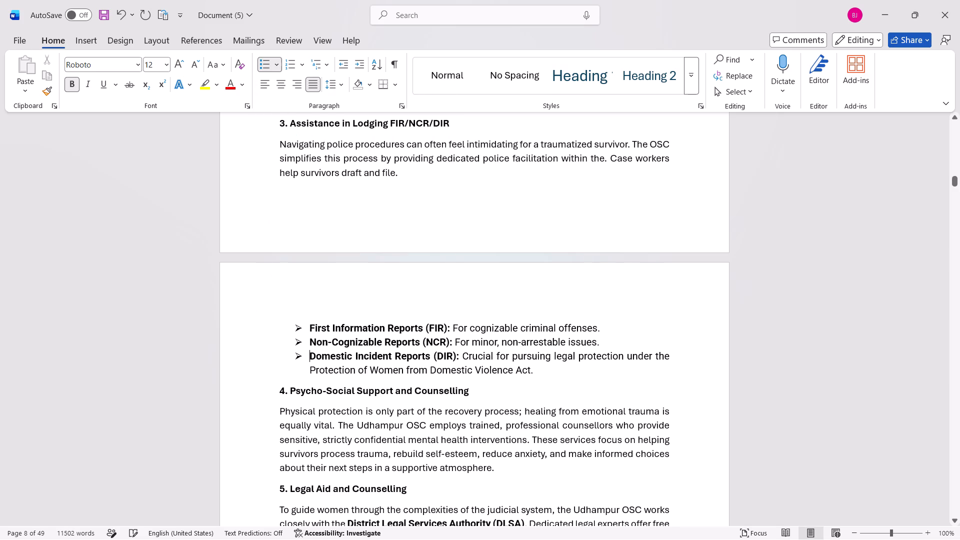
left_click(286, 334)
Examine the layout from section 4 through the Operational Challenges and Future Outlook headings, including the page break between them.
scroll(286, 334, "down", 6)
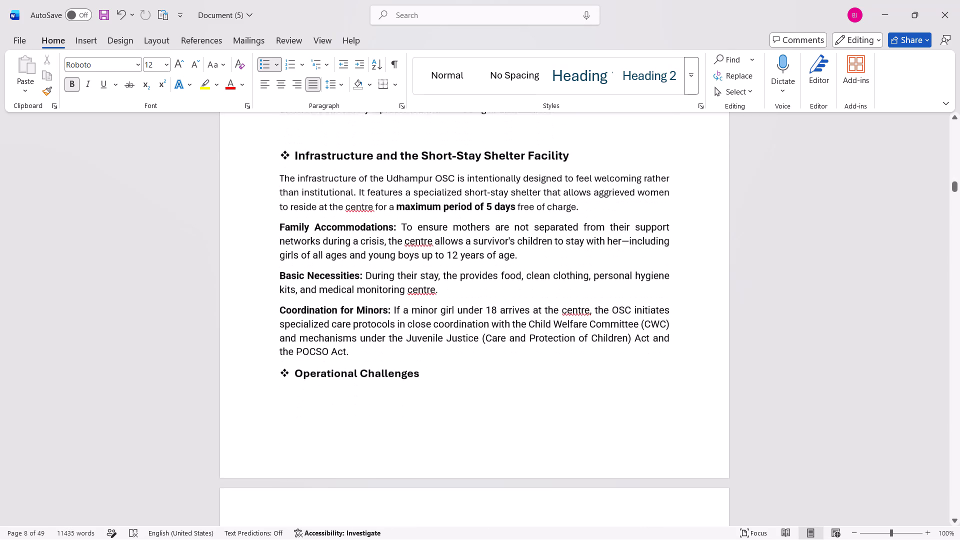
scroll(286, 334, "down", 1)
left_click(276, 337)
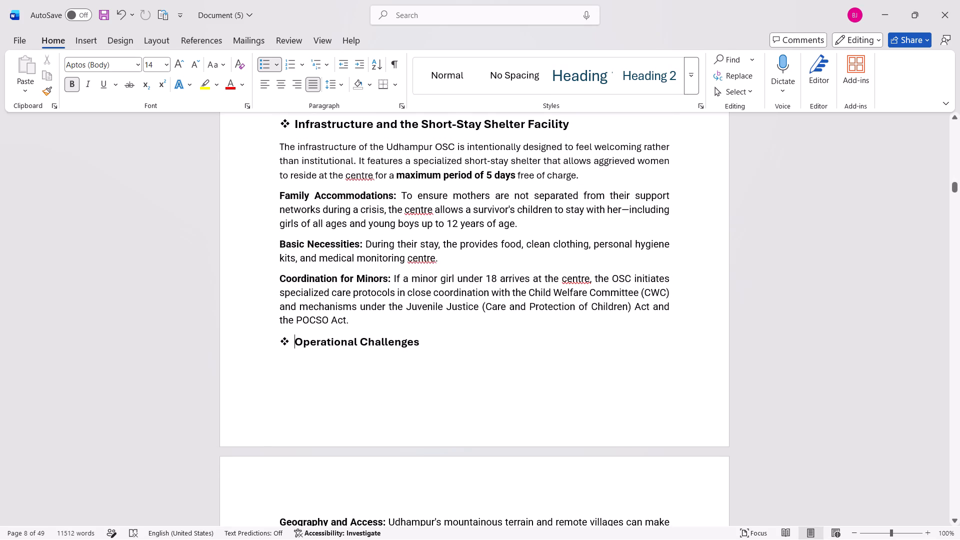
scroll(364, 279, "up", 1)
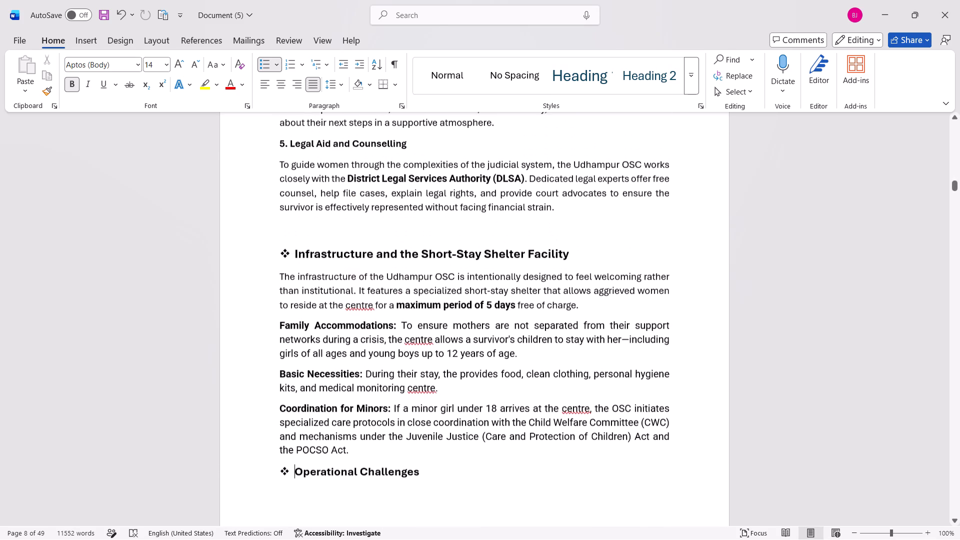
scroll(364, 279, "up", 1)
scroll(314, 234, "down", 1)
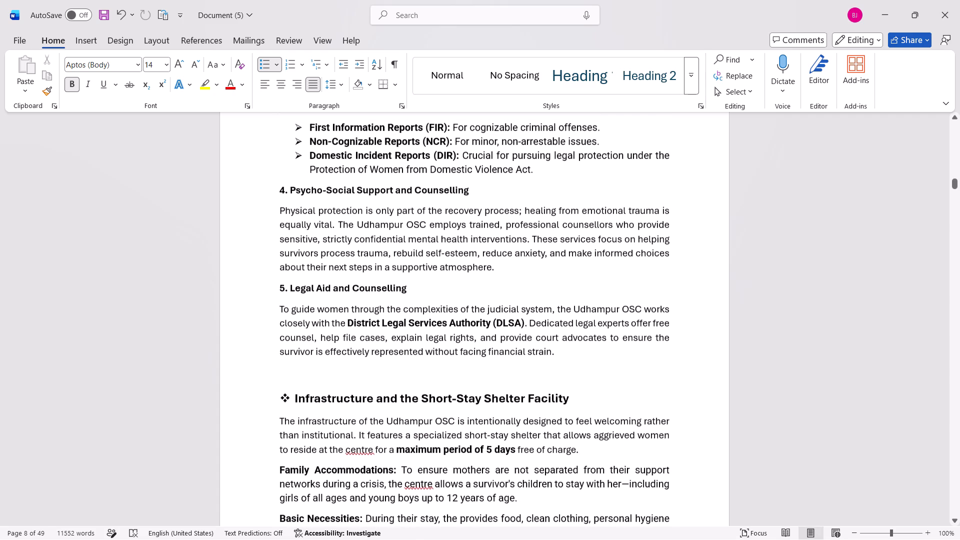
scroll(314, 234, "down", 1)
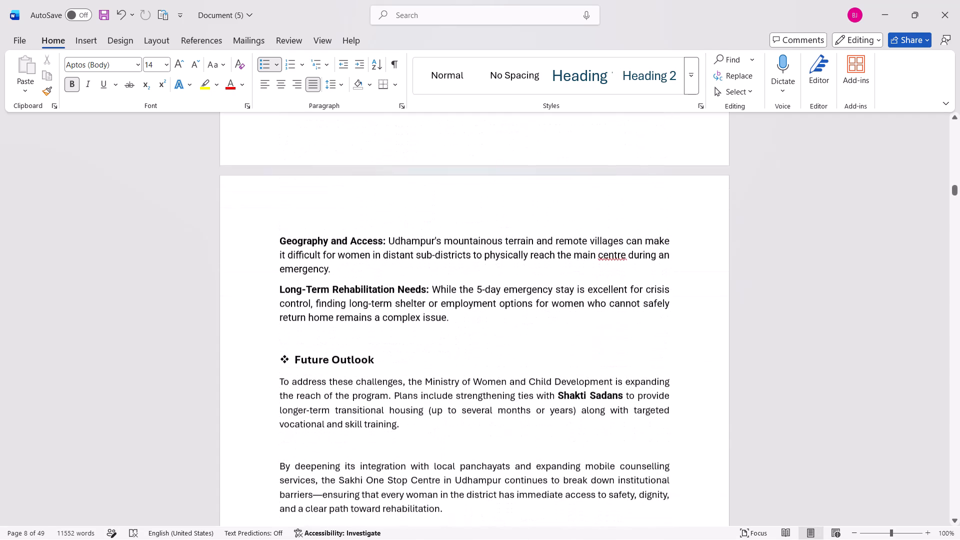
scroll(316, 147, "up", 1)
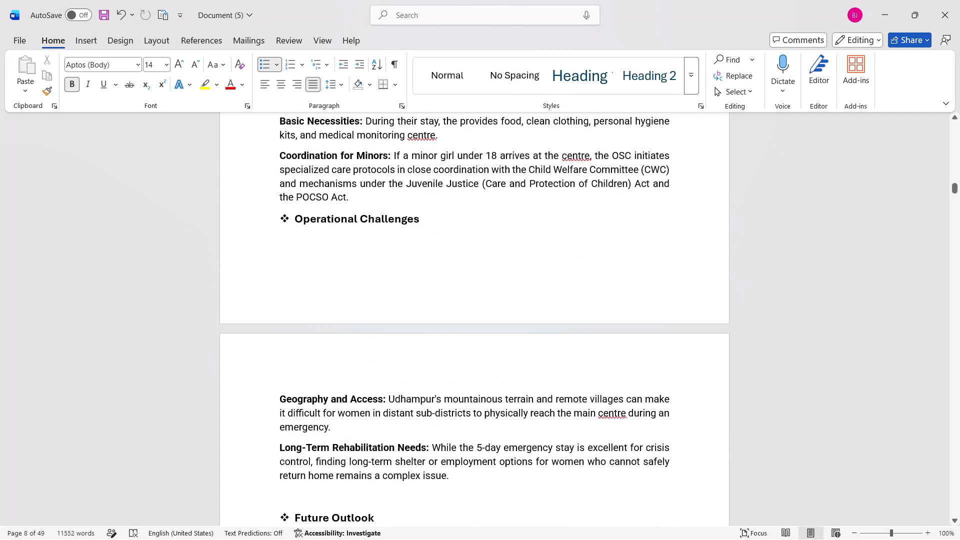
left_click(277, 215)
scroll(304, 235, "up", 2)
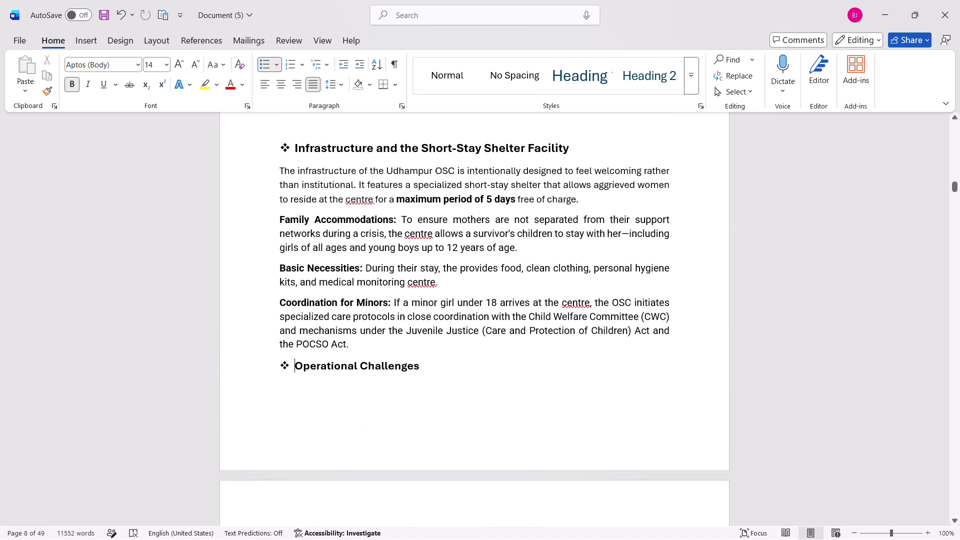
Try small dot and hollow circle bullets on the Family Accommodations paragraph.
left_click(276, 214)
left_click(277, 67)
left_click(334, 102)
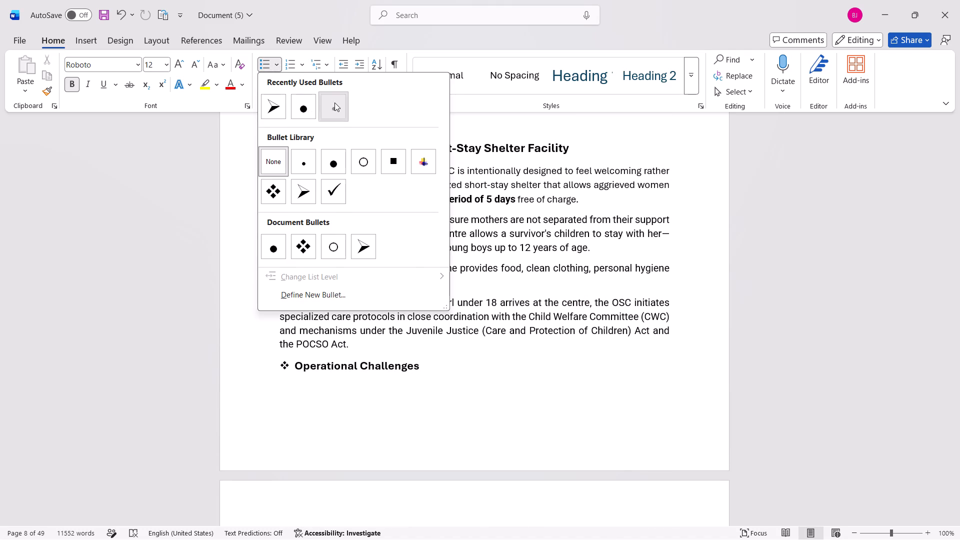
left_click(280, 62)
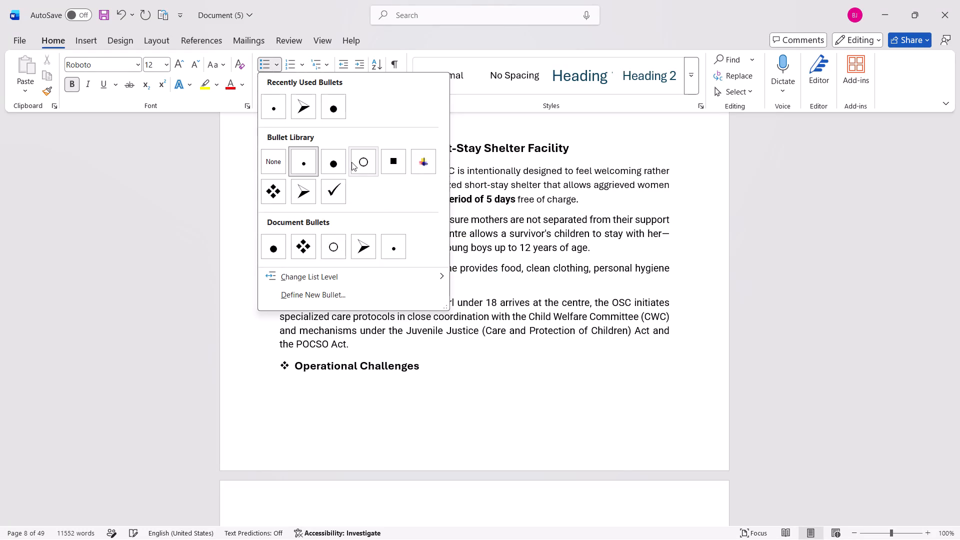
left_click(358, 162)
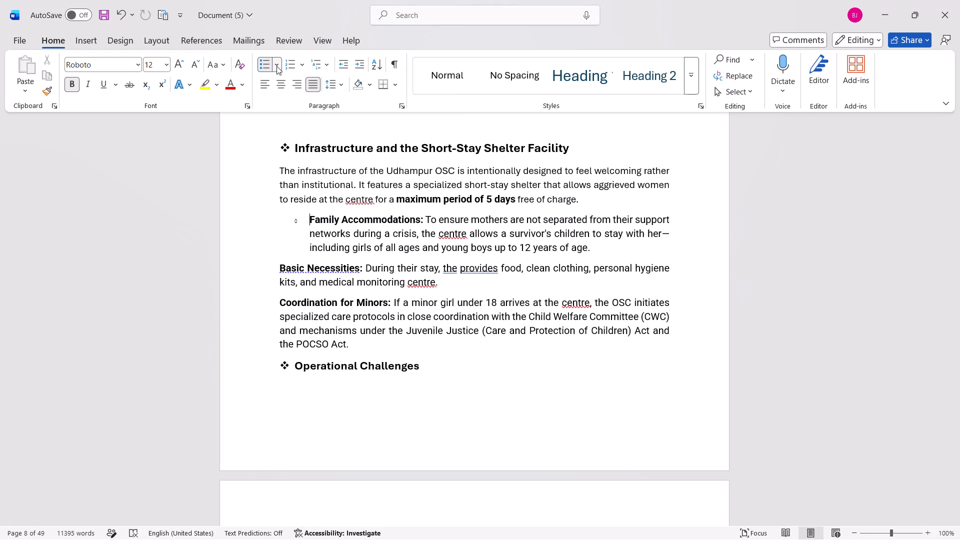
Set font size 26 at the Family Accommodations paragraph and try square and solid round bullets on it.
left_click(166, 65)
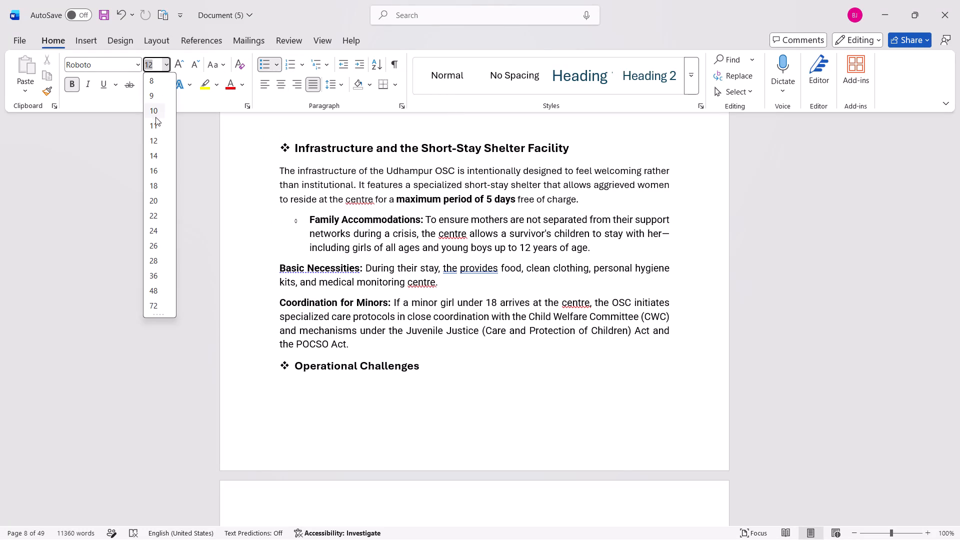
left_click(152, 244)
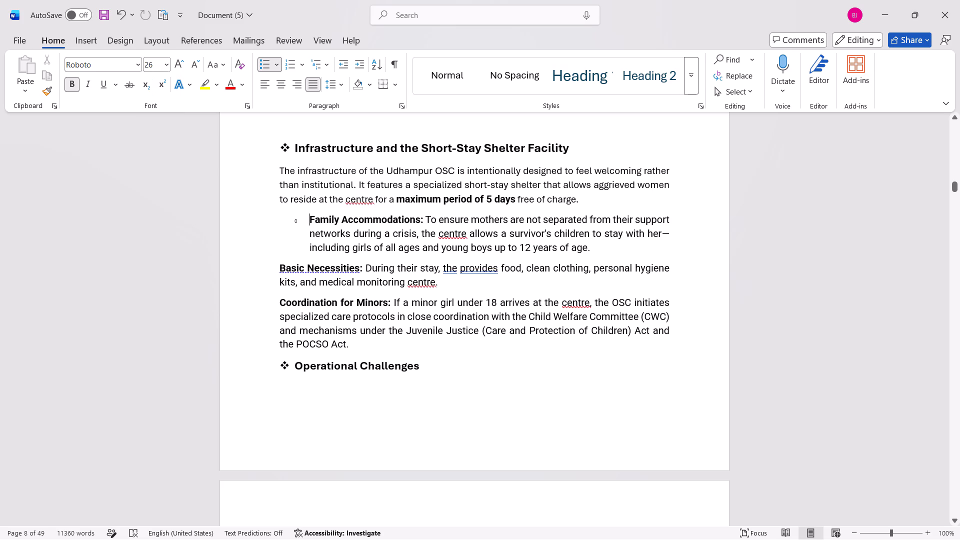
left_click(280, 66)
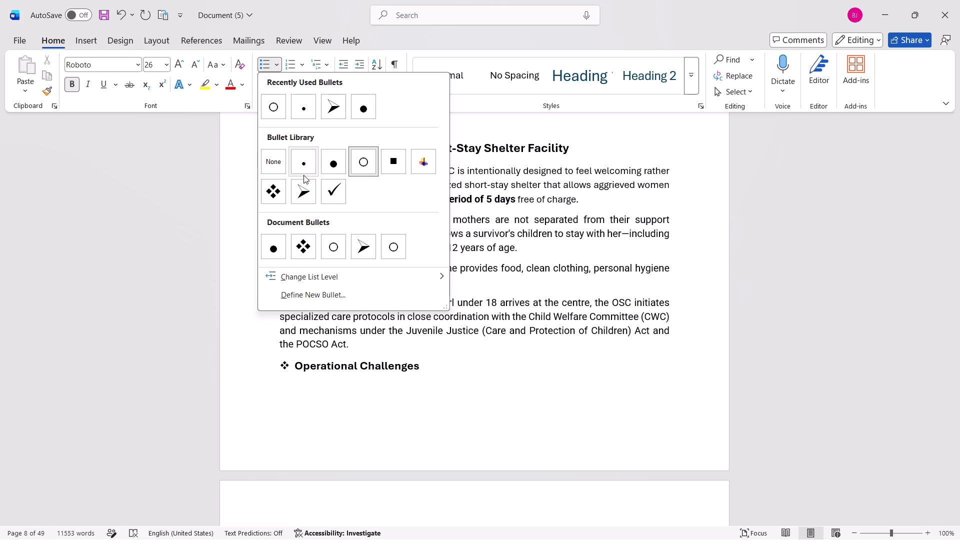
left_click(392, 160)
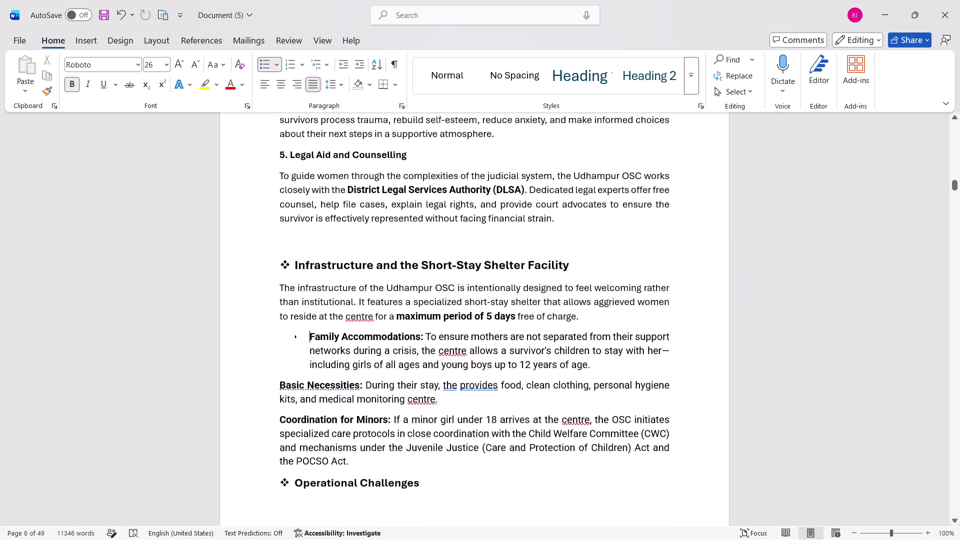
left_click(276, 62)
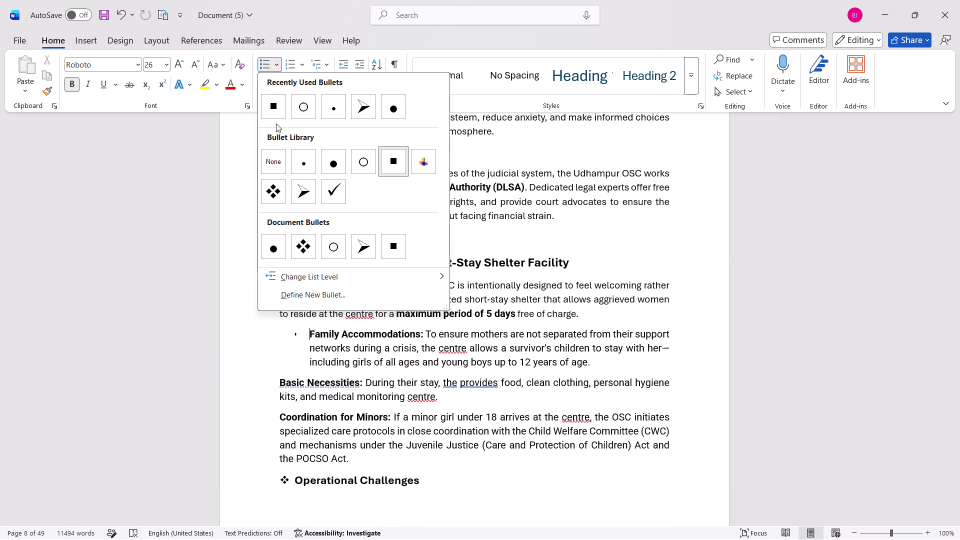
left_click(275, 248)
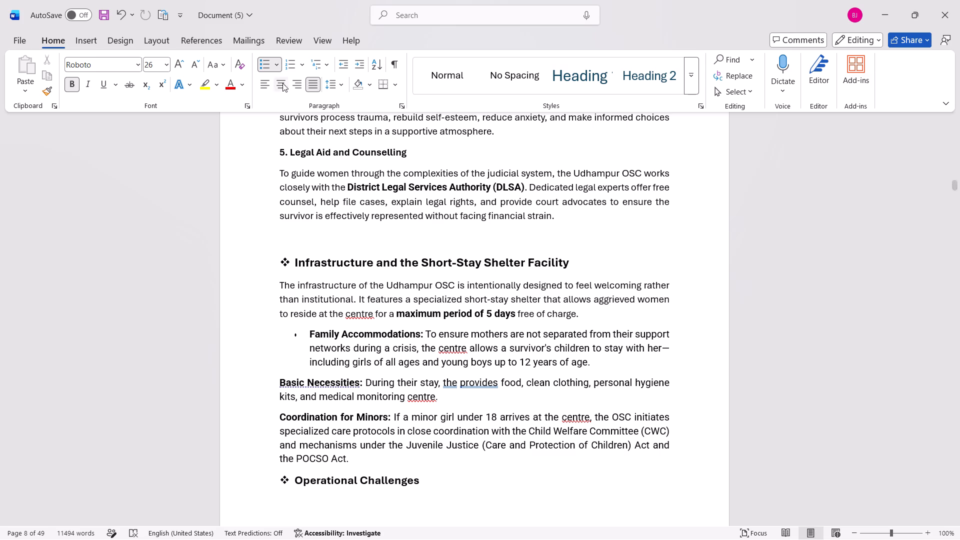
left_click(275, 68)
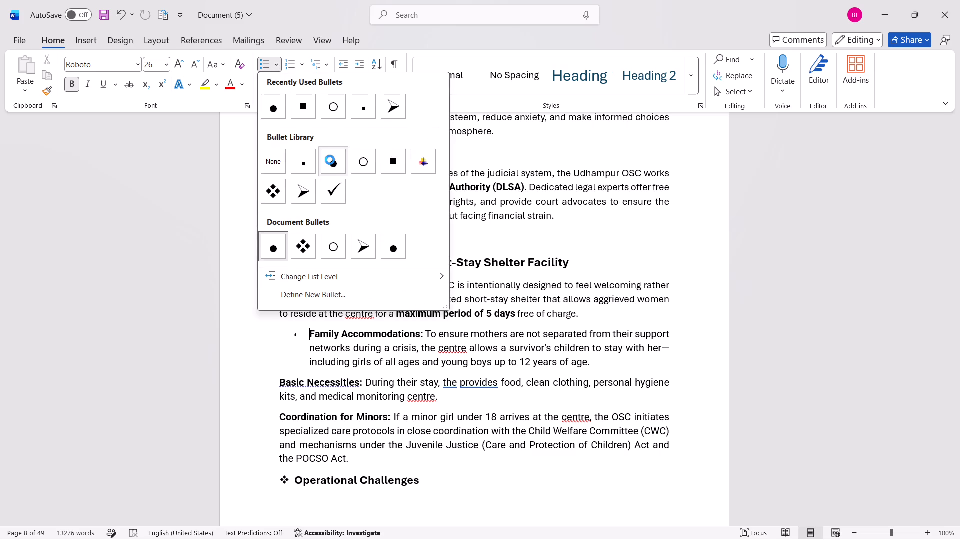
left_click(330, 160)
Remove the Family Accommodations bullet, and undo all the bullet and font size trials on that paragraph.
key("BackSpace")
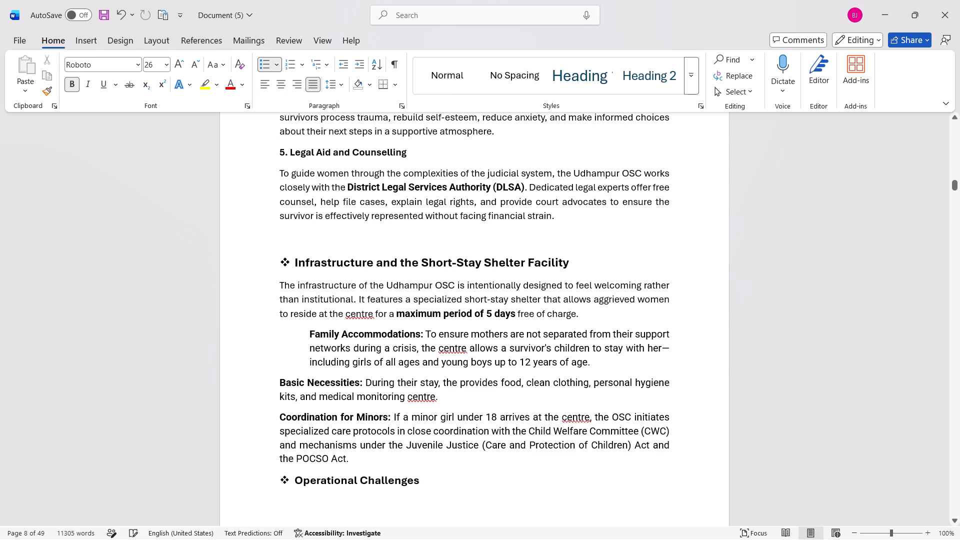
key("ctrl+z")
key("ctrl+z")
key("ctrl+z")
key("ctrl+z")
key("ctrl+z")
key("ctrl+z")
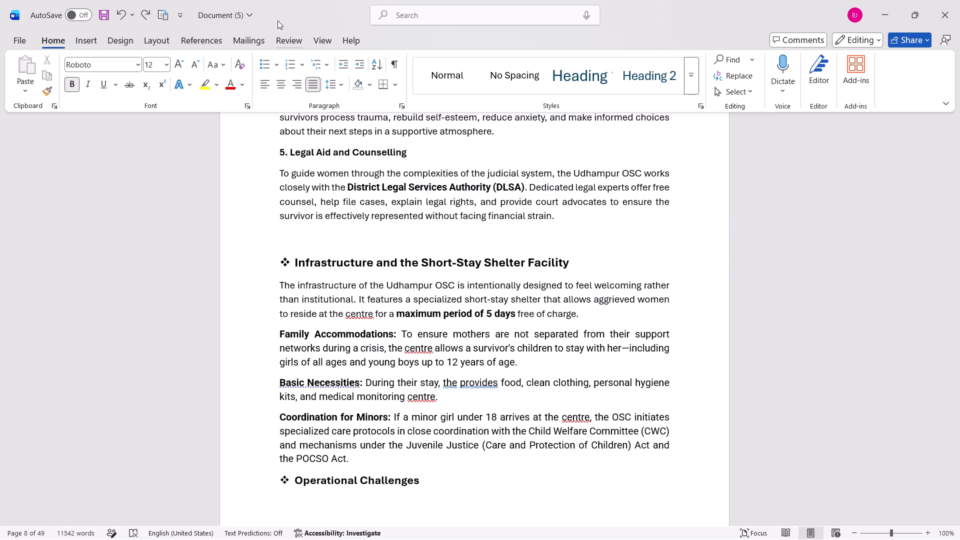
Apply solid round bullets to the Family Accommodations, Basic Necessities and Coordination for Minors paragraphs.
left_click(275, 65)
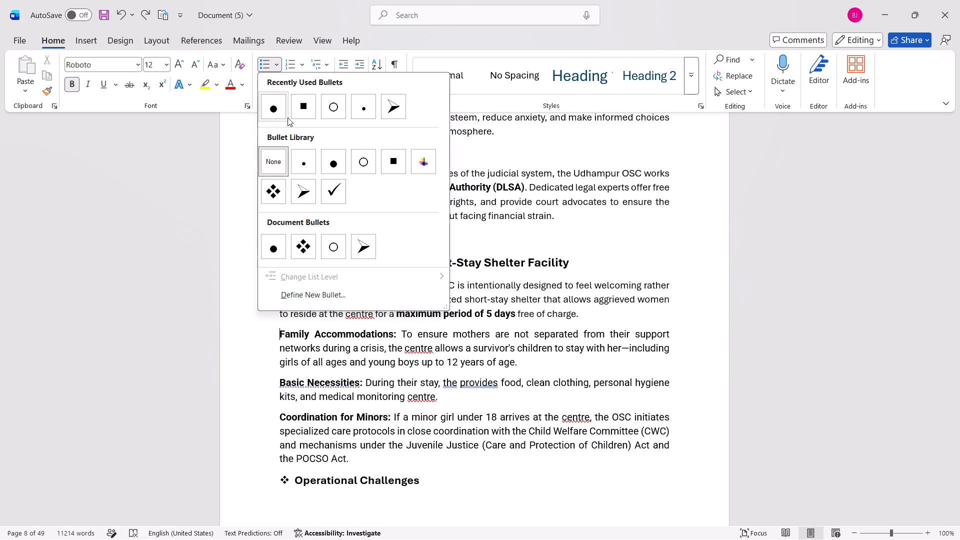
left_click(337, 159)
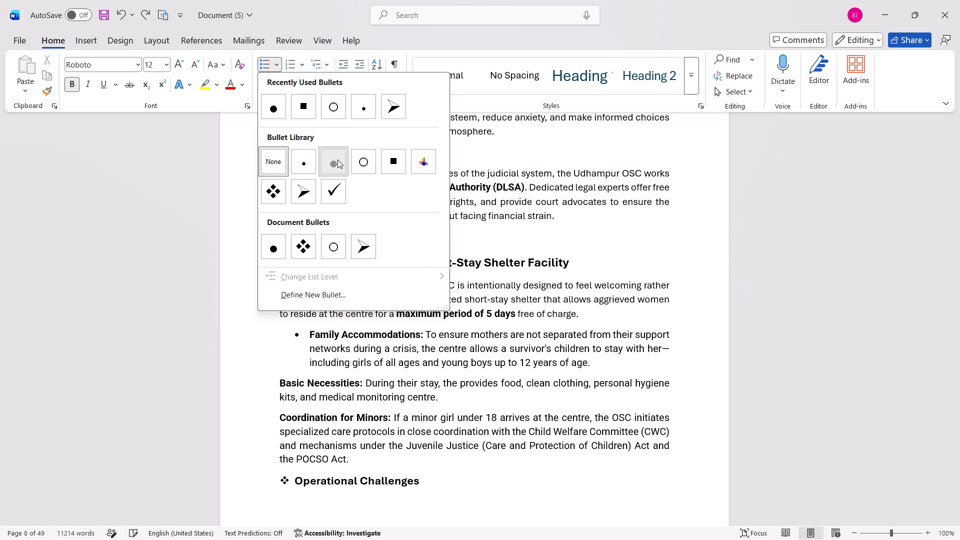
left_click(278, 378)
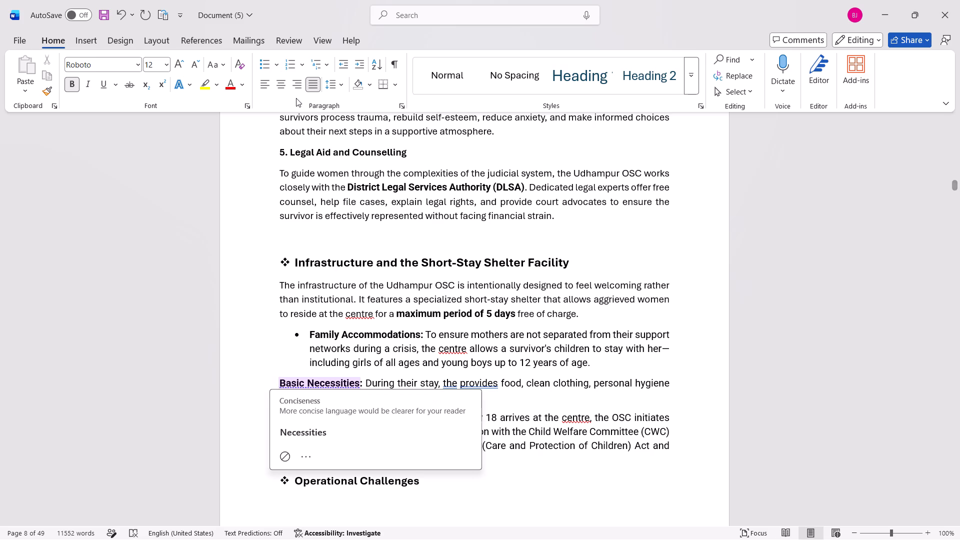
left_click(274, 60)
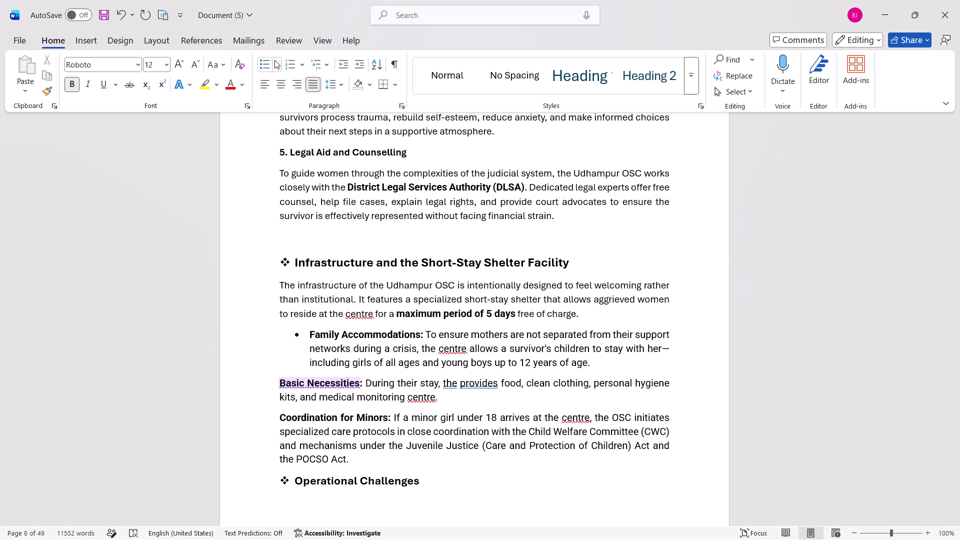
left_click(332, 157)
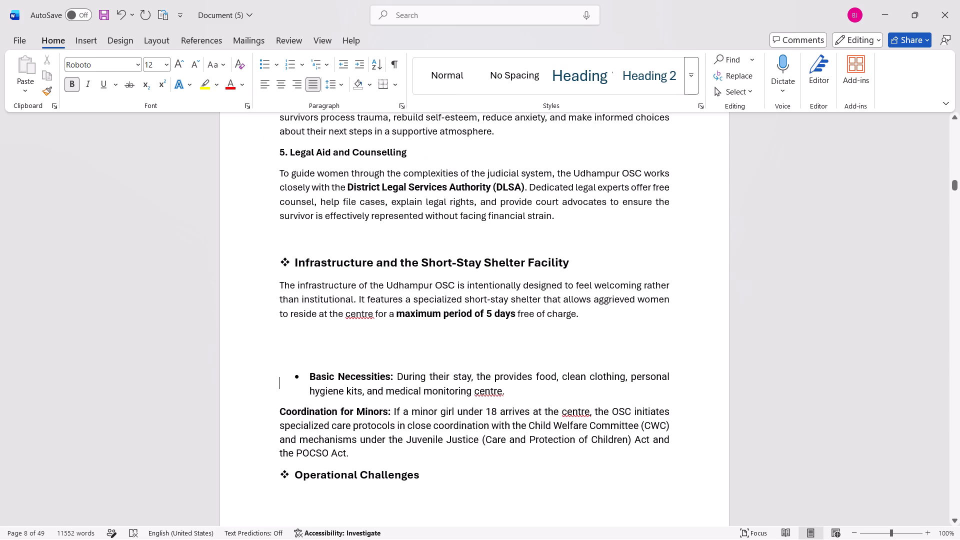
left_click(277, 406)
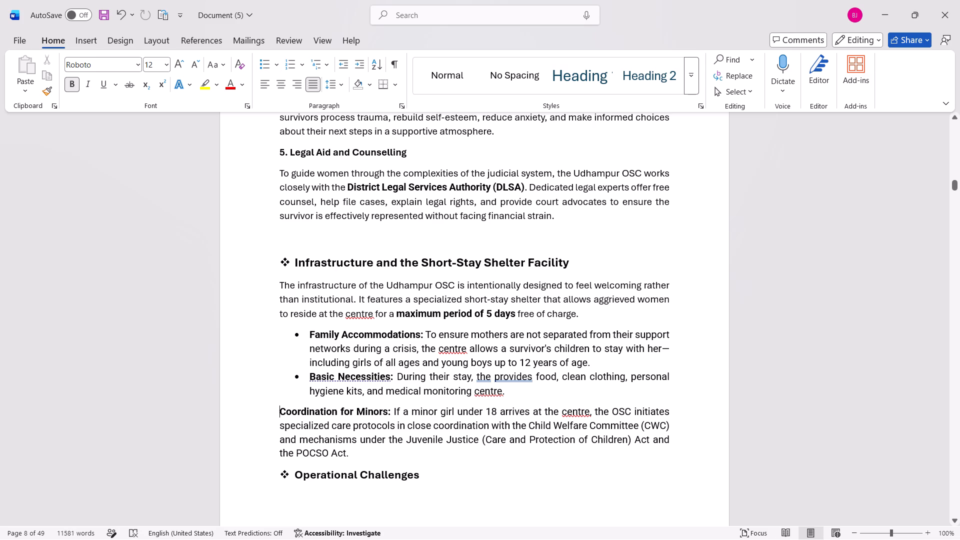
left_click(279, 68)
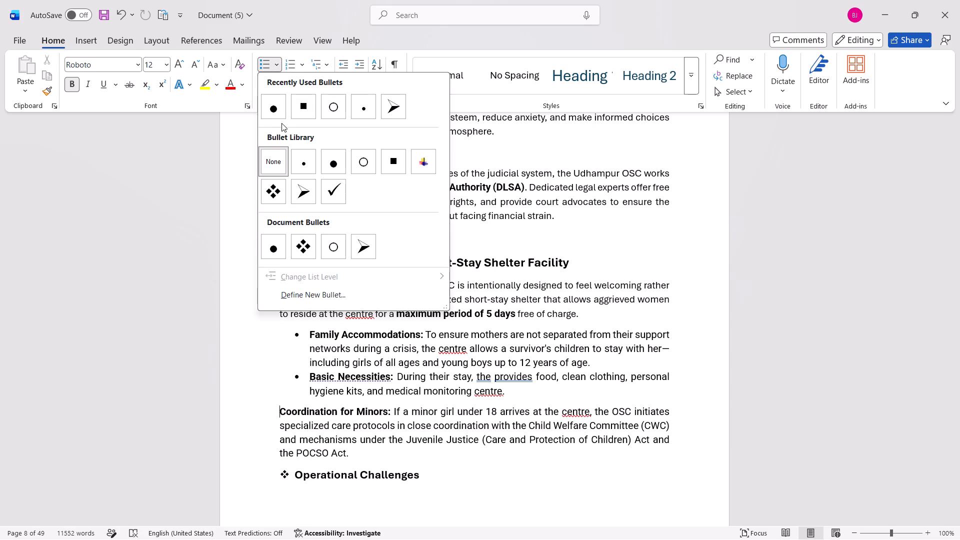
left_click(274, 109)
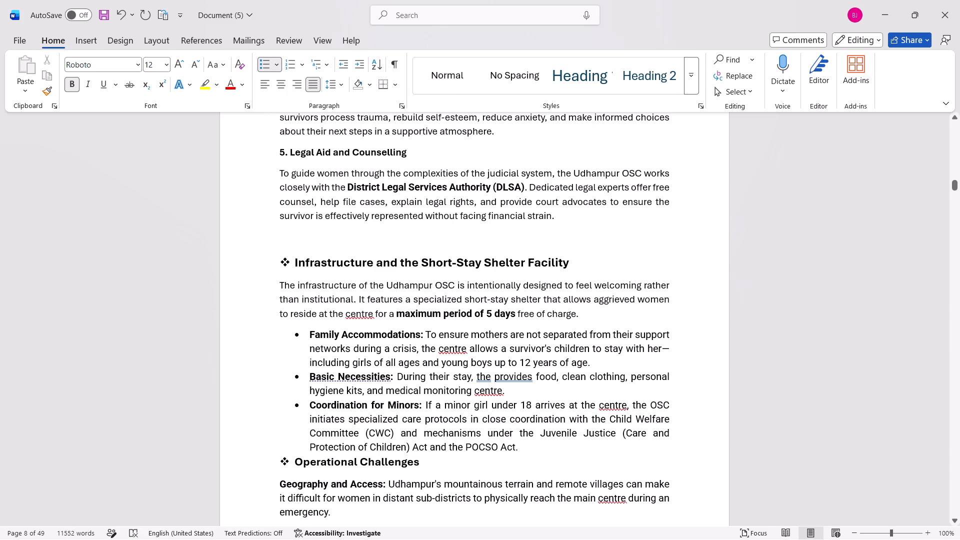
Add a space and a colon at the end of the heading "Operational Challenges".
scroll(299, 372, "down", 2)
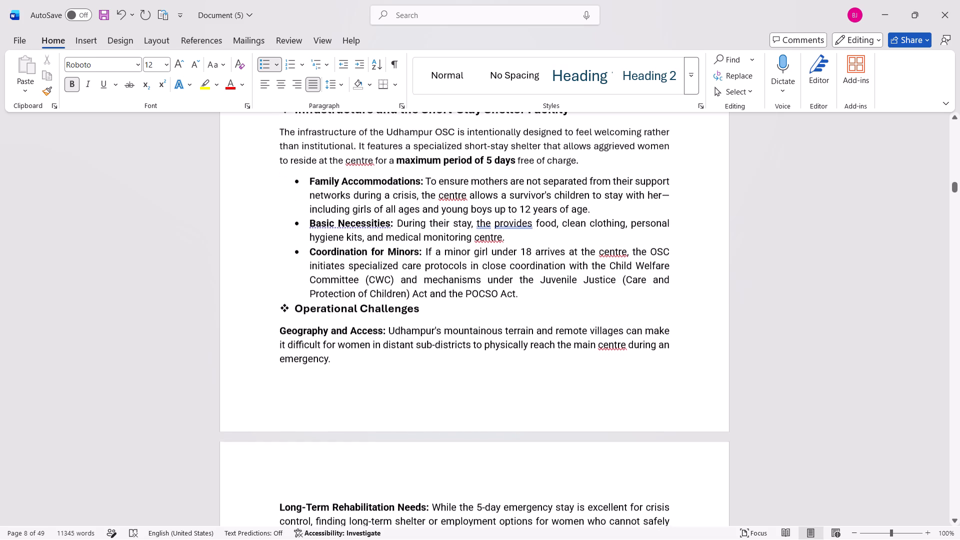
scroll(299, 372, "down", 1)
left_click(439, 304)
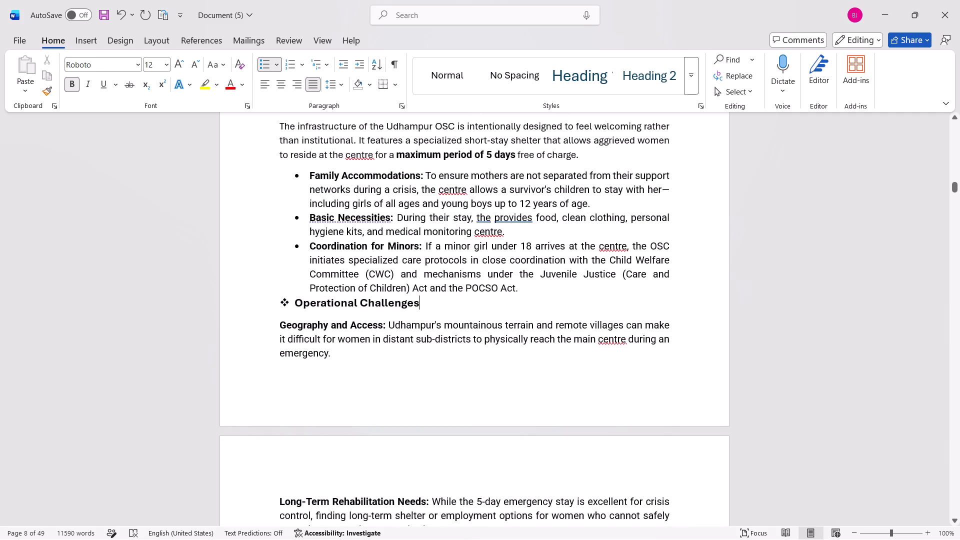
key("space")
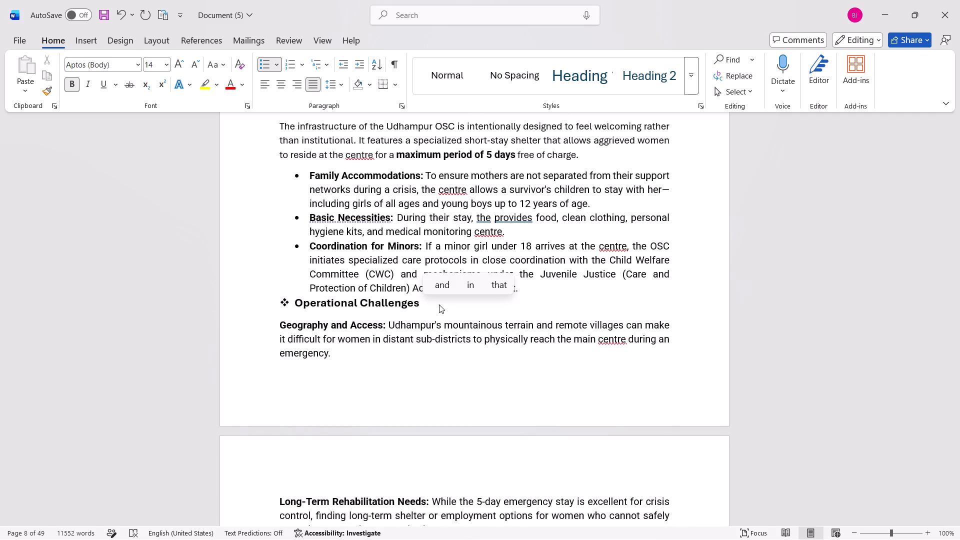
key("shift+colon")
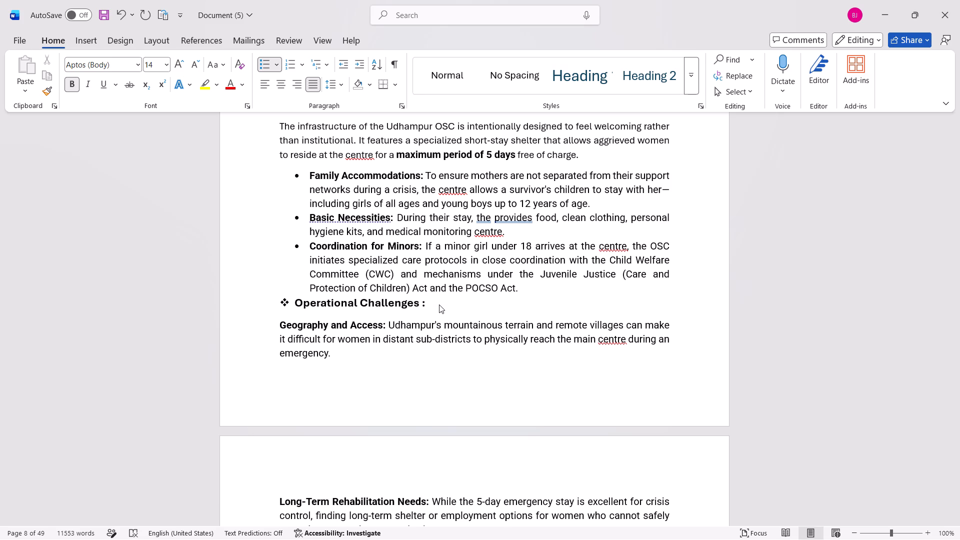
Apply a solid round bullet to the Geography and Access paragraph under Operational Challenges.
scroll(439, 304, "down", 1)
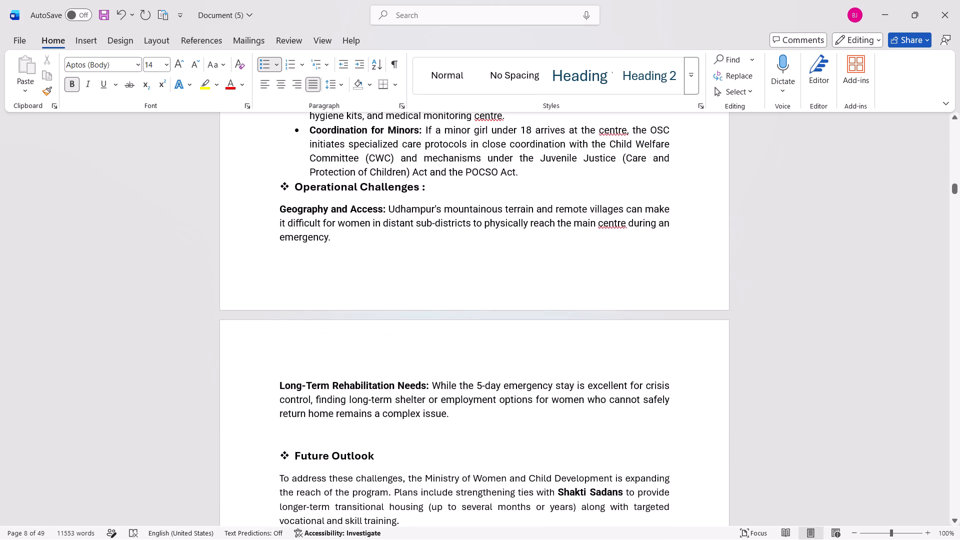
left_click(278, 207)
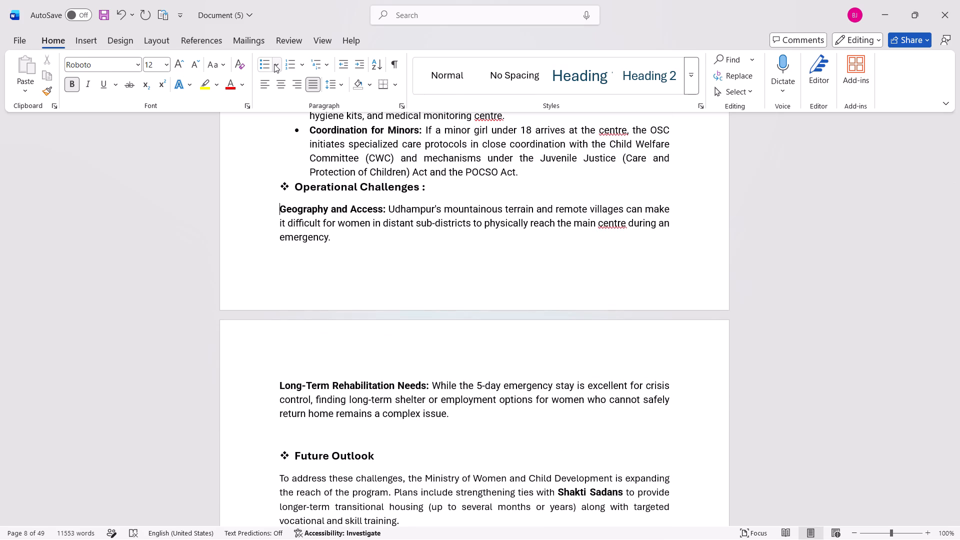
left_click(274, 64)
left_click(304, 163)
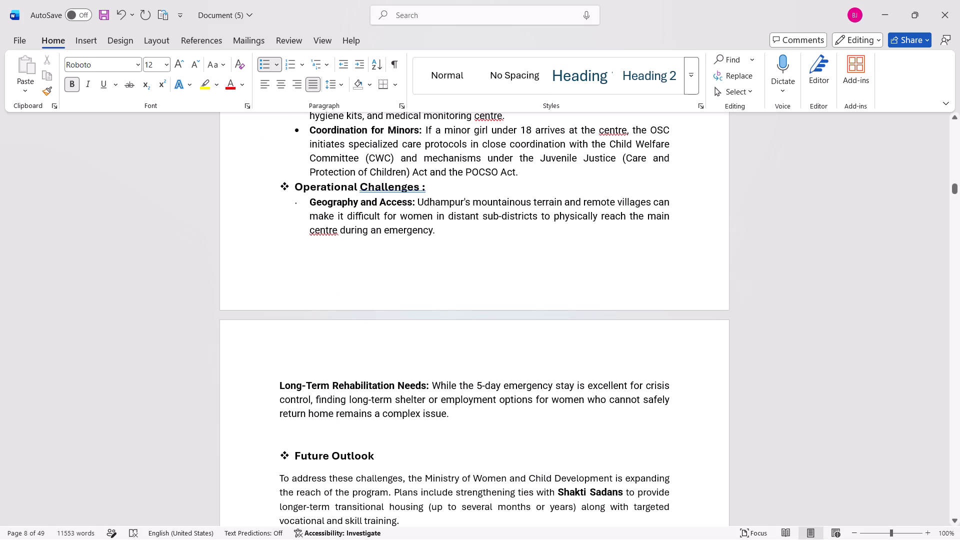
Undo the tiny bullet on the Geography and Access paragraph and apply the larger solid round bullet instead.
key("ctrl+z")
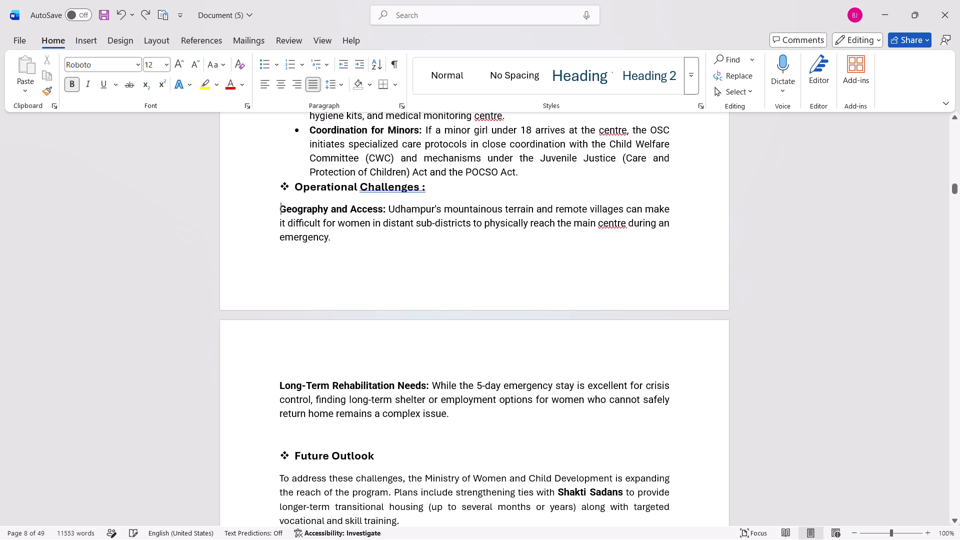
scroll(320, 231, "up", 2)
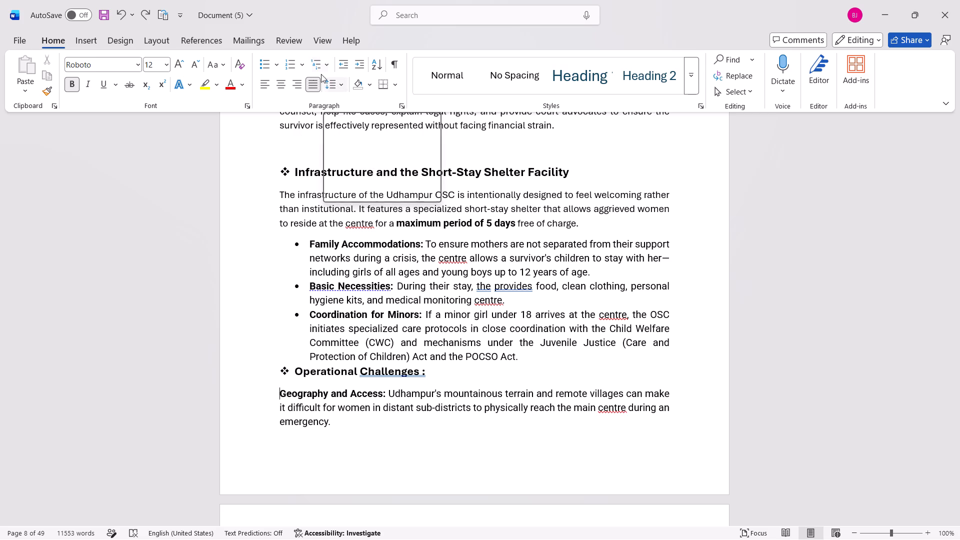
left_click(278, 63)
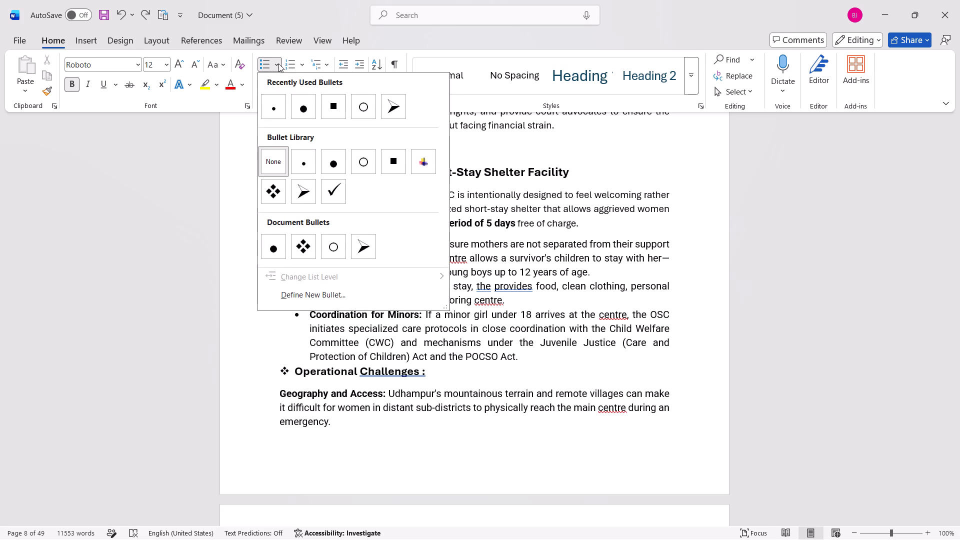
left_click(303, 110)
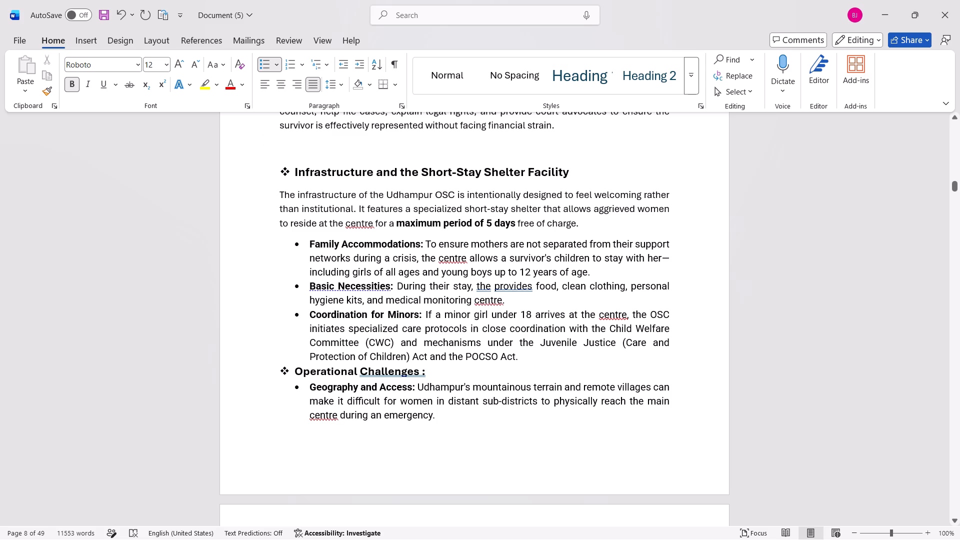
Apply the larger solid round bullet to the Long-Term Rehabilitation Needs paragraph under Operational Challenges.
scroll(284, 371, "down", 2)
left_click(276, 393)
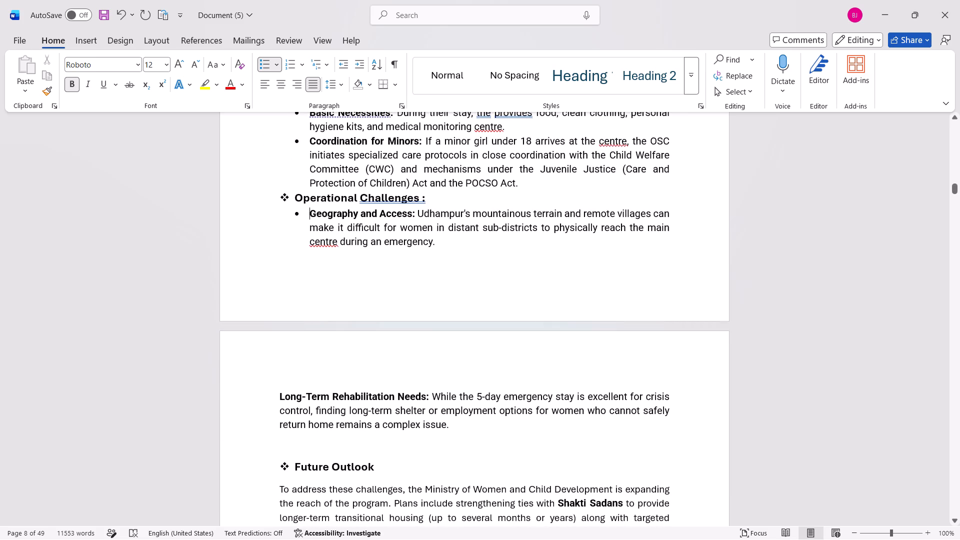
left_click(278, 67)
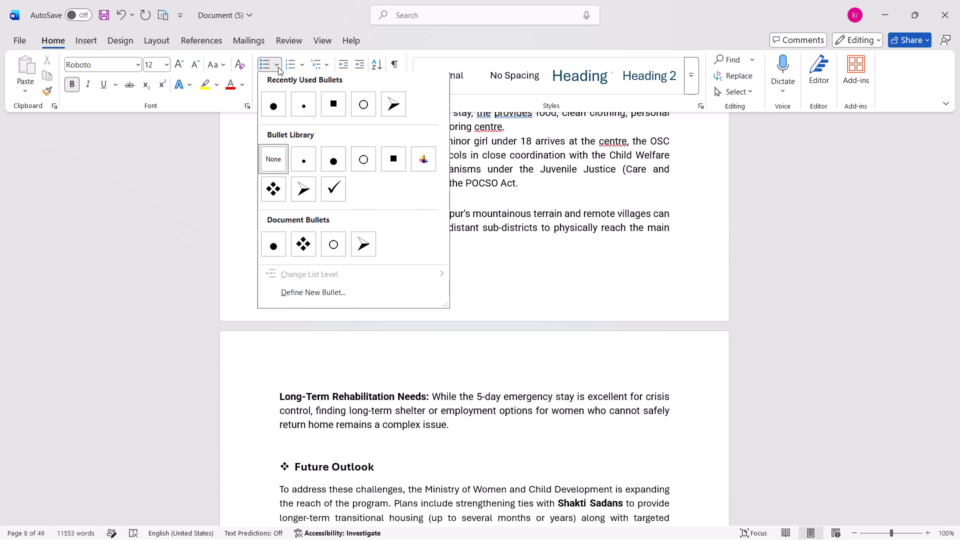
left_click(276, 100)
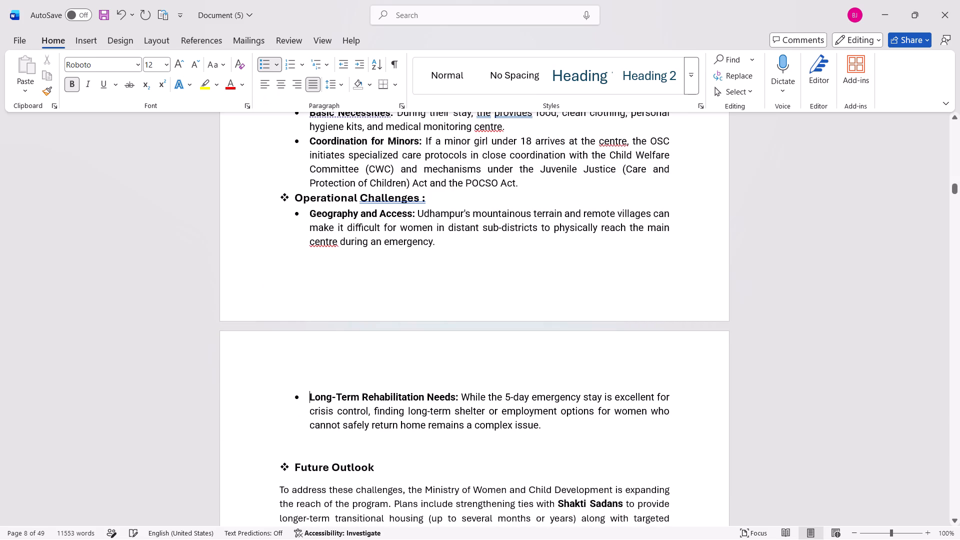
Add a space and a colon at the end of the heading "Future Outlook".
scroll(297, 339, "down", 2)
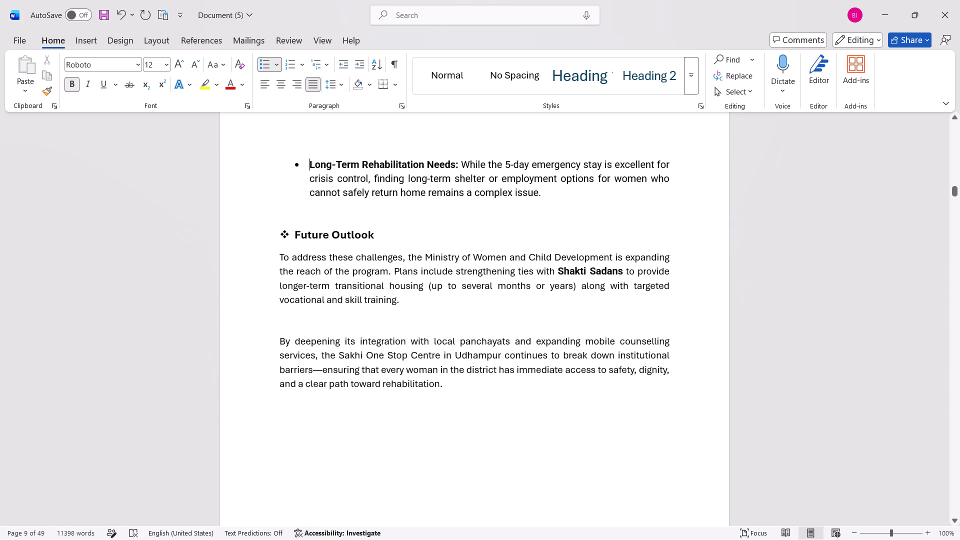
left_click(387, 230)
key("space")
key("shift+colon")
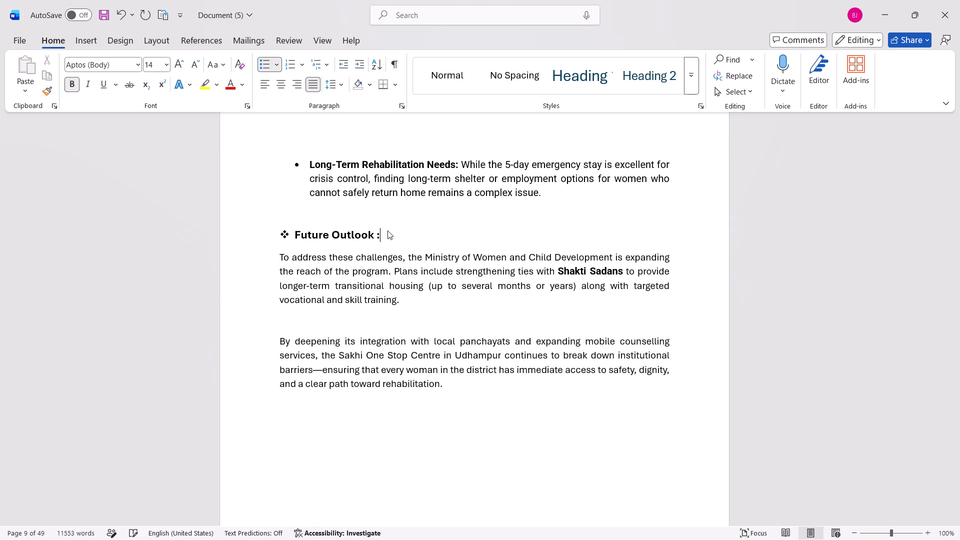
Delete all the empty lines between the closing Future Outlook paragraph and the "Day3 & 4" heading.
scroll(387, 230, "down", 4)
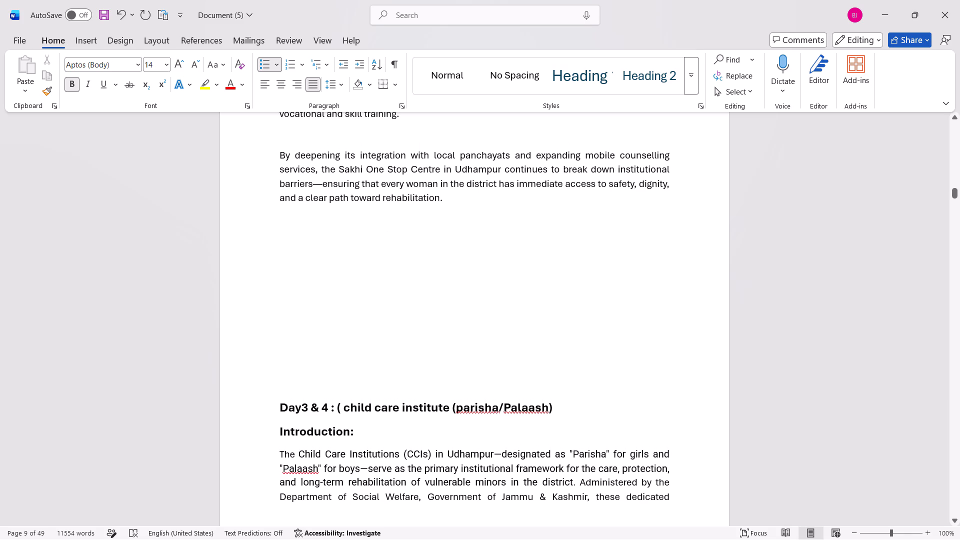
left_click(279, 402)
key("BackSpace")
key("BackSpace")
key("BackSpace")
key("BackSpace")
key("BackSpace")
key("BackSpace")
key("BackSpace")
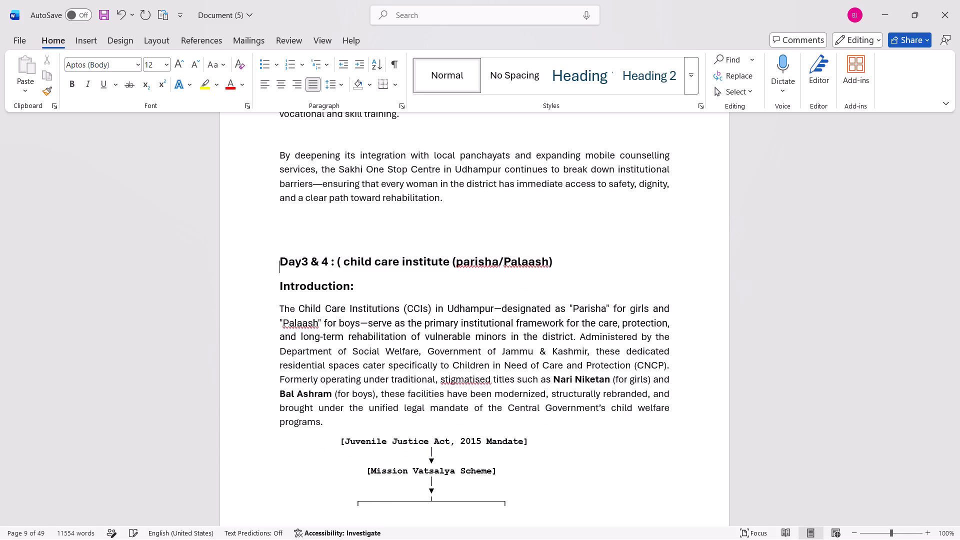
key("BackSpace")
scroll(279, 402, "up", 2)
scroll(279, 402, "down", 1)
scroll(279, 402, "up", 4)
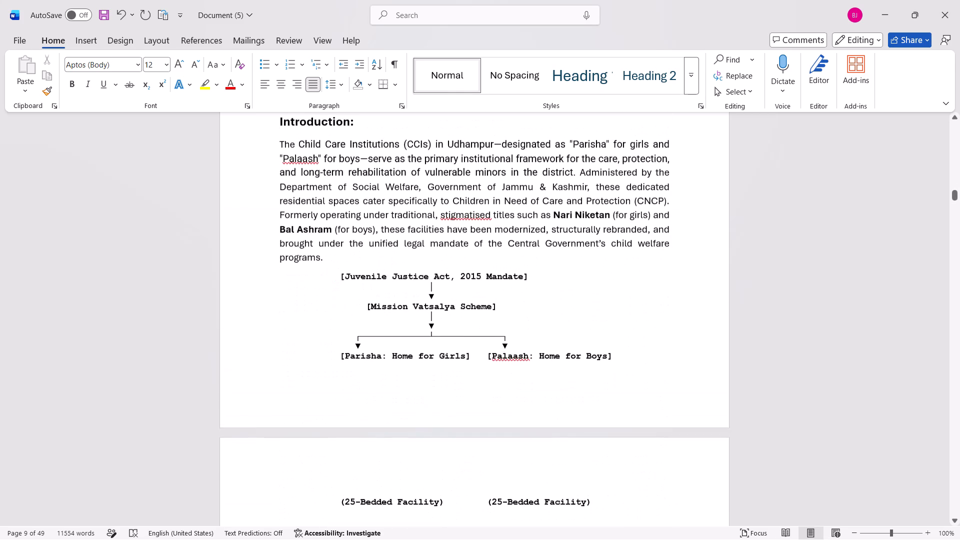
scroll(279, 402, "up", 3)
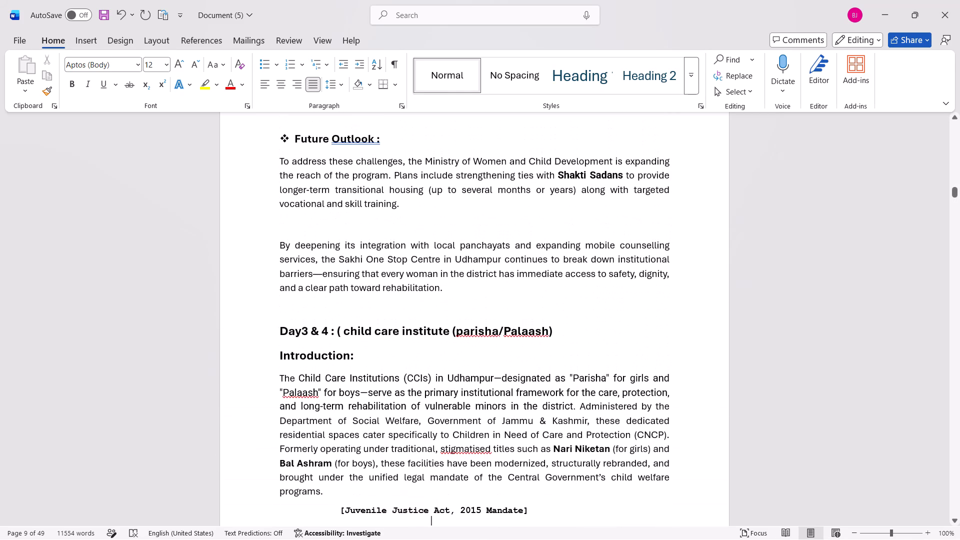
key("BackSpace")
Remove the empty line between the two Future Outlook paragraphs, above "By deepening its integration".
scroll(279, 402, "right", 1)
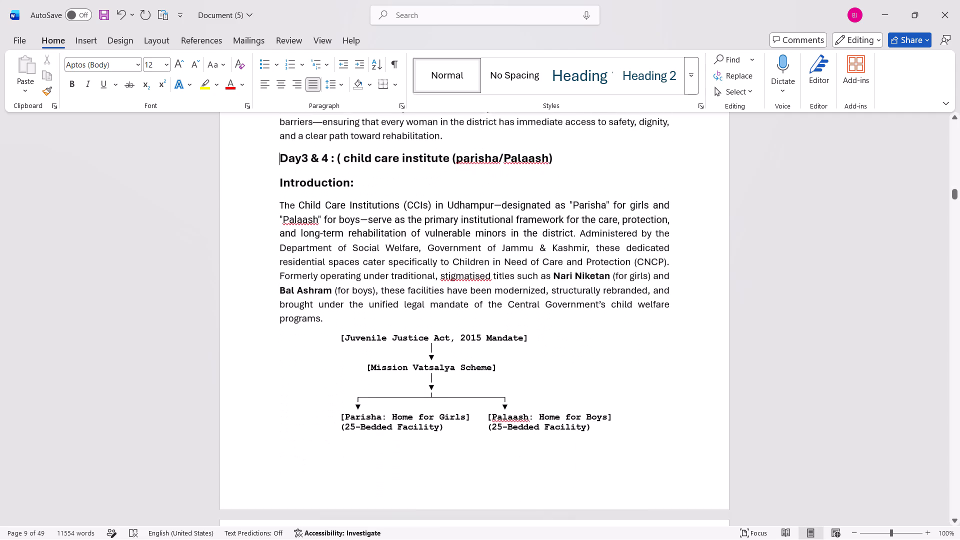
scroll(279, 402, "right", 1)
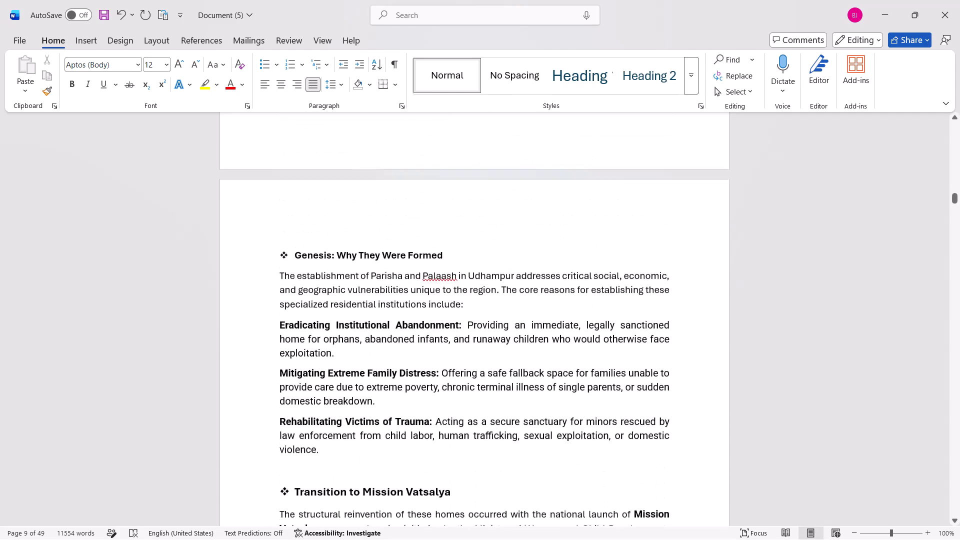
scroll(279, 402, "up", 3)
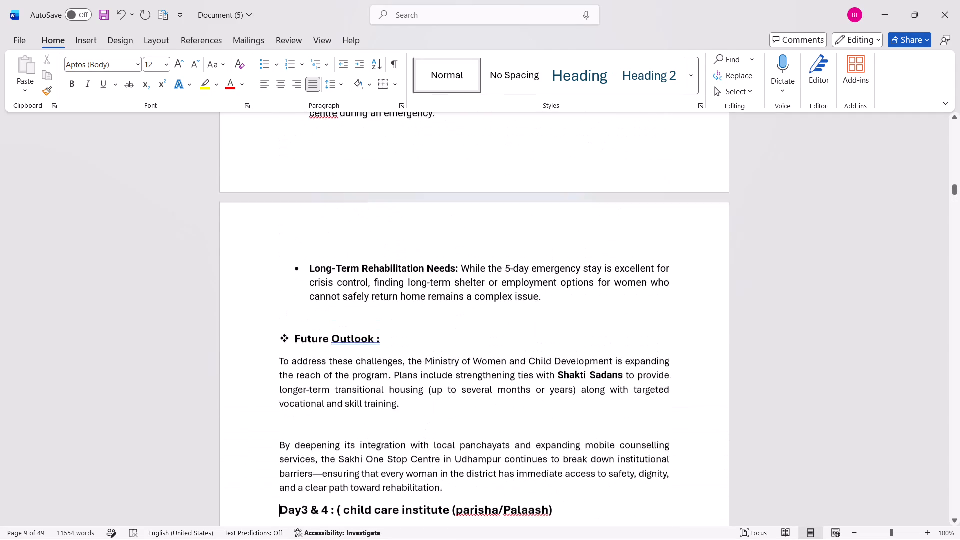
scroll(279, 402, "up", 2)
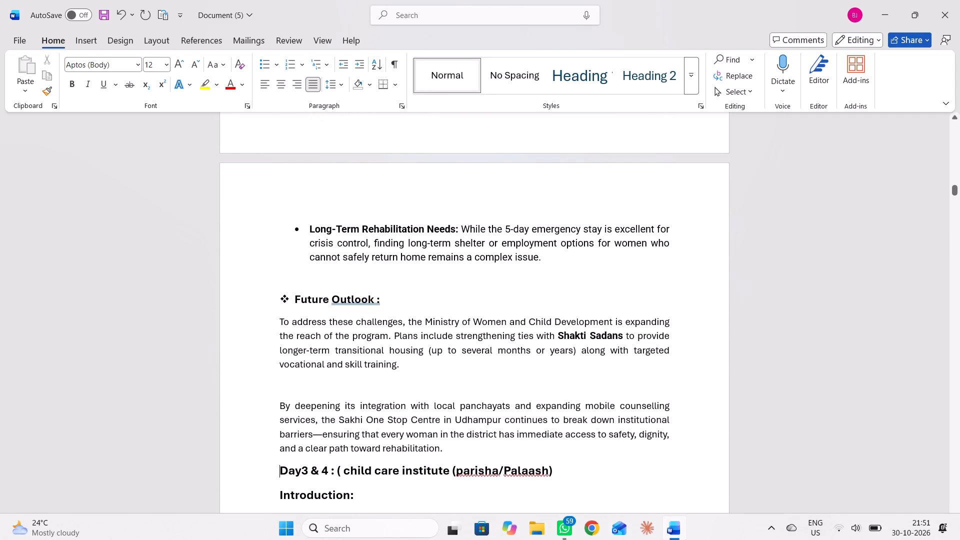
left_click(277, 407)
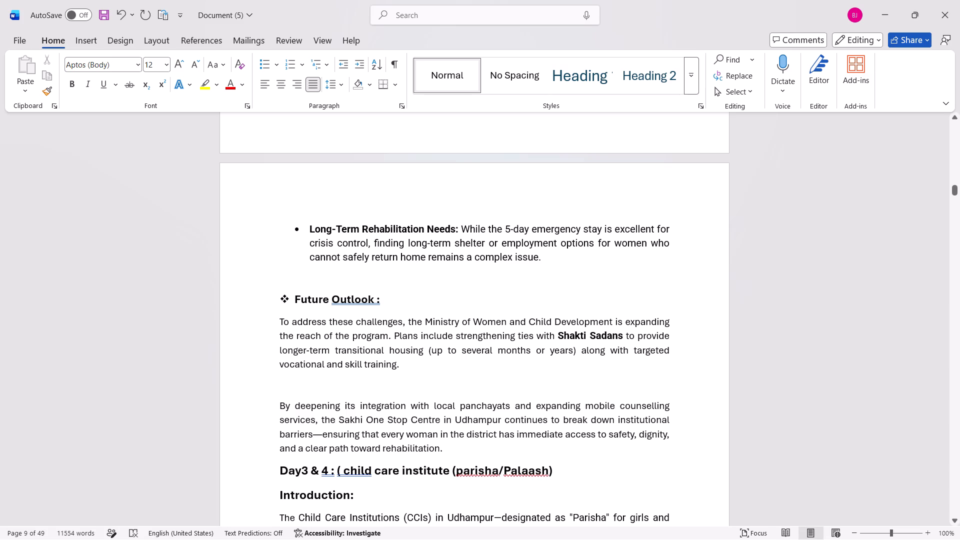
key("BackSpace")
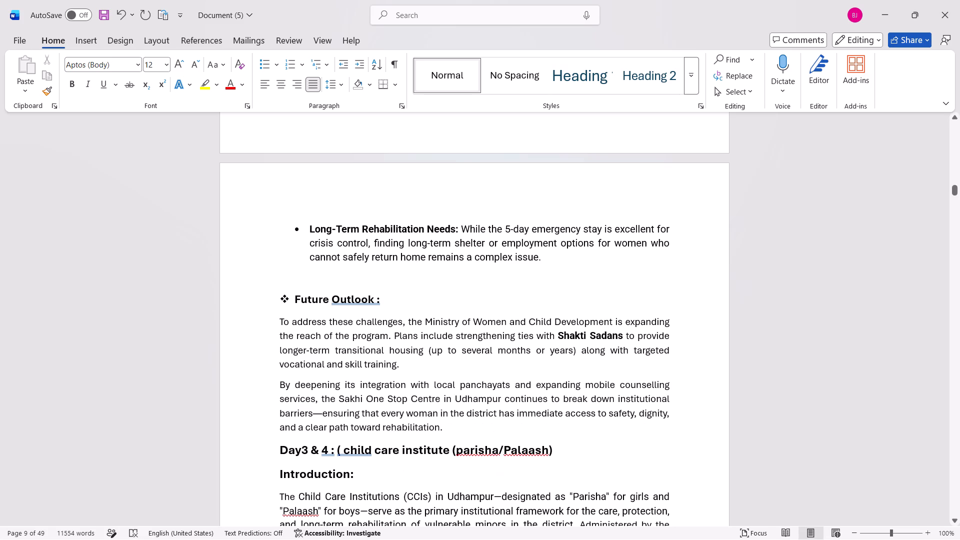
Insert one empty line after the closing Future Outlook paragraph, just before the "Day3 & 4" heading.
left_click(439, 433)
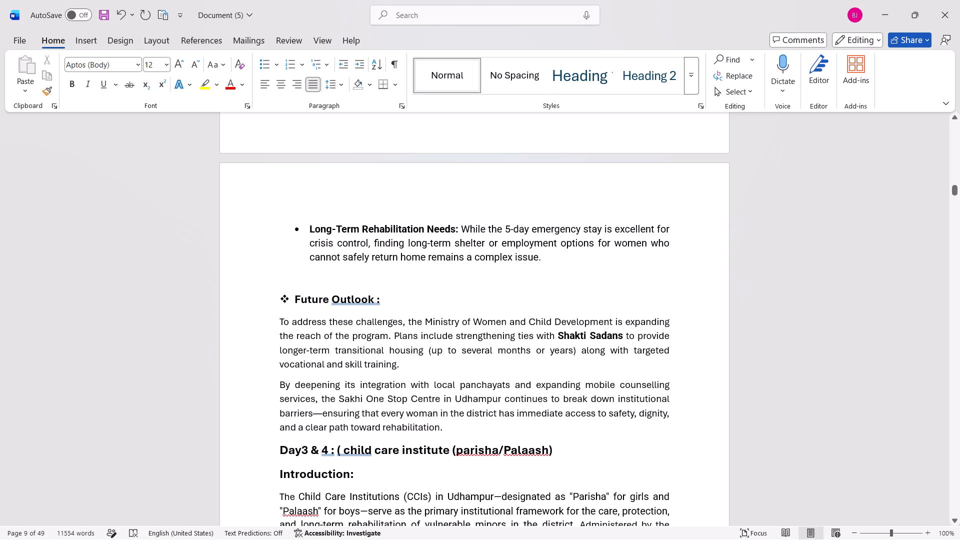
left_click(450, 436)
key("Return")
scroll(450, 436, "down", 2)
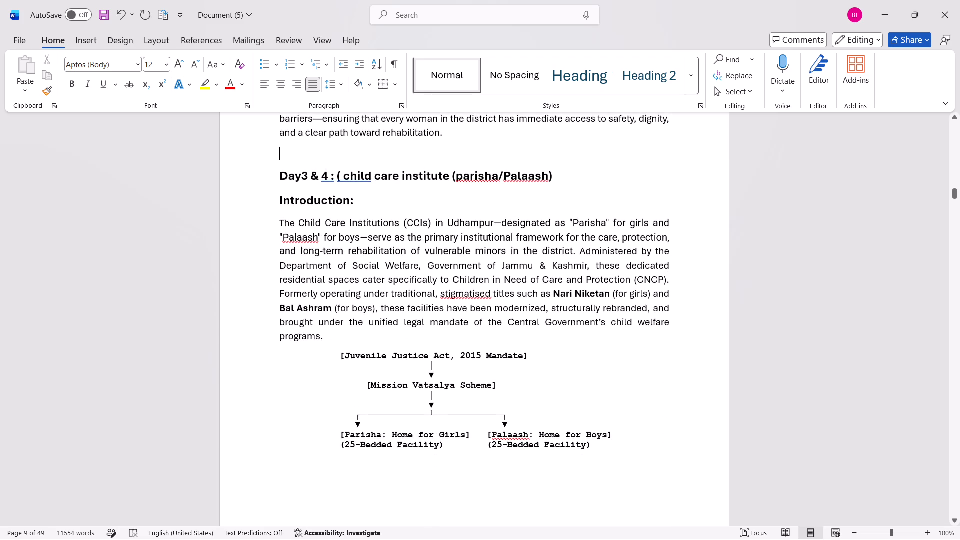
Replace the blank line above the heading "Infrastructure and the Short-Stay Shelter Facility" with a new blank line continuing the preceding paragraph's formatting.
scroll(450, 436, "down", 1)
scroll(450, 436, "up", 1)
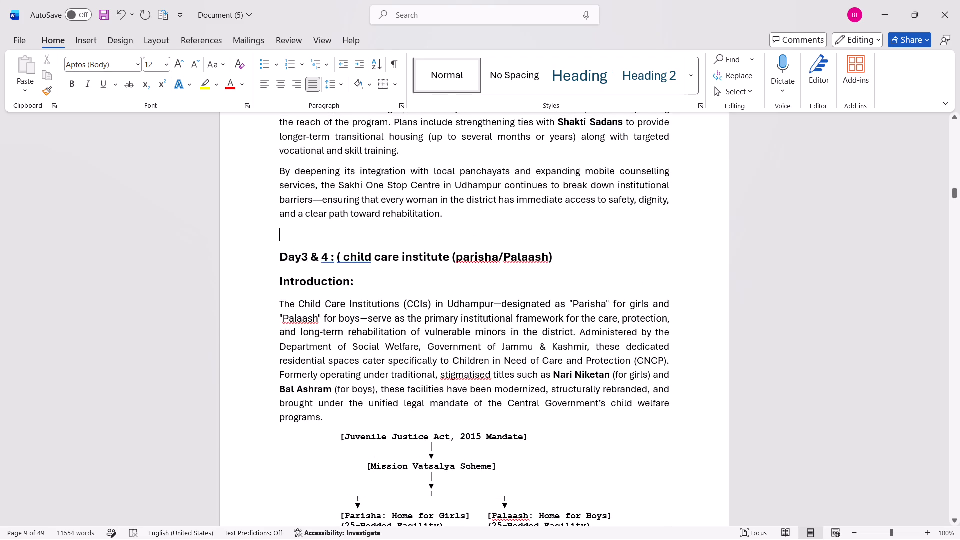
scroll(408, 243, "up", 5)
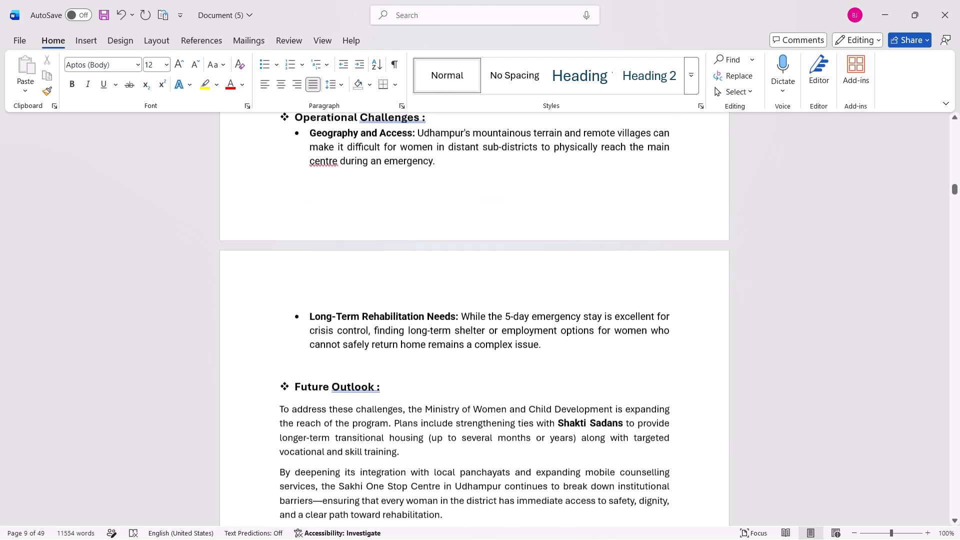
scroll(408, 243, "up", 6)
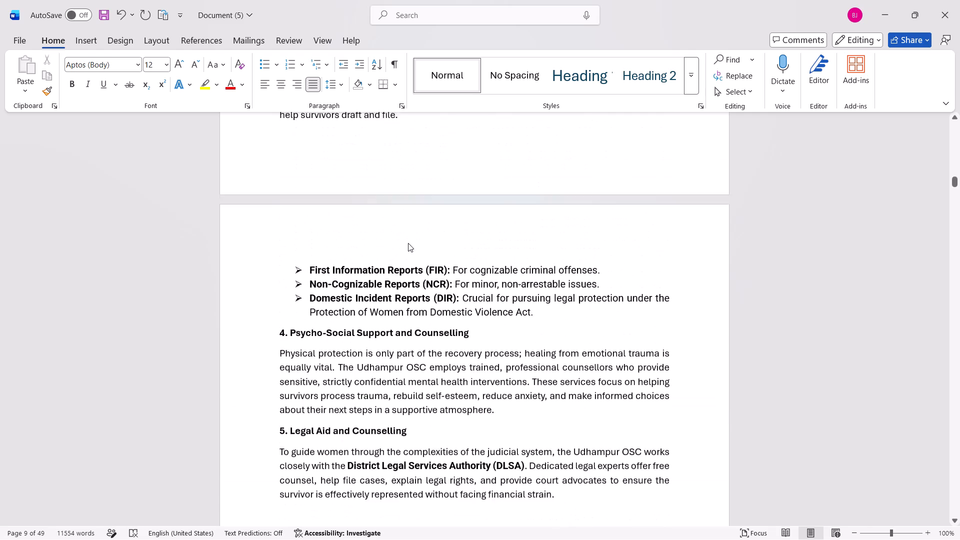
scroll(408, 243, "down", 3)
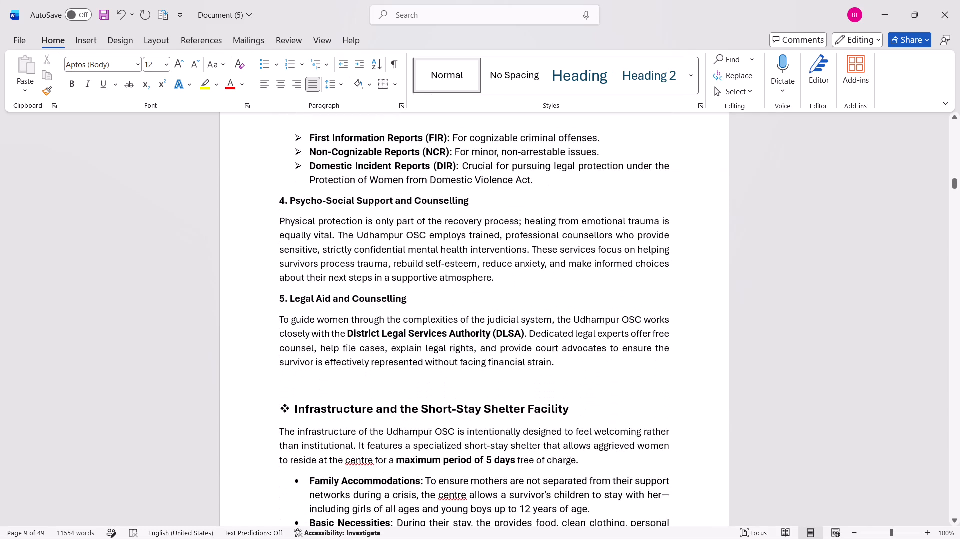
left_click(277, 405)
left_click(331, 401)
left_click(331, 389)
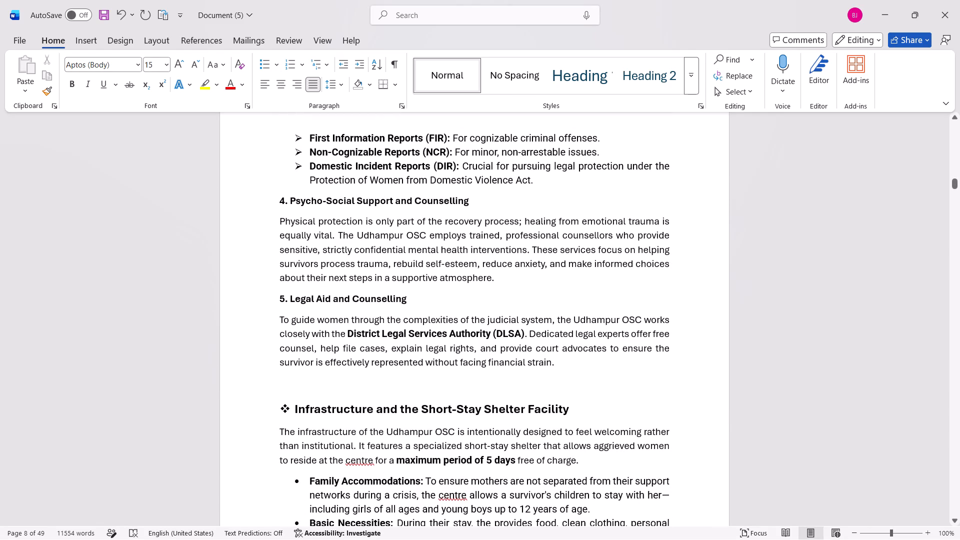
key("BackSpace")
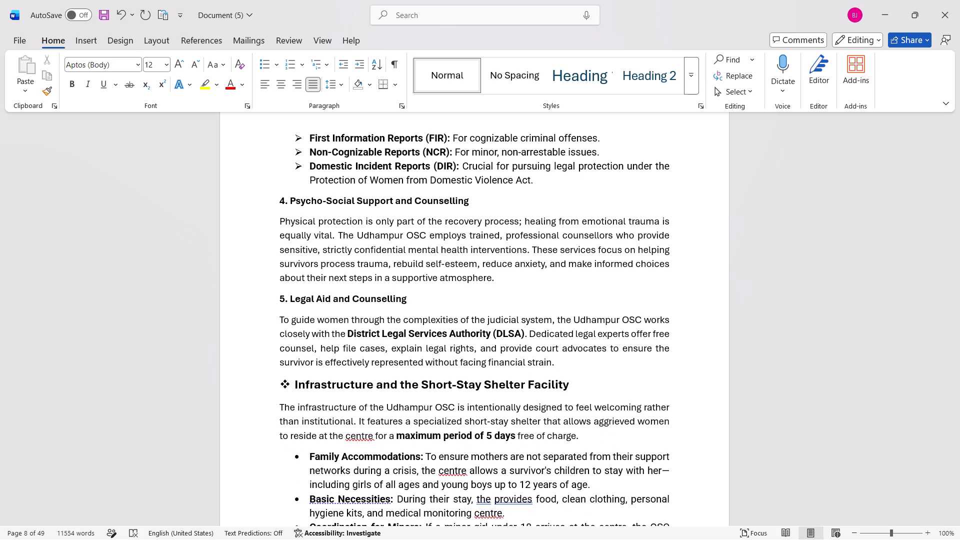
key("Return")
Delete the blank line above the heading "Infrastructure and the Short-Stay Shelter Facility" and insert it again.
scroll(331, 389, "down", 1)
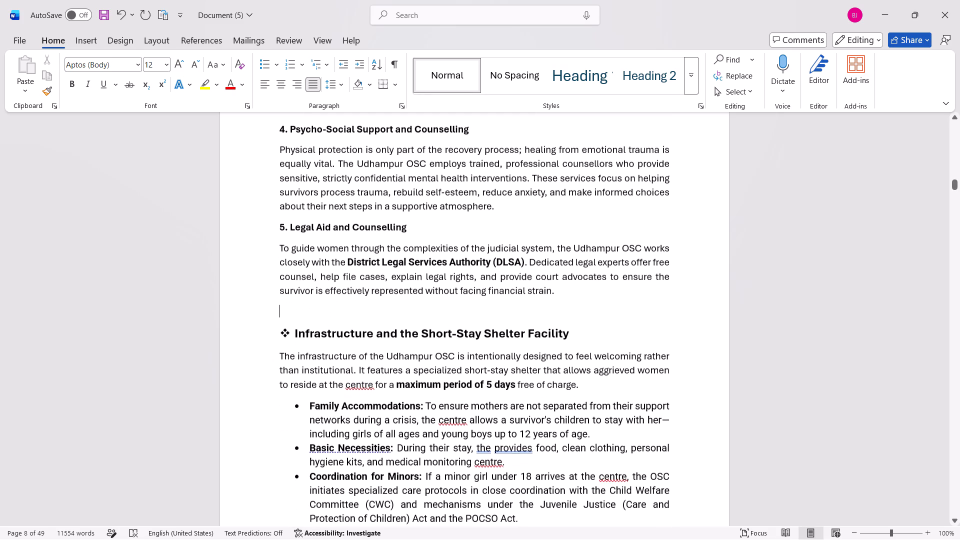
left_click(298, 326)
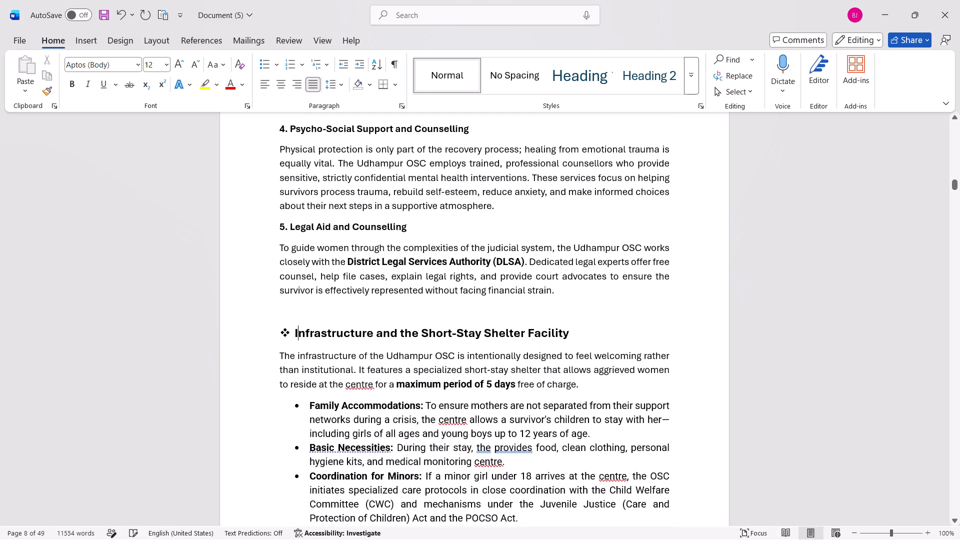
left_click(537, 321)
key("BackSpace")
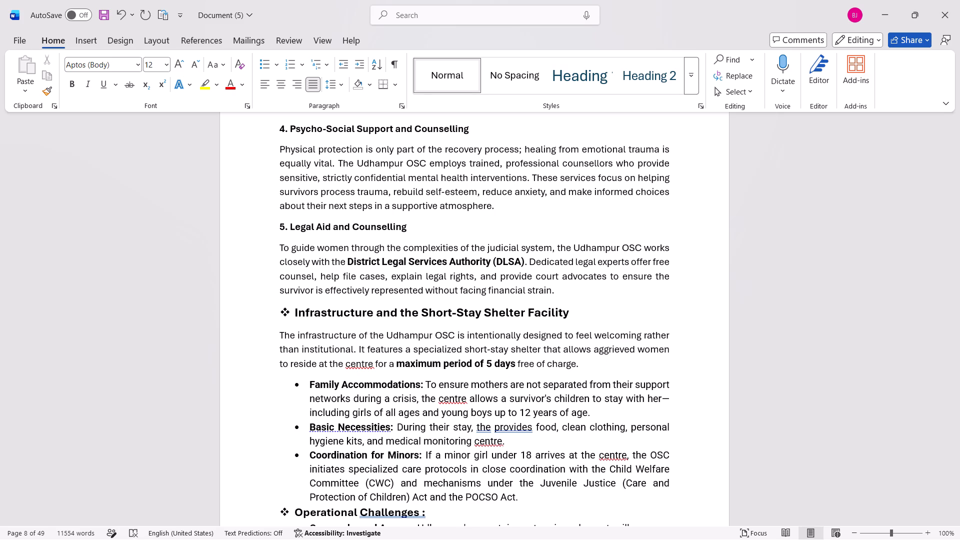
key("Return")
Insert an unbulleted blank line between the Coordination for Minors paragraph and the heading "Operational Challenges".
scroll(537, 321, "up", 1)
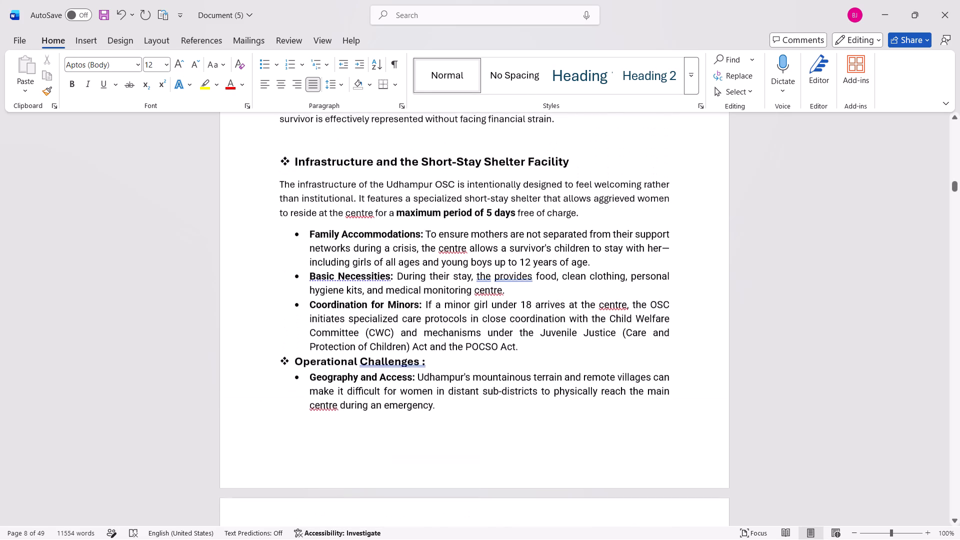
scroll(537, 321, "up", 1)
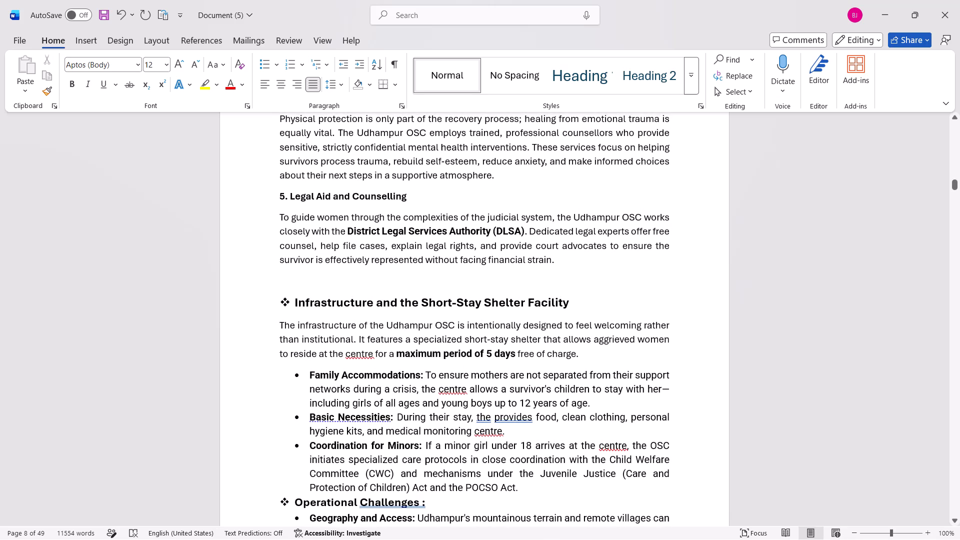
scroll(537, 321, "down", 1)
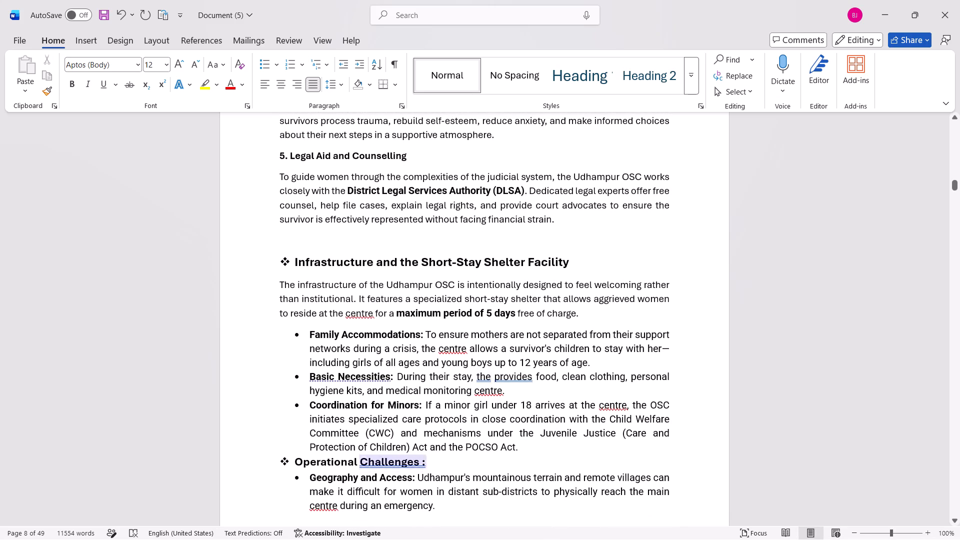
left_click(522, 454)
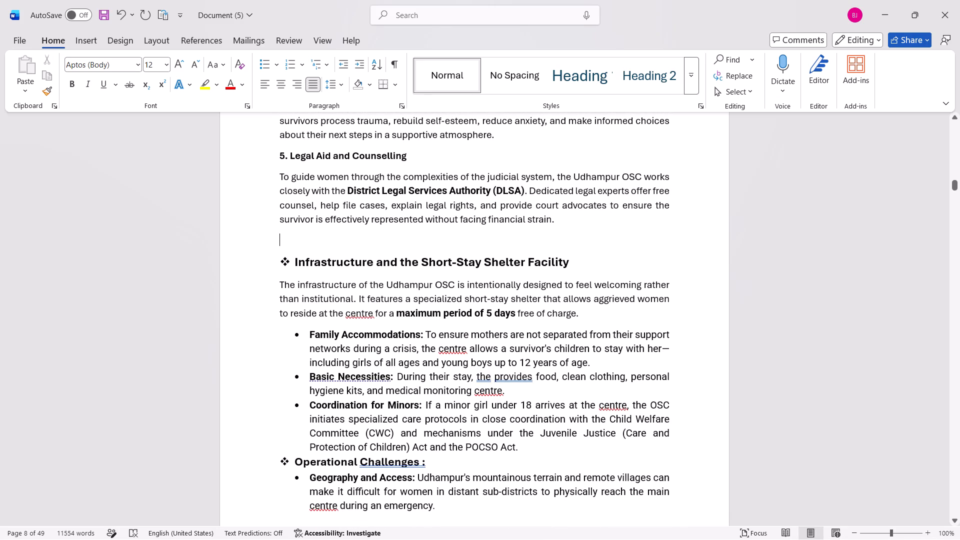
key("Return")
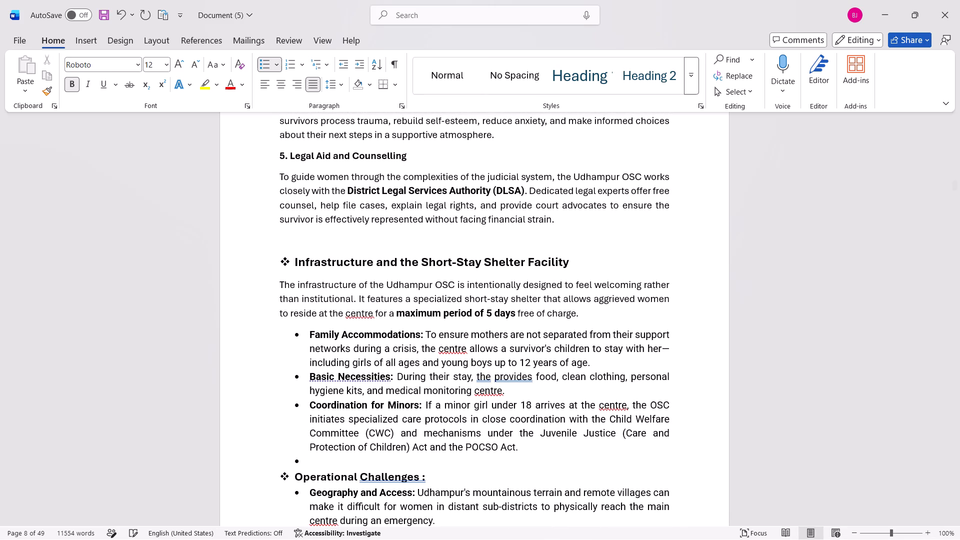
scroll(522, 454, "down", 1)
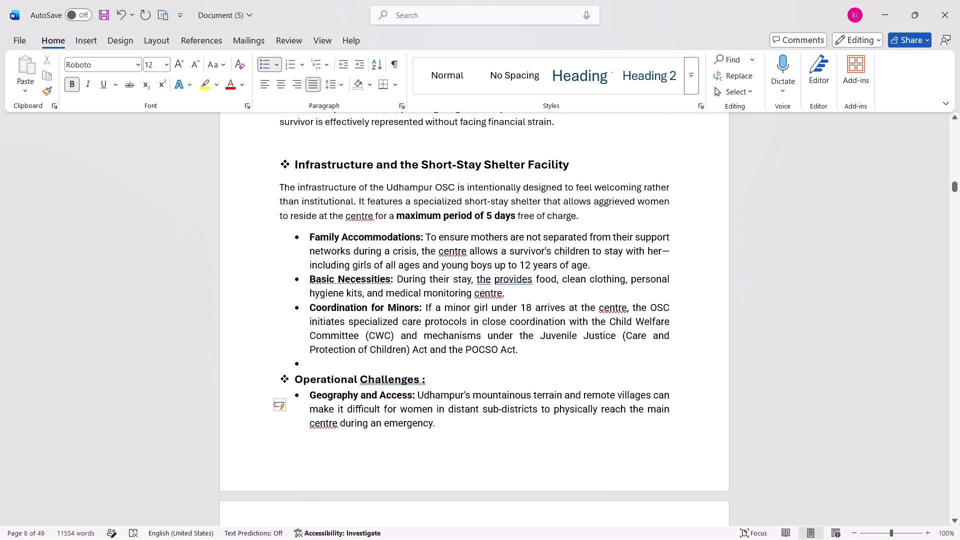
key("BackSpace")
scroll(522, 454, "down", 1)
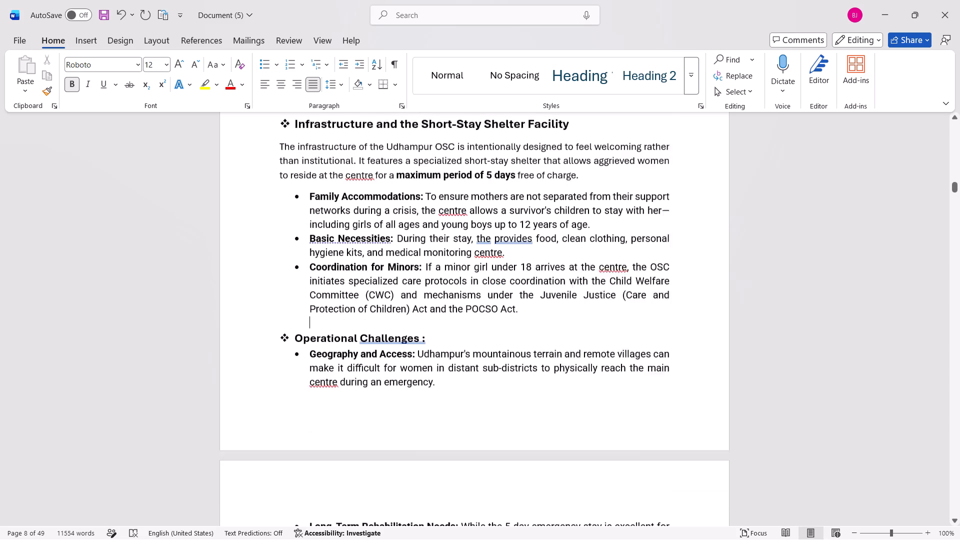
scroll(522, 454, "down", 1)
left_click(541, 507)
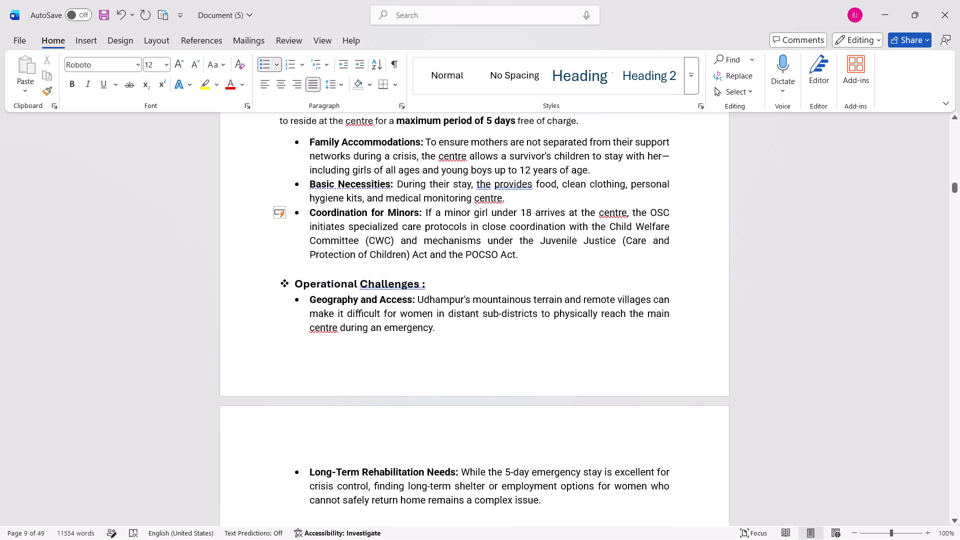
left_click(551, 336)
Place the text cursor at the start of the Eradicating Institutional Abandonment paragraph under "Genesis: Why They Were Formed".
scroll(551, 336, "down", 3)
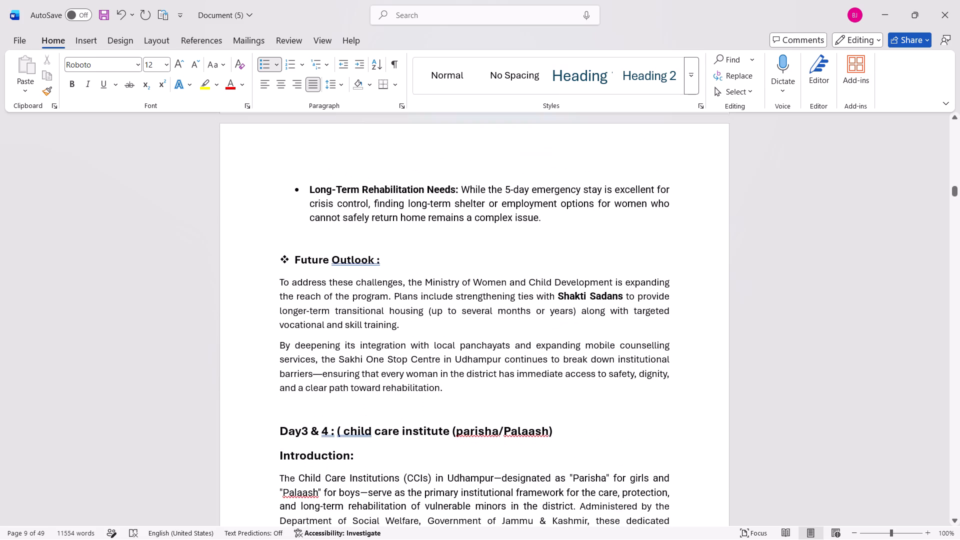
scroll(551, 336, "down", 3)
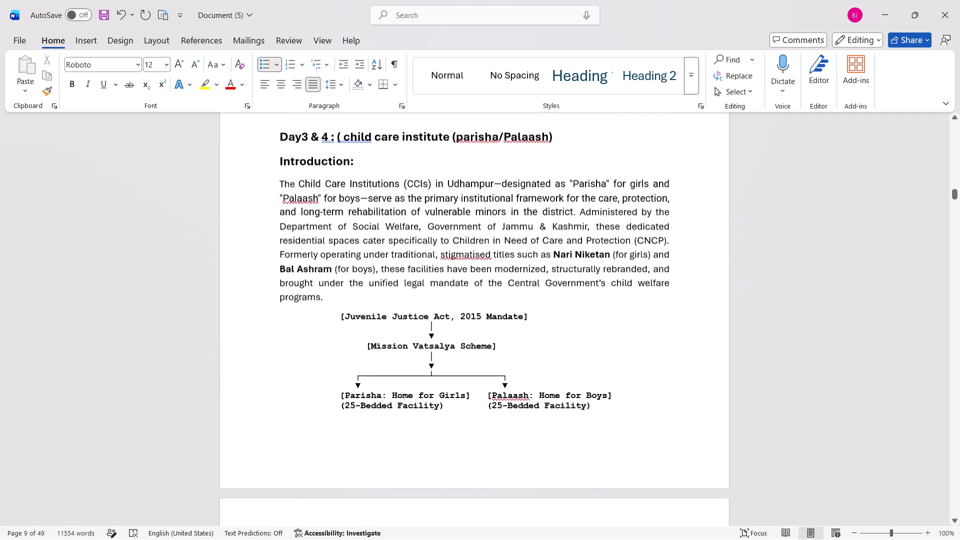
scroll(551, 336, "down", 3)
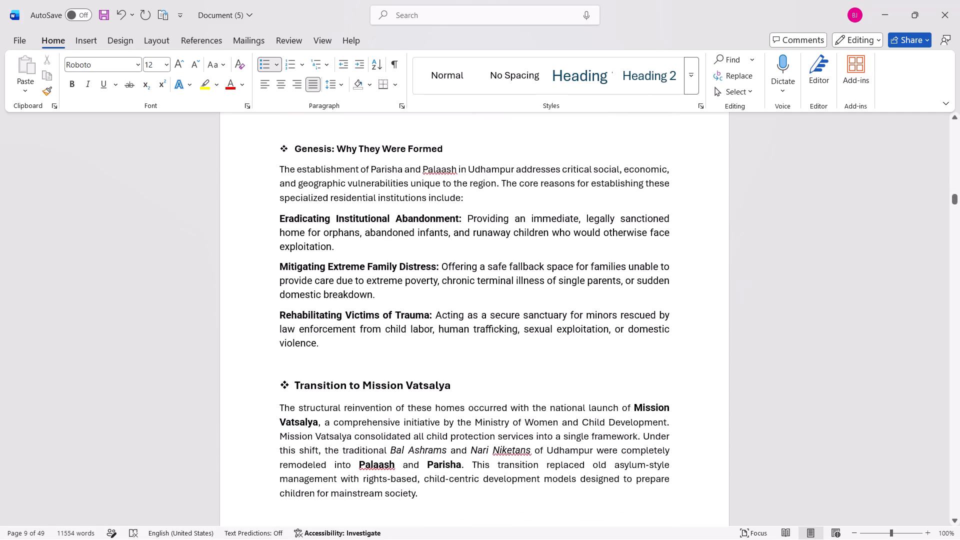
left_click(276, 212)
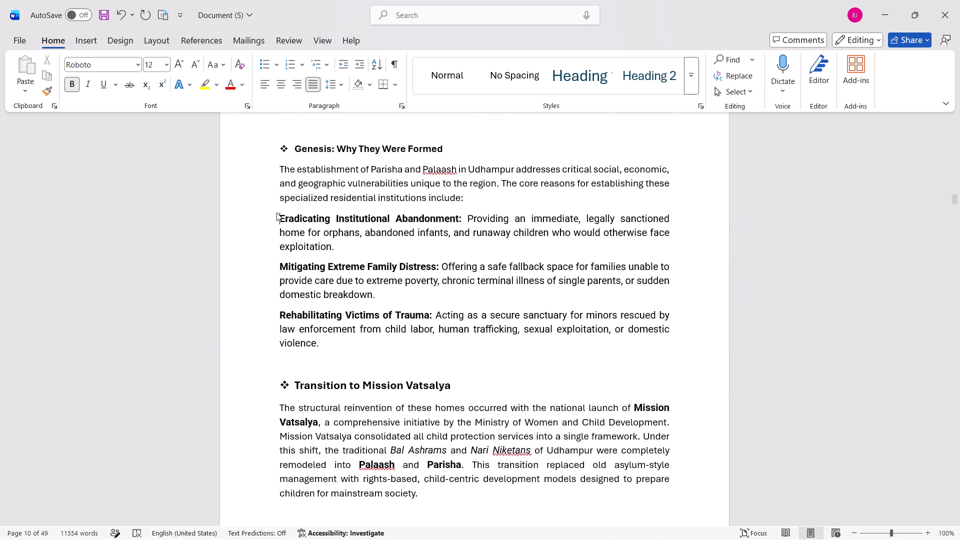
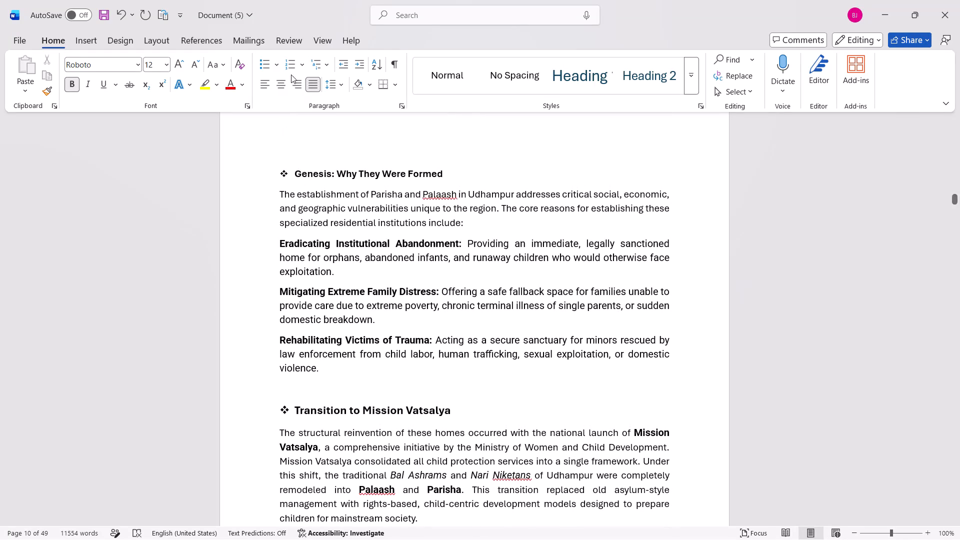
Apply solid round bullets to the Eradicating Institutional Abandonment, Mitigating Extreme Family Distress and Rehabilitating Victims of Trauma paragraphs.
left_click(276, 64)
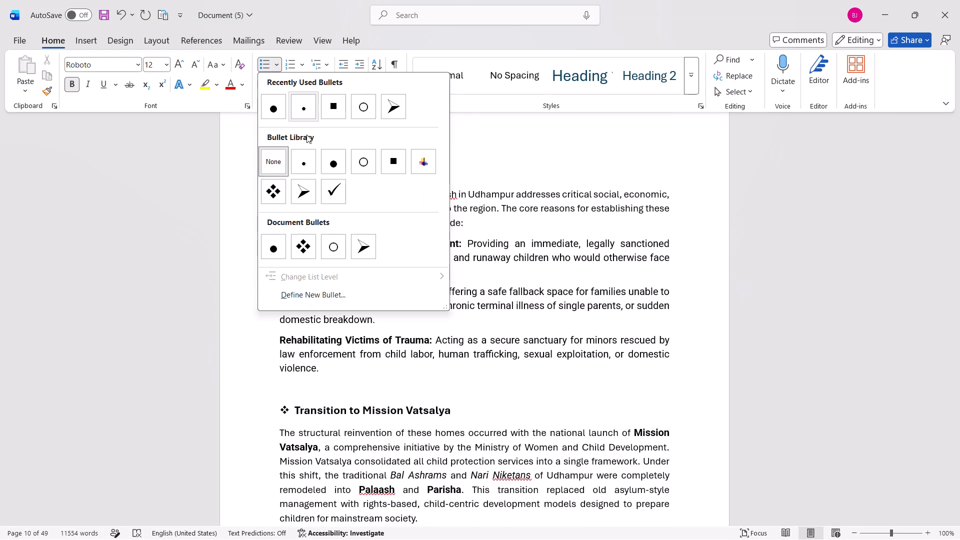
left_click(338, 153)
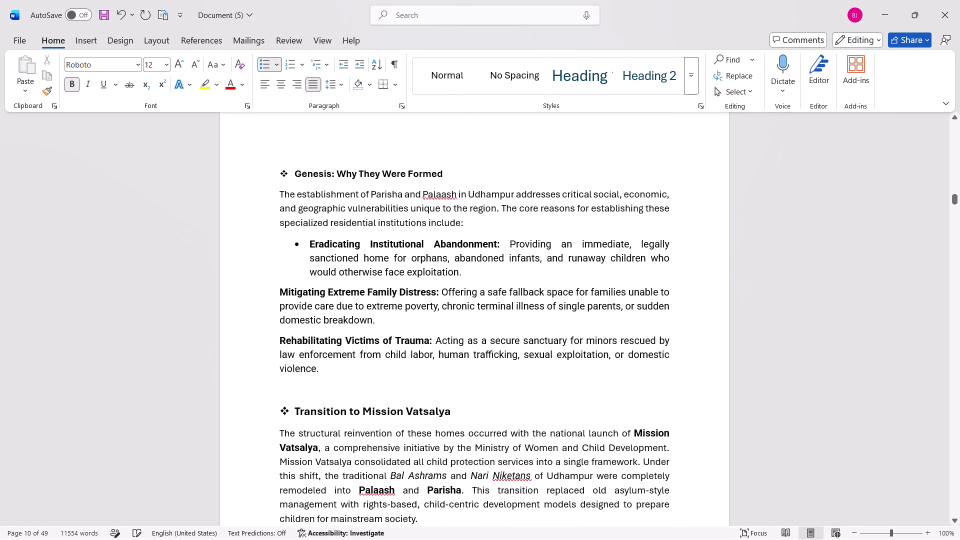
left_click(279, 293)
left_click(280, 64)
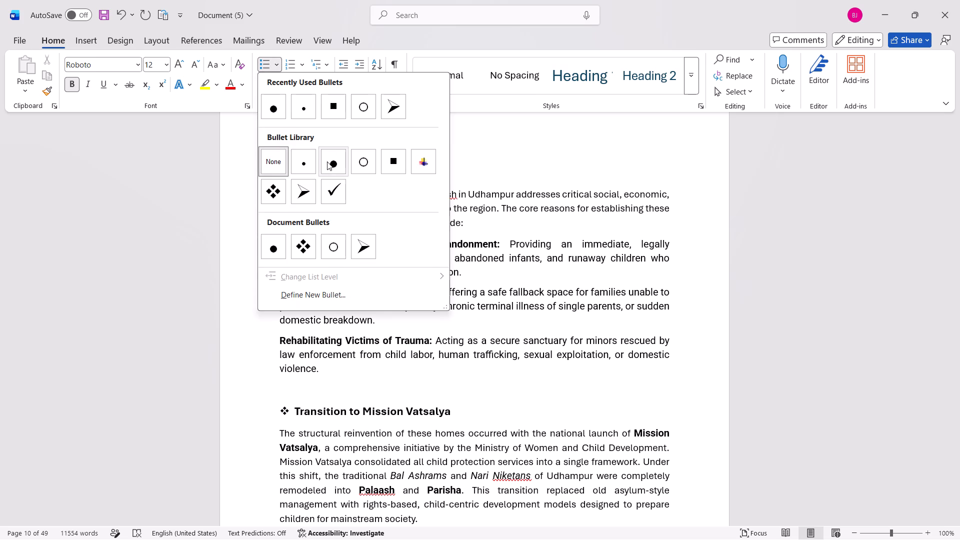
left_click(327, 161)
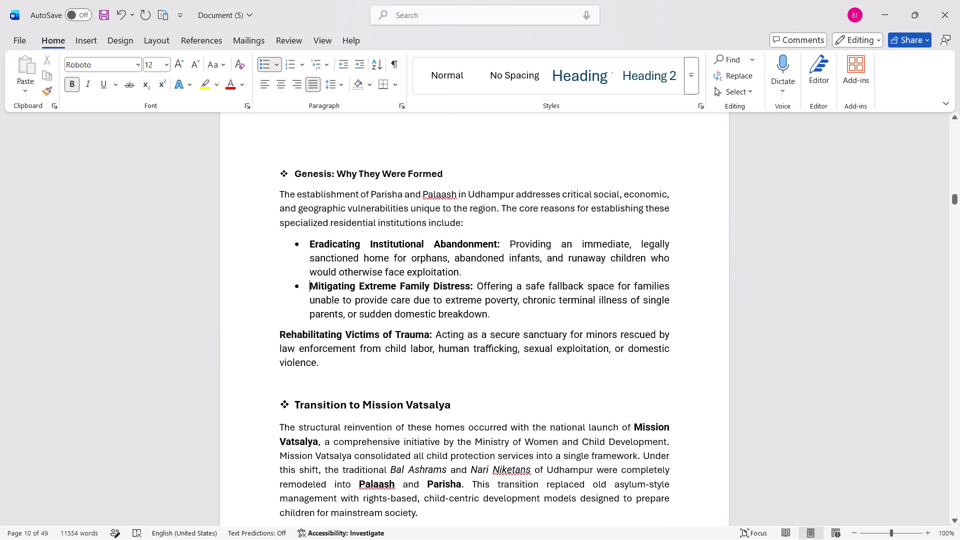
left_click(276, 334)
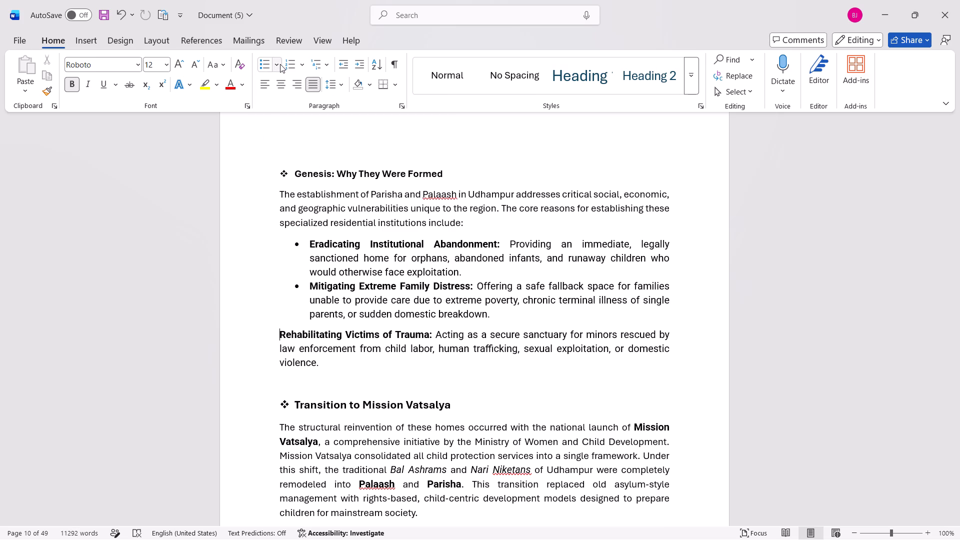
left_click(280, 64)
left_click(331, 161)
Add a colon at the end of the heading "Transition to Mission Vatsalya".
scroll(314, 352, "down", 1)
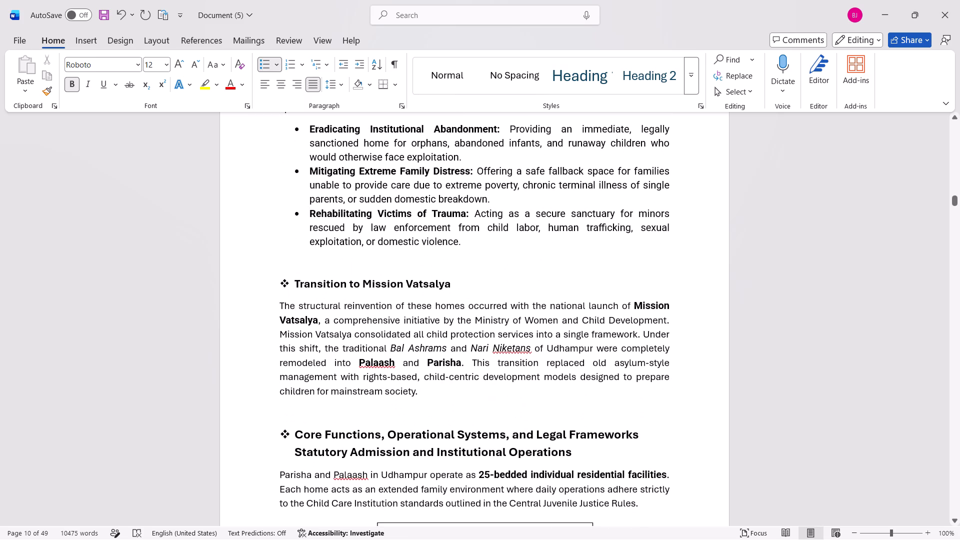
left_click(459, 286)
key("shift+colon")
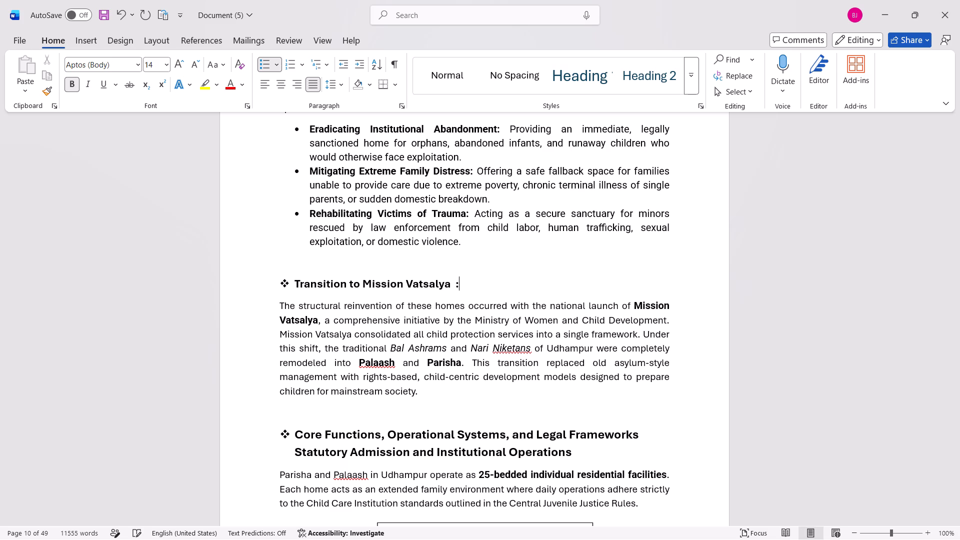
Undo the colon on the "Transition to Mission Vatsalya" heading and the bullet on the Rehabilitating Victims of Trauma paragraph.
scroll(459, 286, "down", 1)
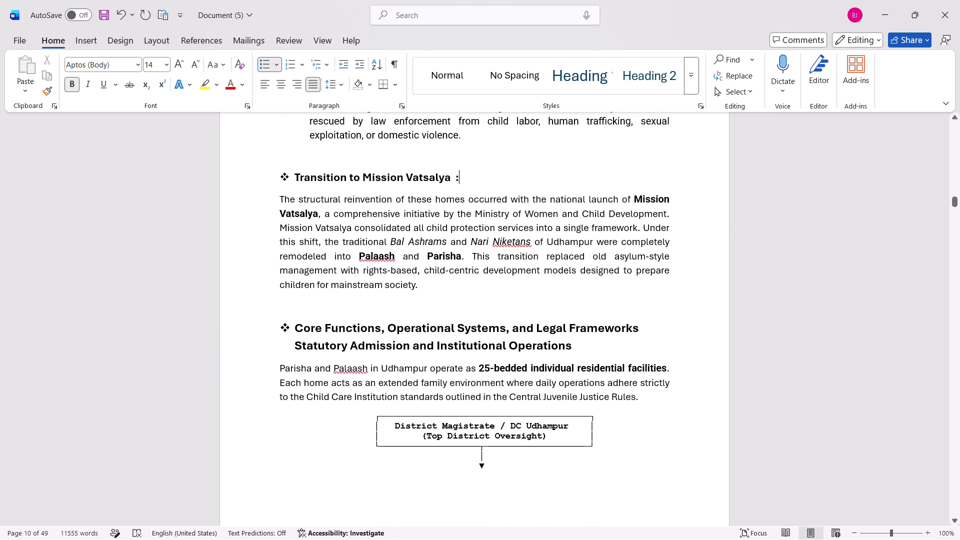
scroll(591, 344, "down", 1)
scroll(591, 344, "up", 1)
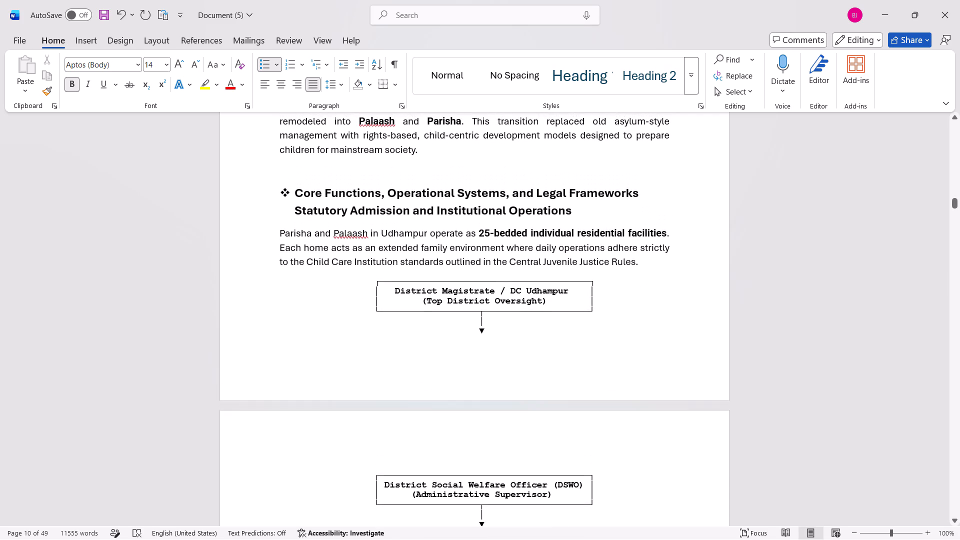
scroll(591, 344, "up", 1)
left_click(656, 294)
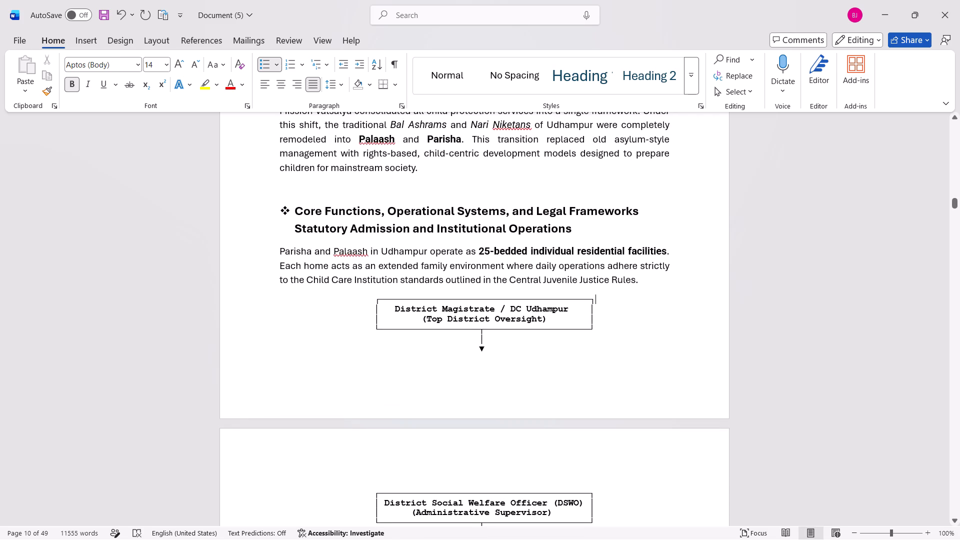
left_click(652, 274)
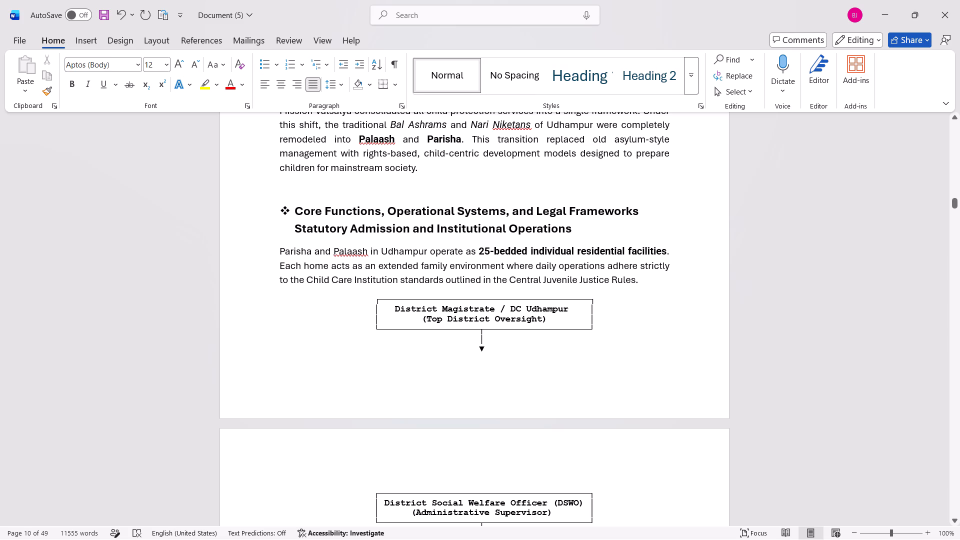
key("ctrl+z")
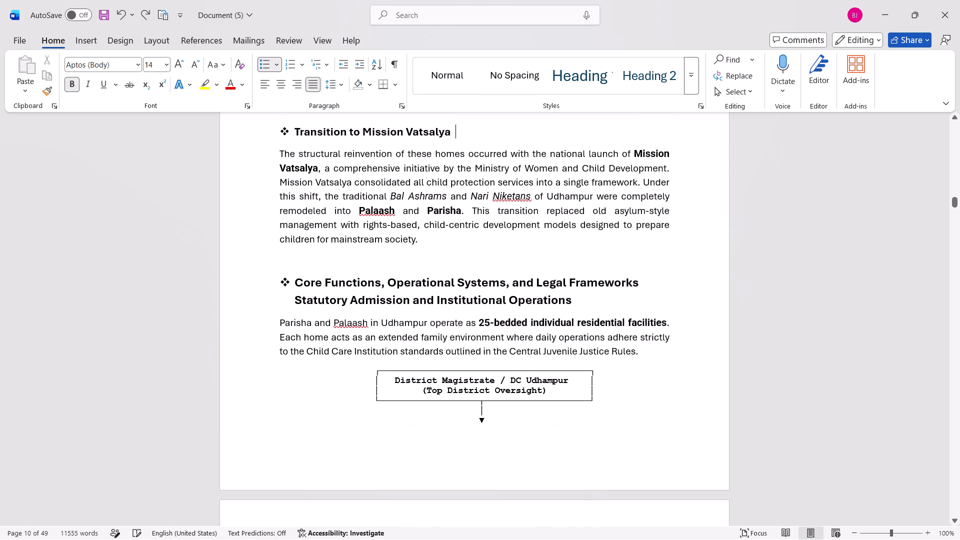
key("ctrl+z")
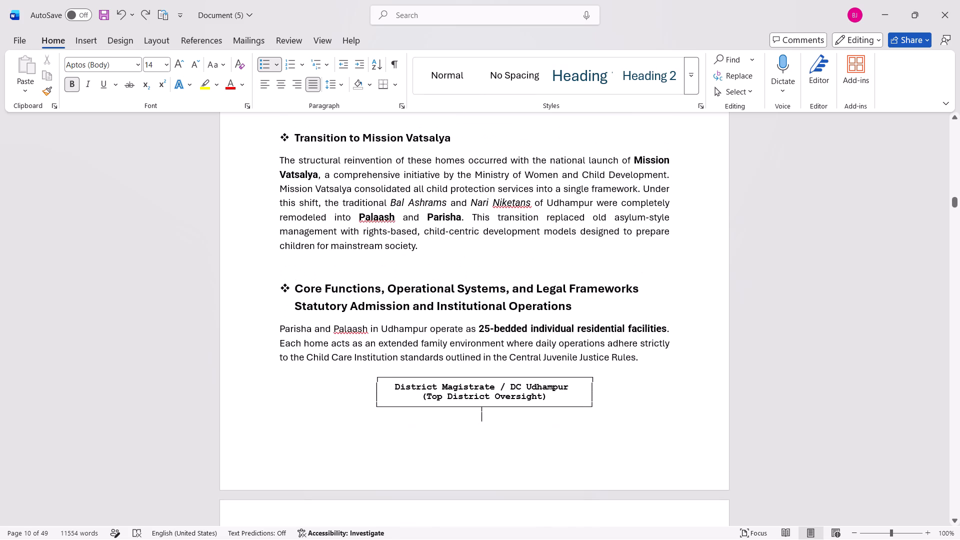
Apply the solid round bullet to the Rehabilitating Victims of Trauma paragraph again.
scroll(630, 343, "up", 2)
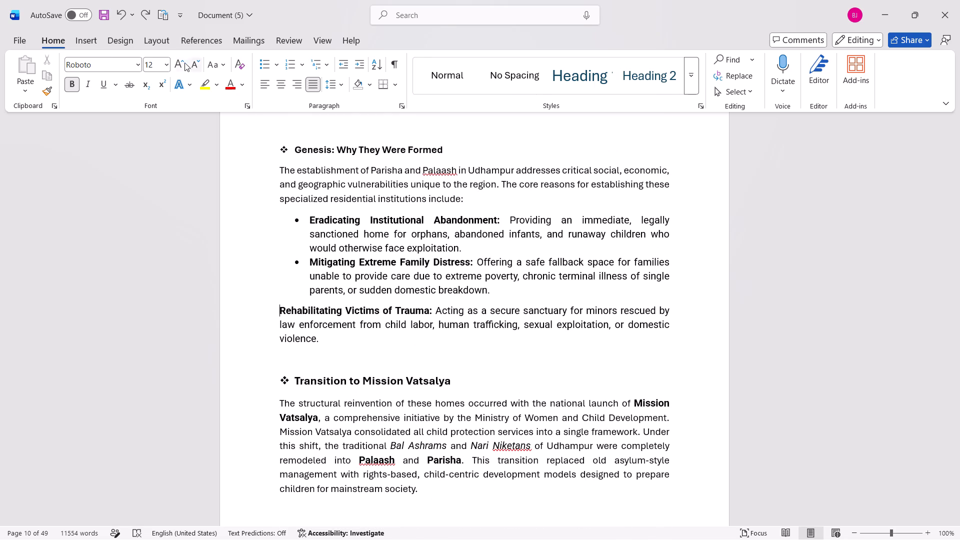
left_click(274, 67)
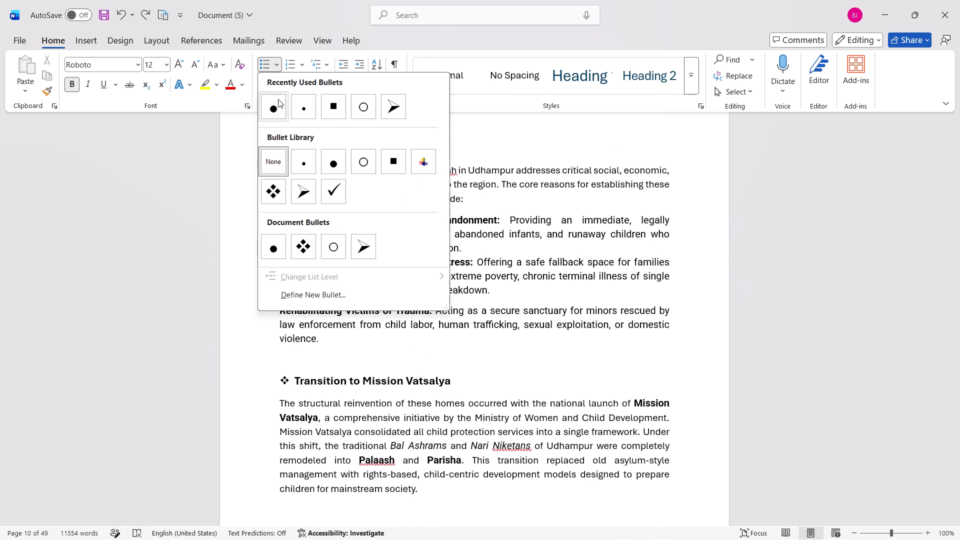
left_click(276, 105)
Insert three blank lines after the 25-bedded residential facilities paragraph so the District Magistrate chart moves entirely onto the next page.
scroll(389, 309, "down", 1)
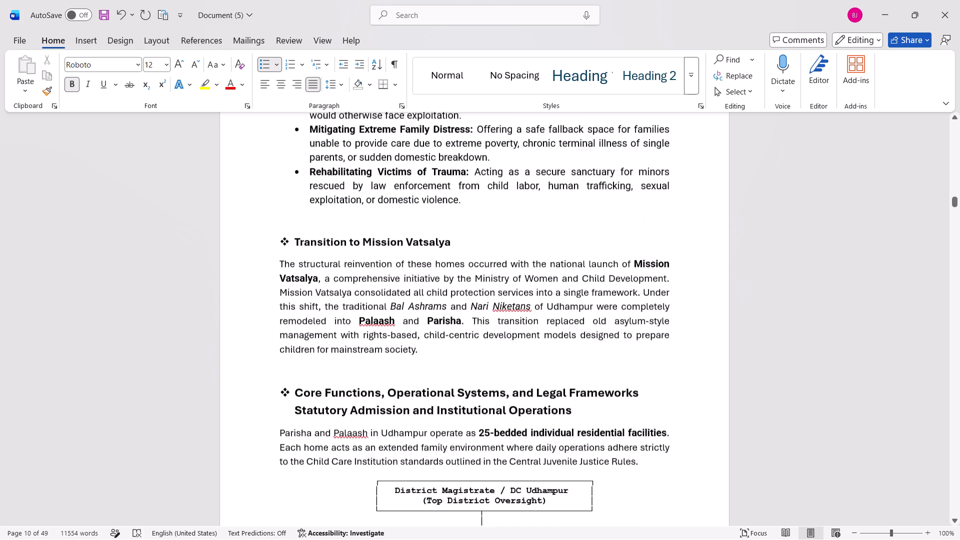
scroll(389, 309, "down", 1)
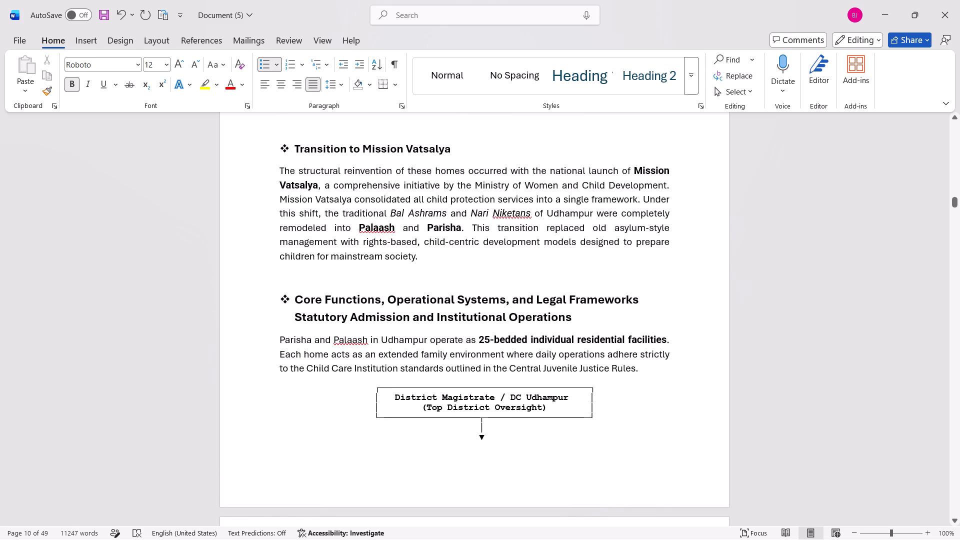
left_click(642, 367)
key("Return")
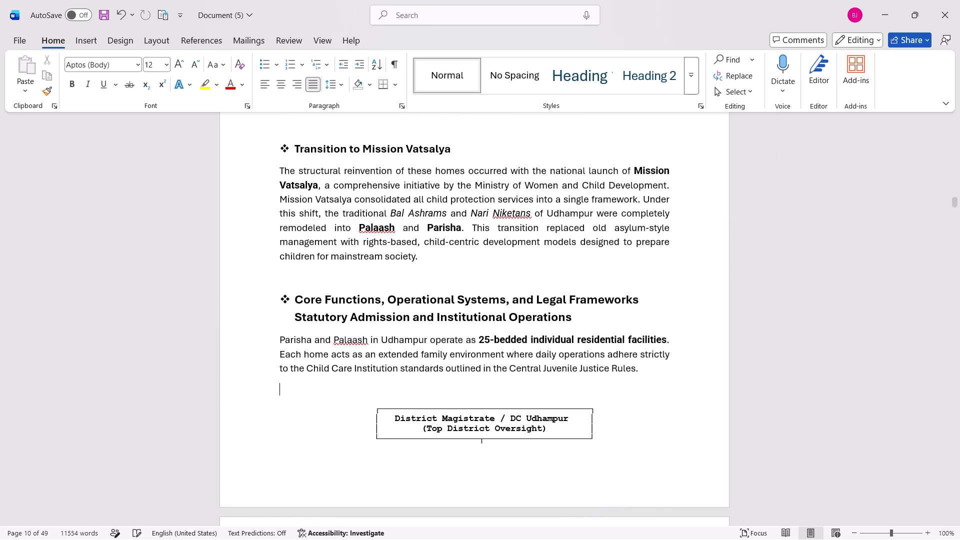
key("Return")
key("Return")
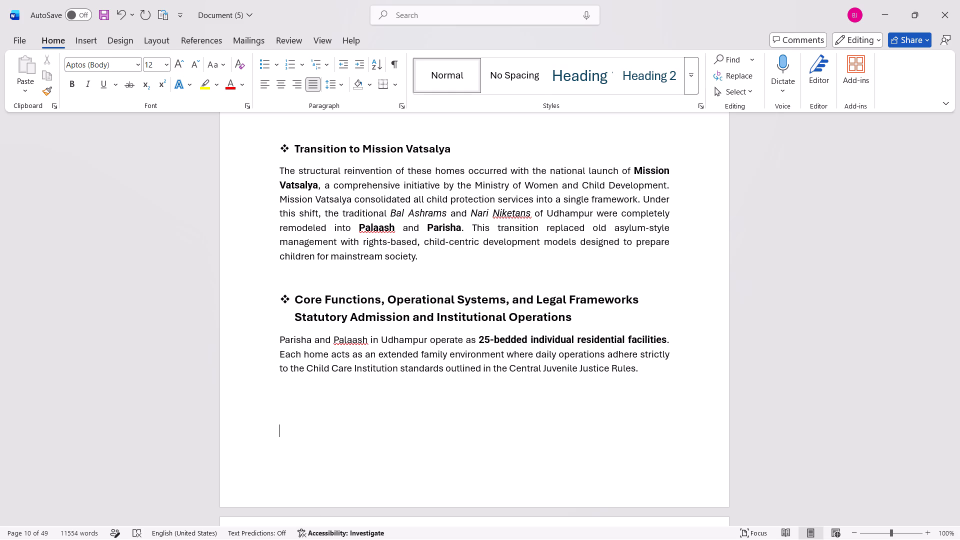
Insert seven blank lines above the heading "Core Functions, Operational Systems, and Legal Frameworks" so it starts on the next page.
scroll(642, 367, "down", 1)
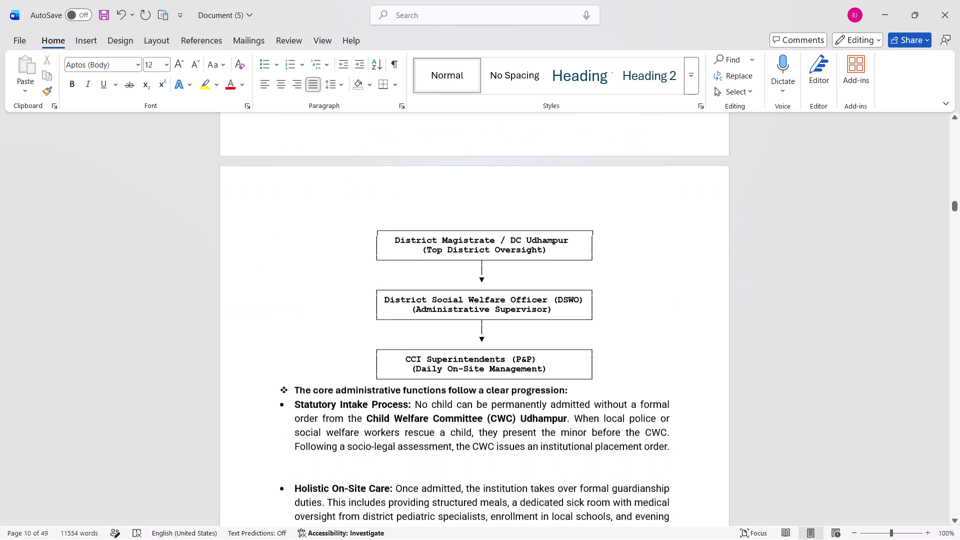
scroll(642, 367, "down", 1)
scroll(642, 367, "up", 1)
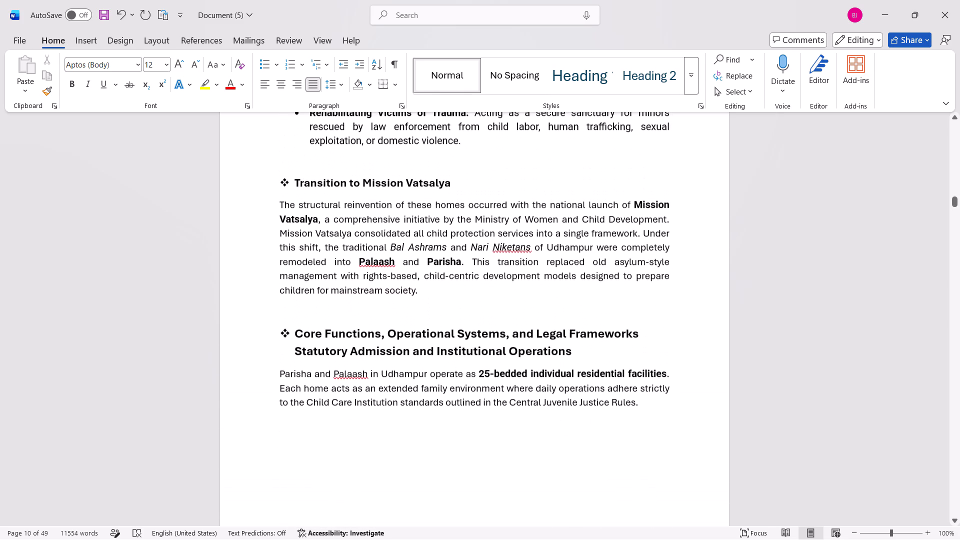
scroll(317, 363, "down", 2)
scroll(317, 363, "up", 7)
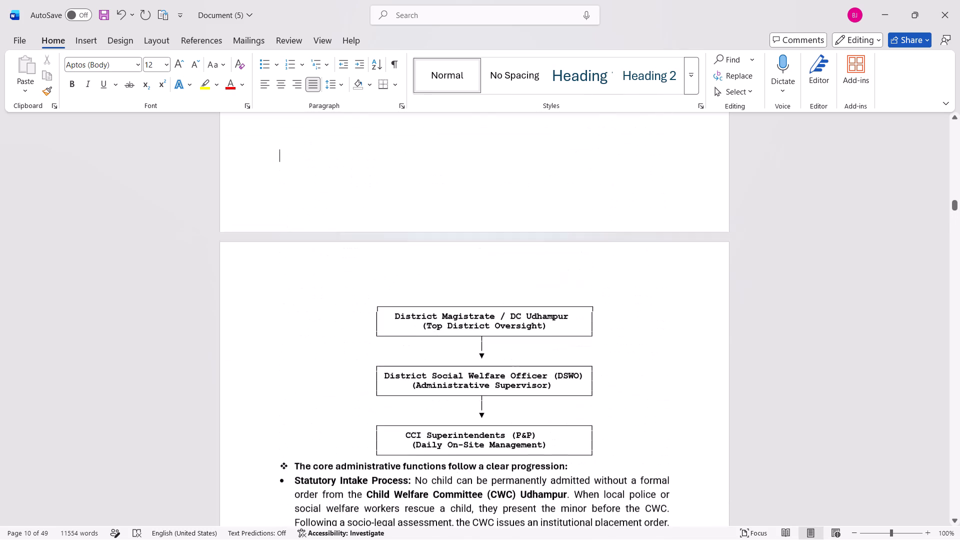
scroll(317, 363, "up", 2)
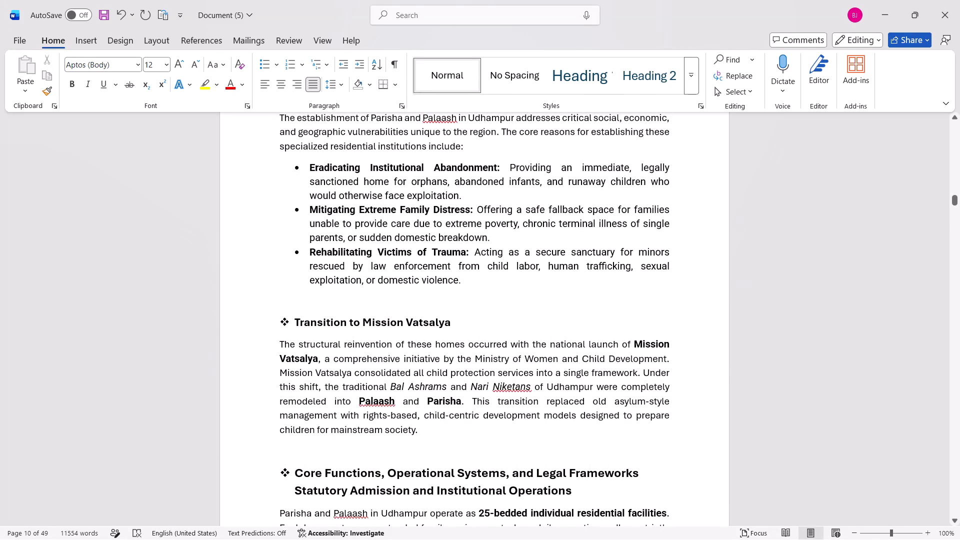
left_click(279, 471)
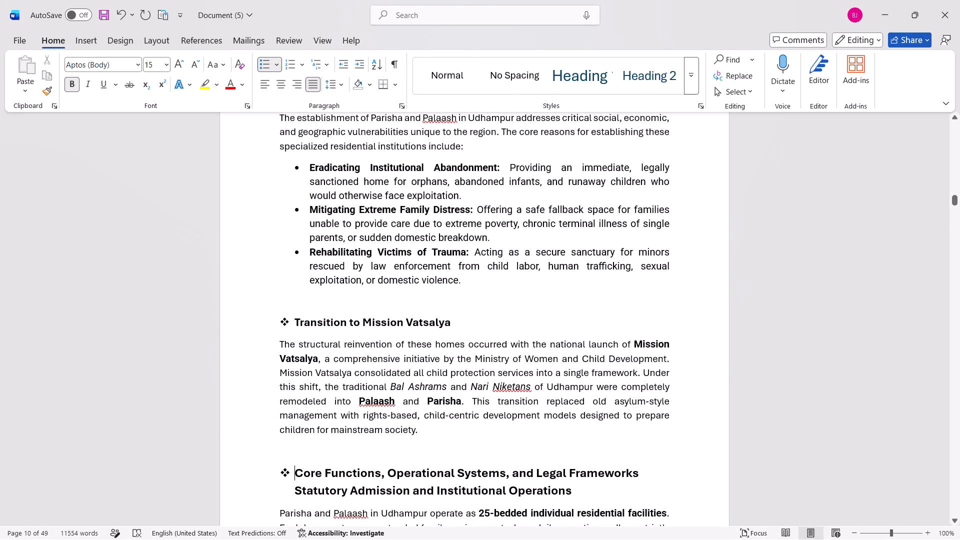
left_click(278, 470)
left_click(305, 462)
key("Return")
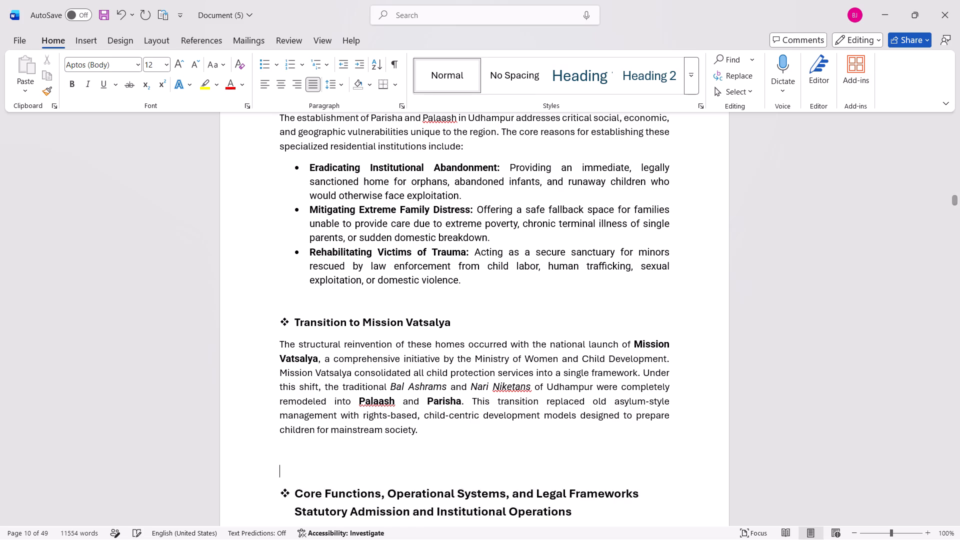
key("Return")
key("Return")
scroll(305, 462, "down", 2)
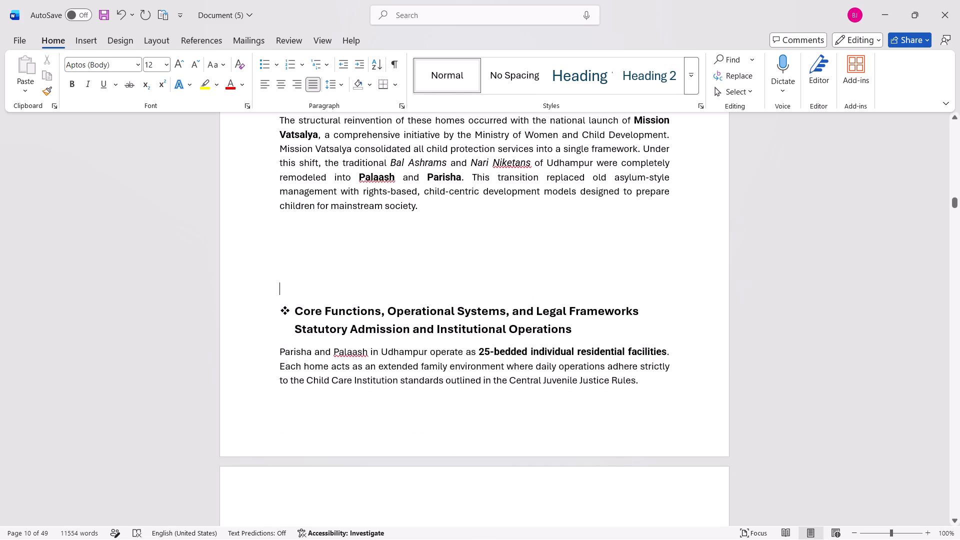
key("Return")
key("Return")
key("Return")
key("Return")
Review the page layout from the Core Functions section through the Jagriti Old Age Home section and back.
scroll(305, 462, "down", 1)
scroll(305, 462, "up", 1)
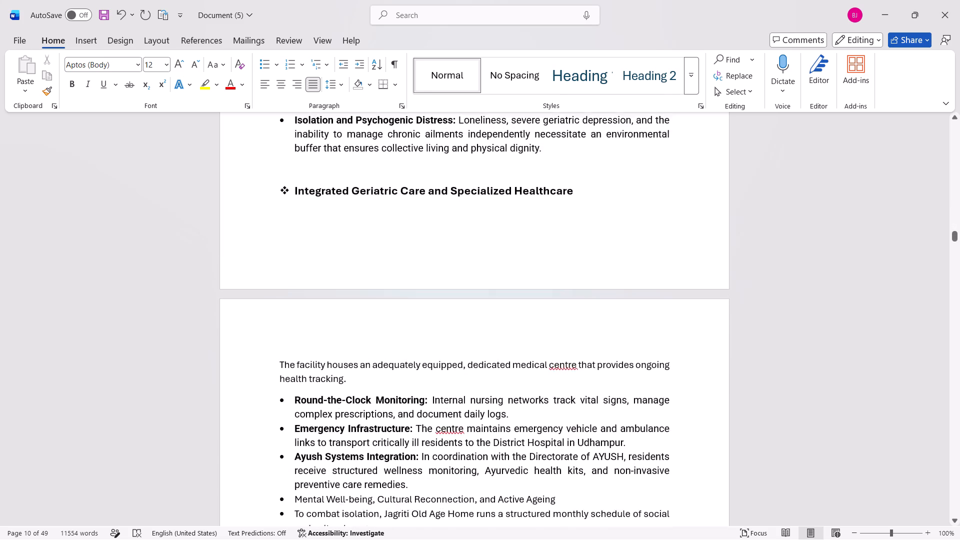
scroll(305, 462, "up", 6)
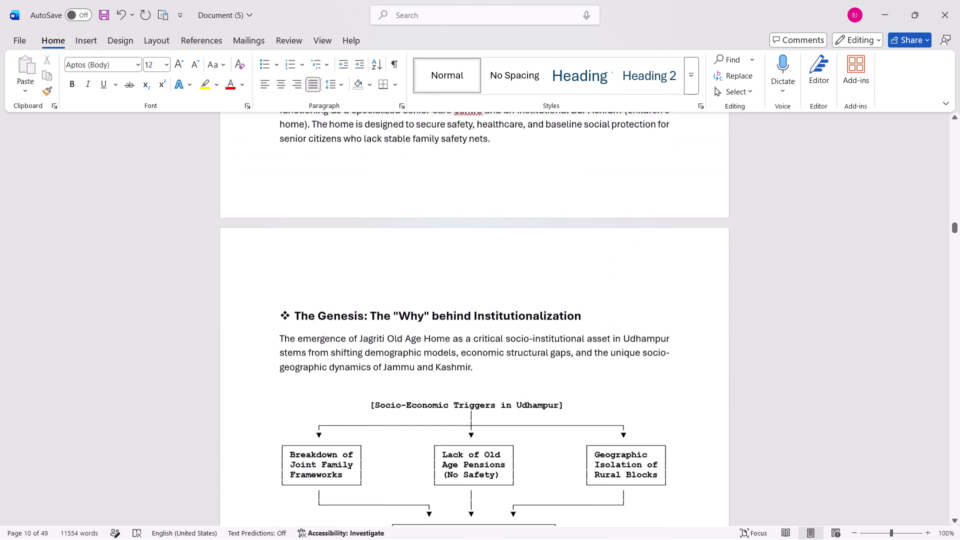
scroll(305, 462, "up", 5)
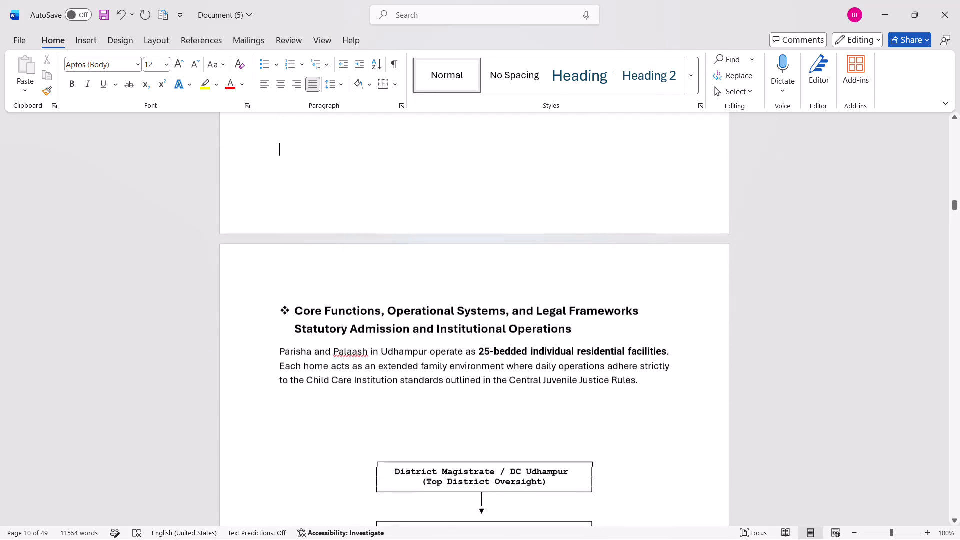
scroll(305, 462, "up", 1)
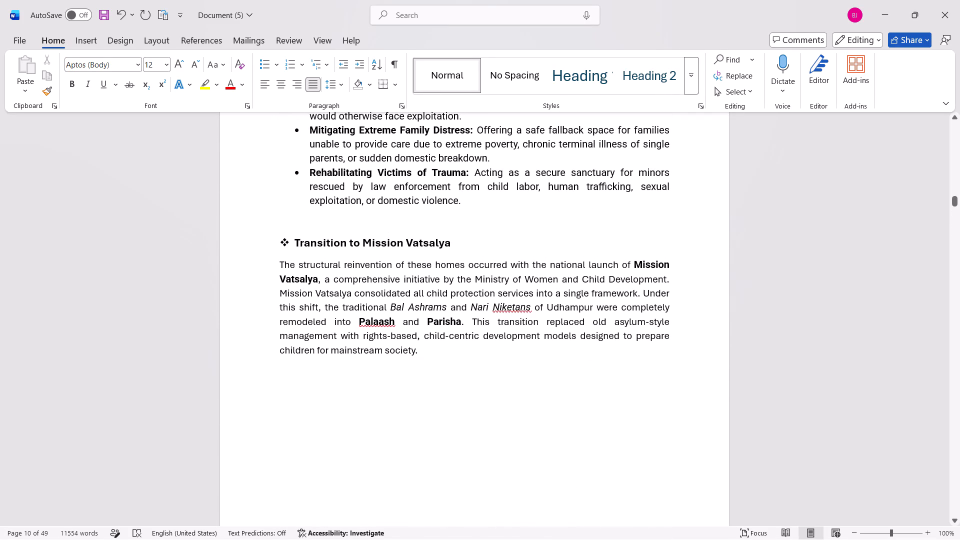
Remove the bullets and left indents from the Eradicating Institutional Abandonment, Mitigating Extreme Family Distress and Rehabilitating Victims of Trauma paragraphs.
left_click(301, 170)
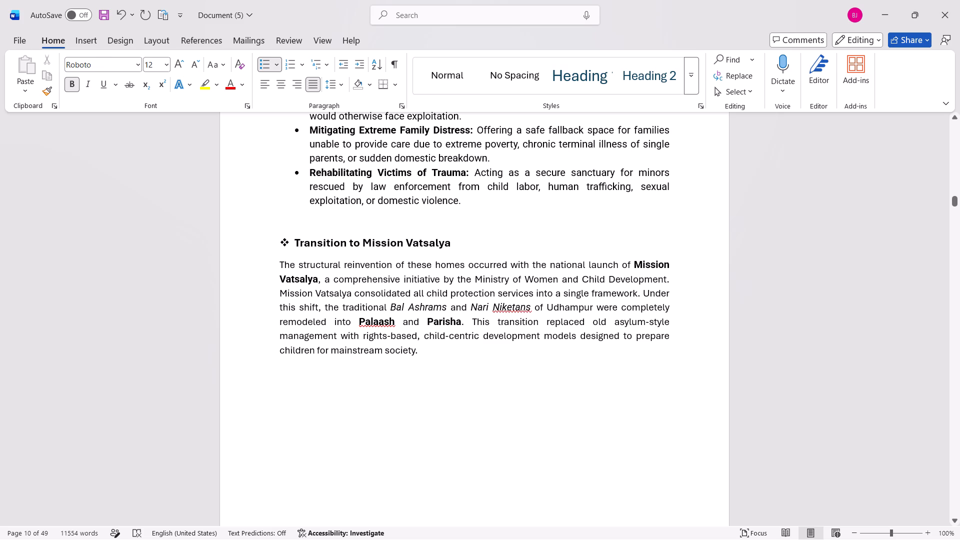
key("BackSpace")
key("BackSpace")
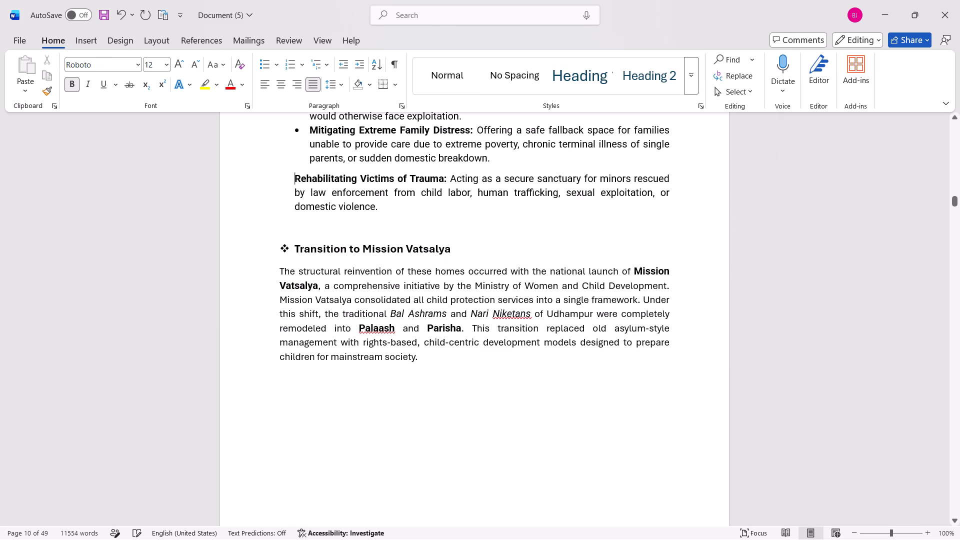
left_click(304, 124)
key("BackSpace")
key("BackSpace")
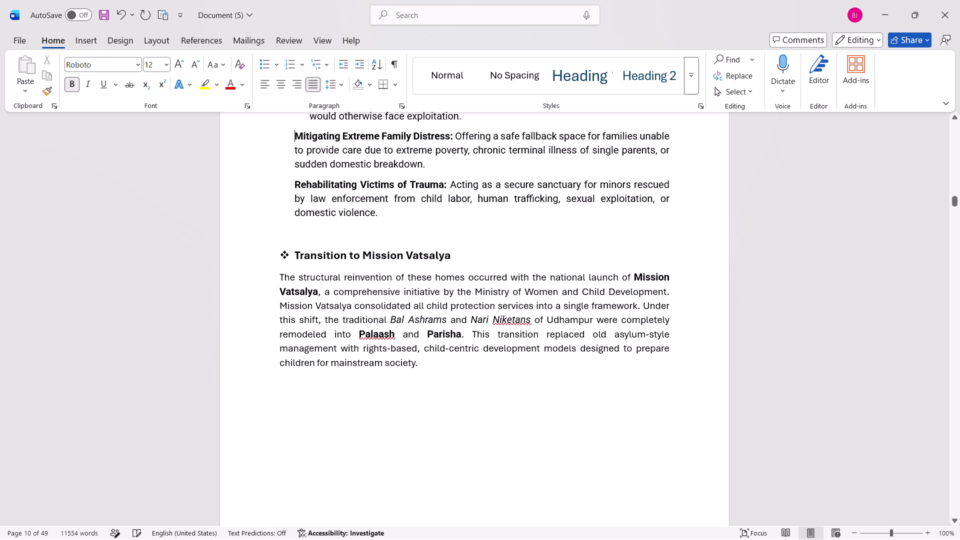
scroll(306, 130, "up", 1)
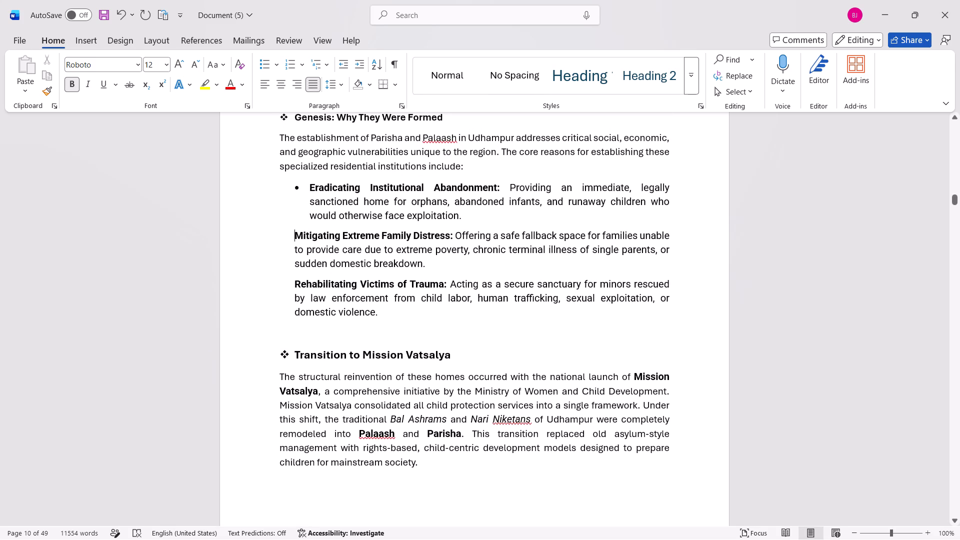
left_click(306, 193)
key("BackSpace")
key("BackSpace")
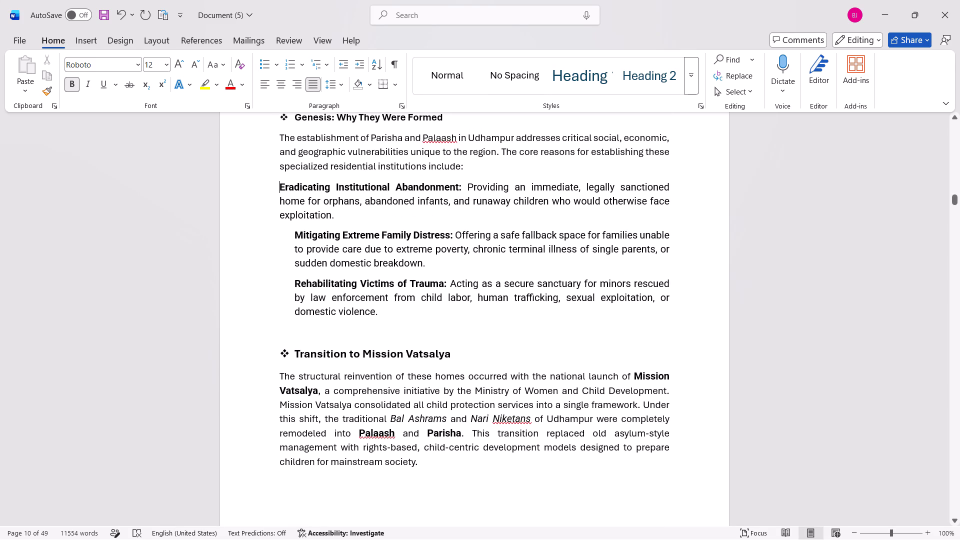
left_click(295, 237)
key("BackSpace")
left_click(289, 284)
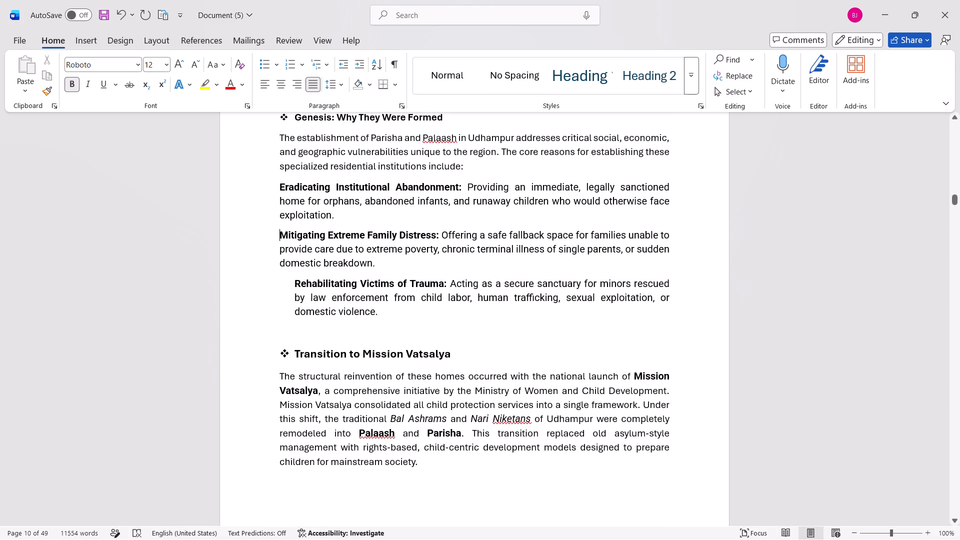
key("BackSpace")
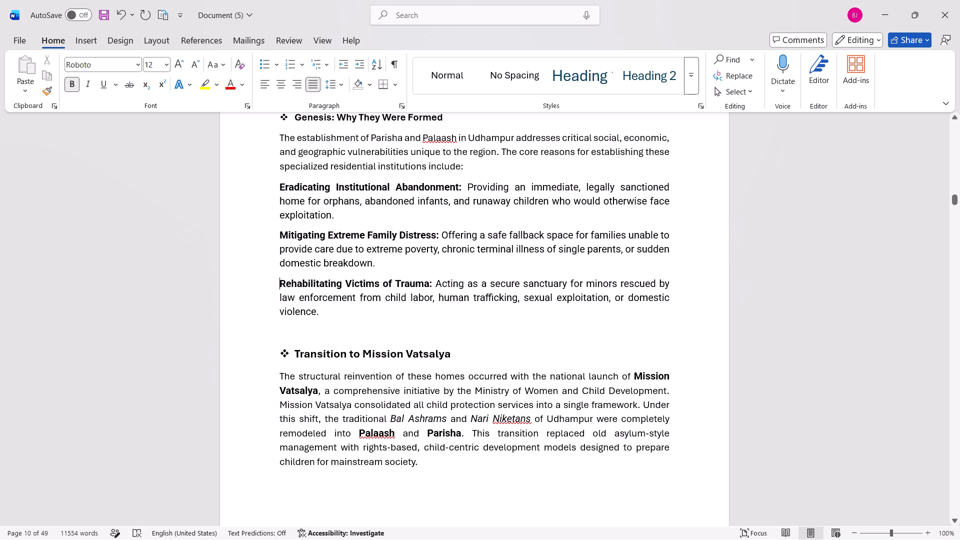
Add a colon at the end of the heading "Transition to Mission Vatsalya".
left_click(478, 355)
key("shift+colon")
Delete the three blank lines between the 25-bedded residential facilities paragraph and the District Magistrate chart.
scroll(478, 355, "down", 4)
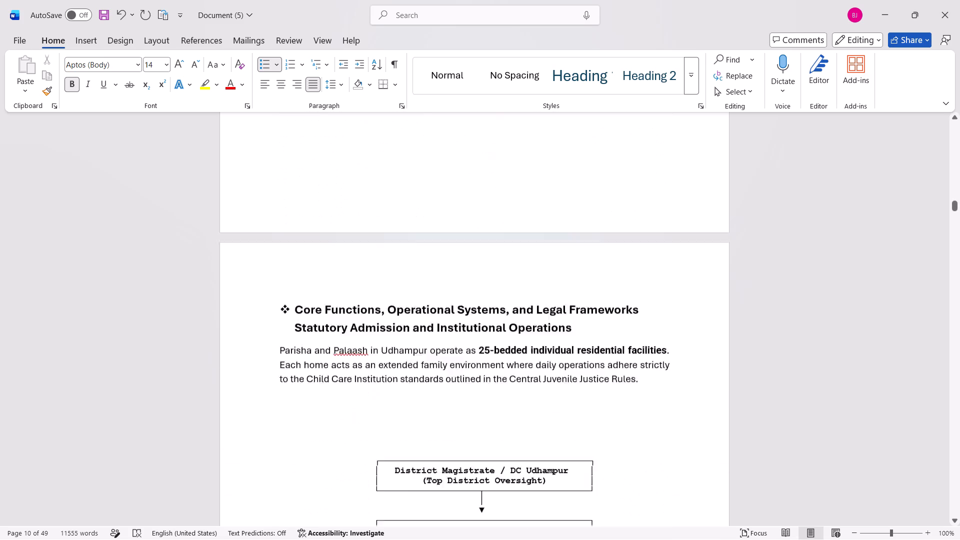
scroll(478, 355, "down", 2)
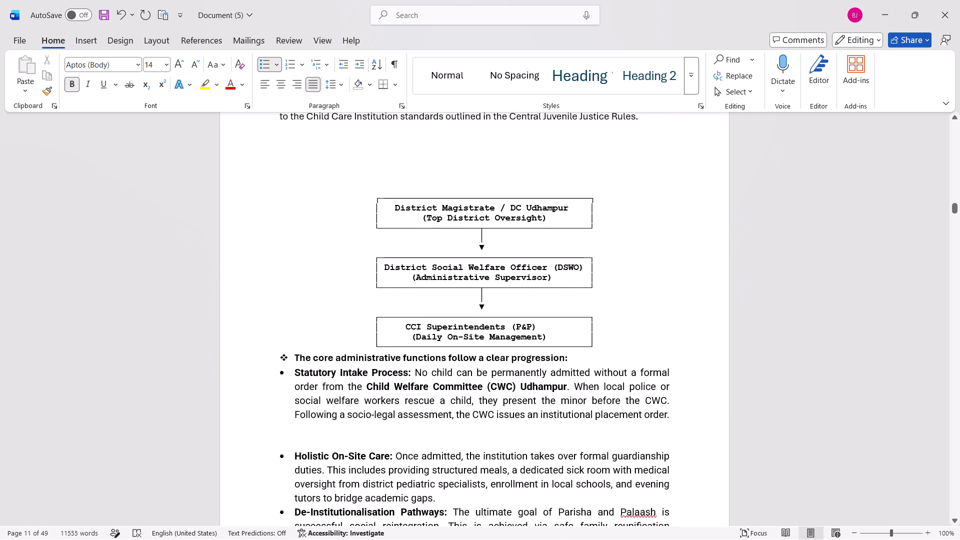
left_click(355, 182)
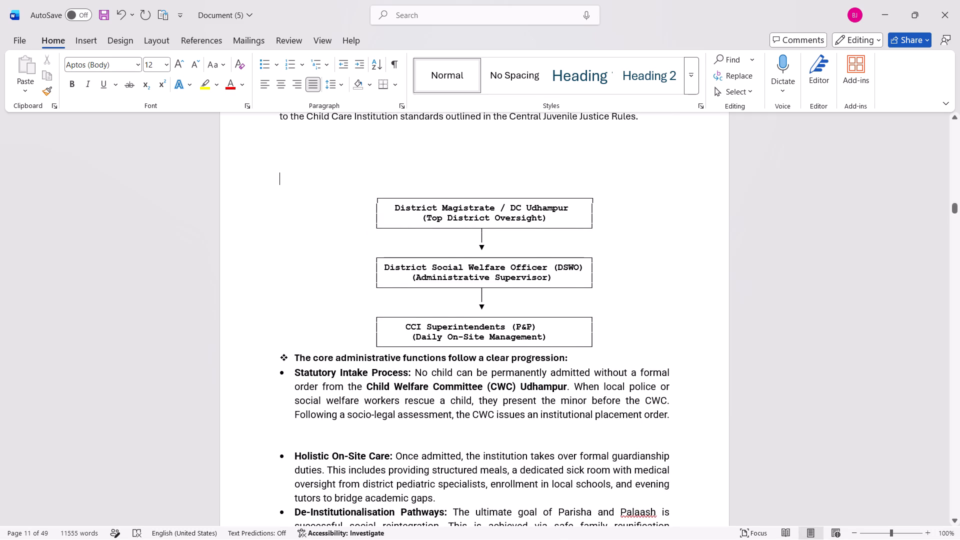
key("BackSpace")
key("BackSpace")
key("BackSpace")
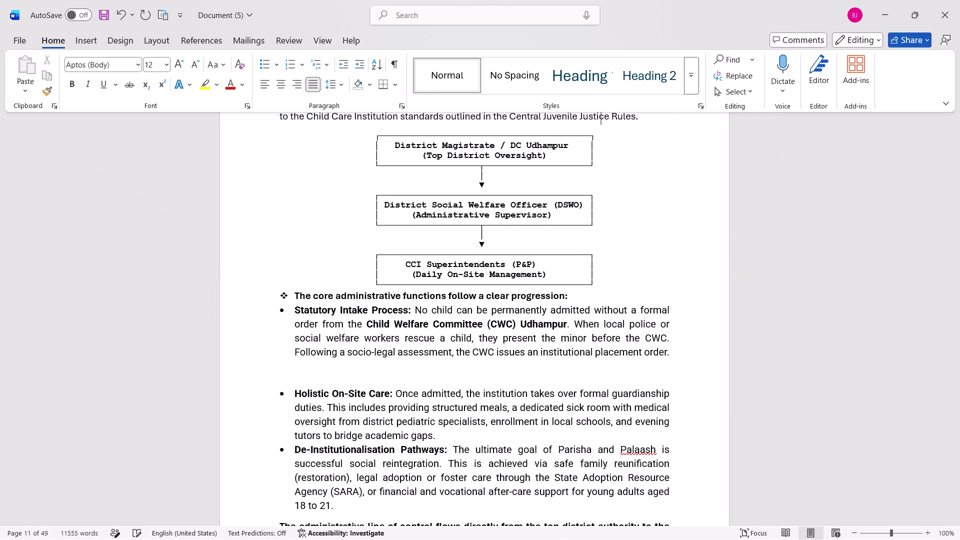
Delete the blank line at the top of the page above the heading "Genesis: Why They Were Formed".
scroll(355, 182, "up", 5)
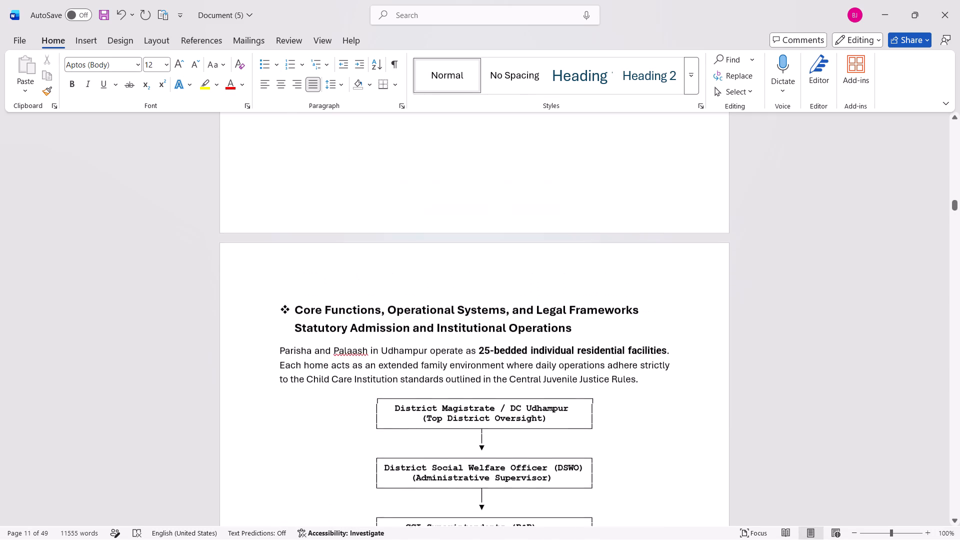
scroll(355, 182, "up", 3)
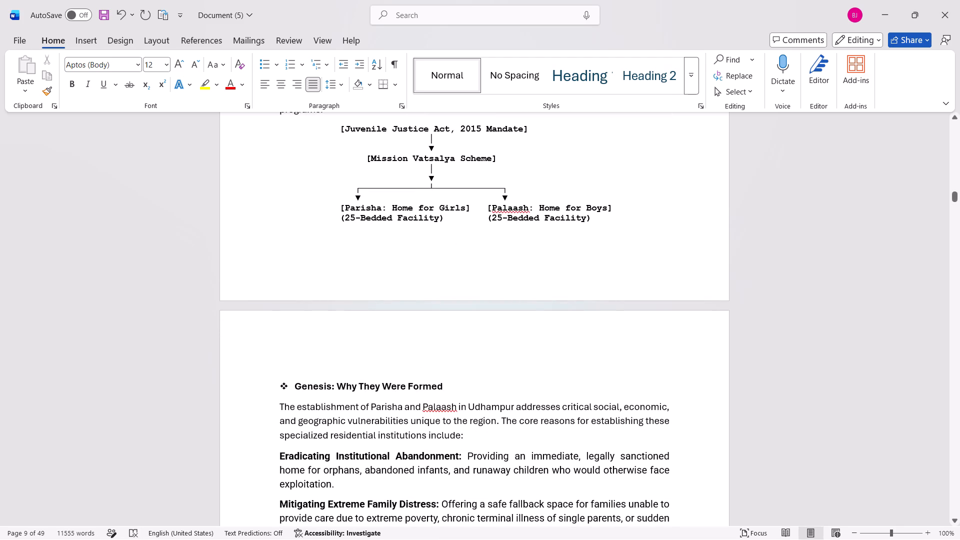
left_click(294, 373)
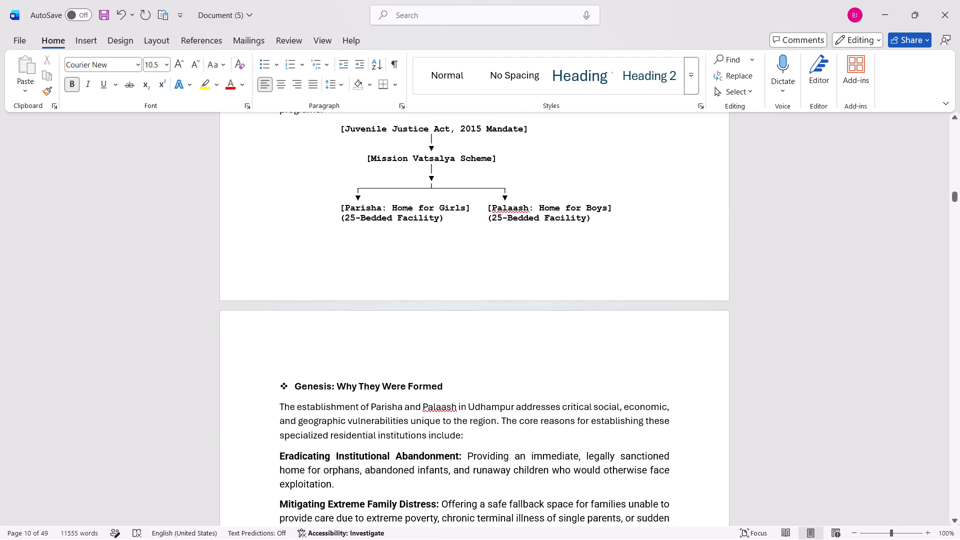
key("BackSpace")
key("BackSpace")
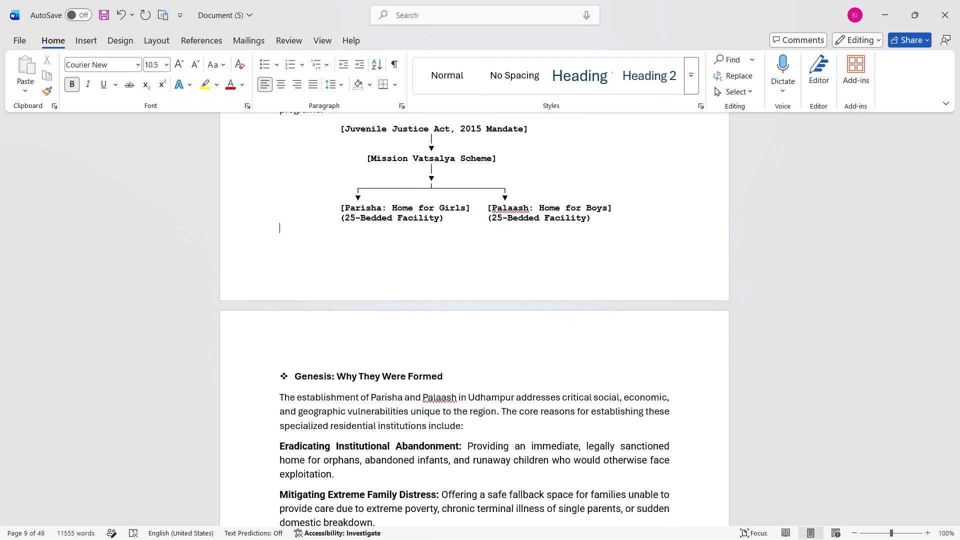
Delete all blank lines above the heading "Core Functions, Operational Systems, and Legal Frameworks" so it directly follows the Mission Vatsalya paragraph.
scroll(294, 373, "down", 6)
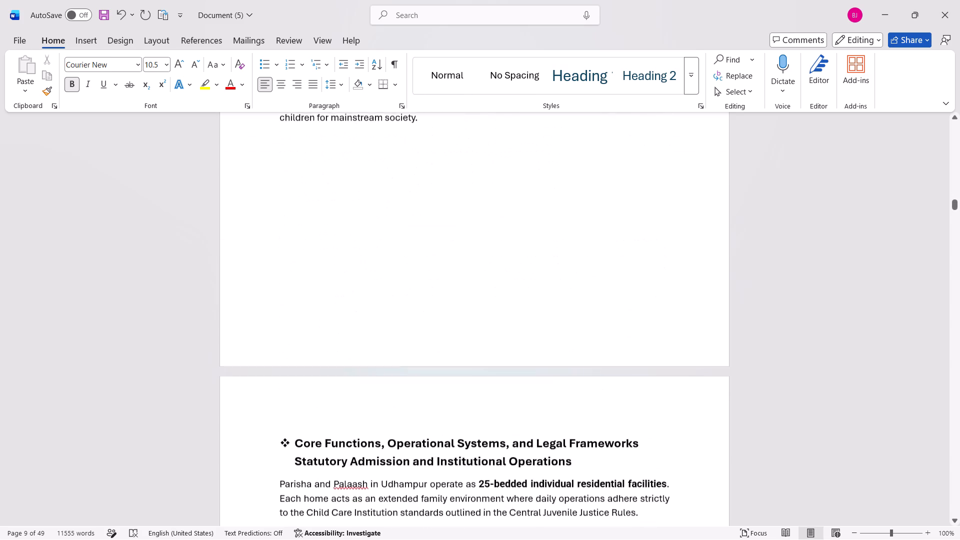
scroll(294, 373, "up", 1)
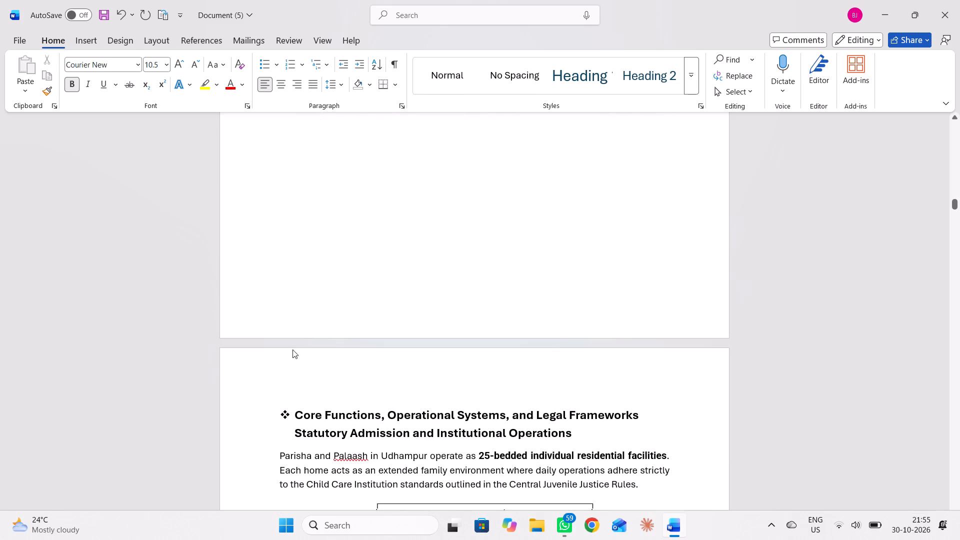
left_click(315, 298)
key("BackSpace")
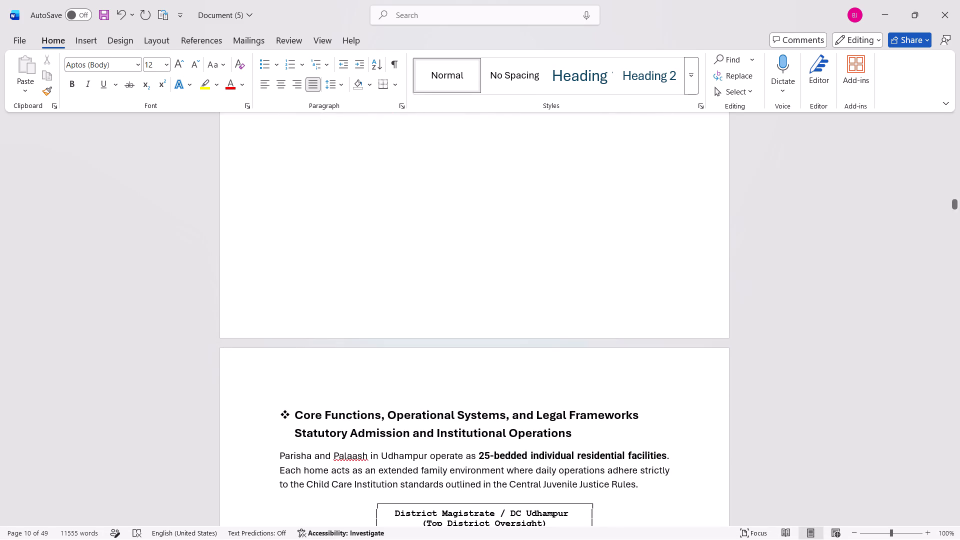
key("BackSpace")
key("BackSpace")
key("BackSpace")
key("BackSpace")
key("BackSpace")
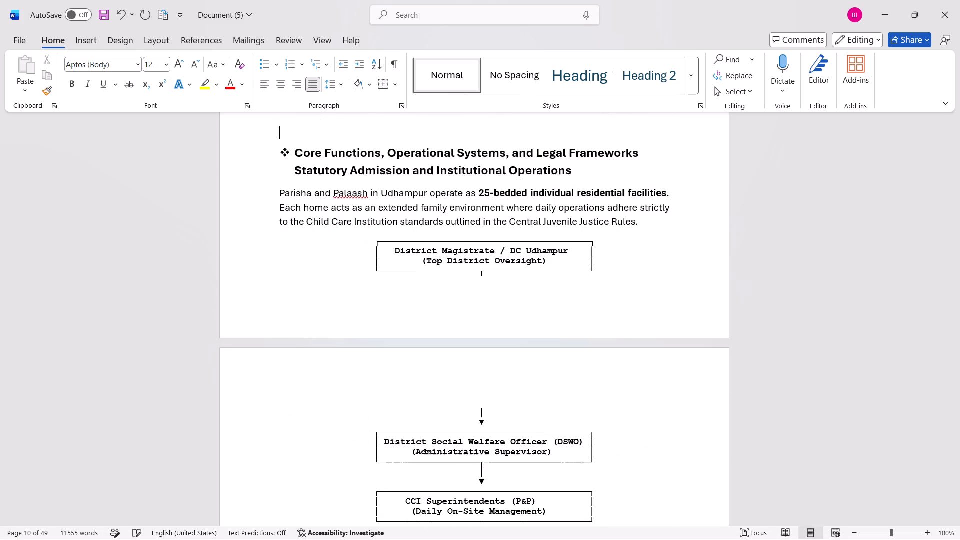
key("BackSpace")
key("BackSpace")
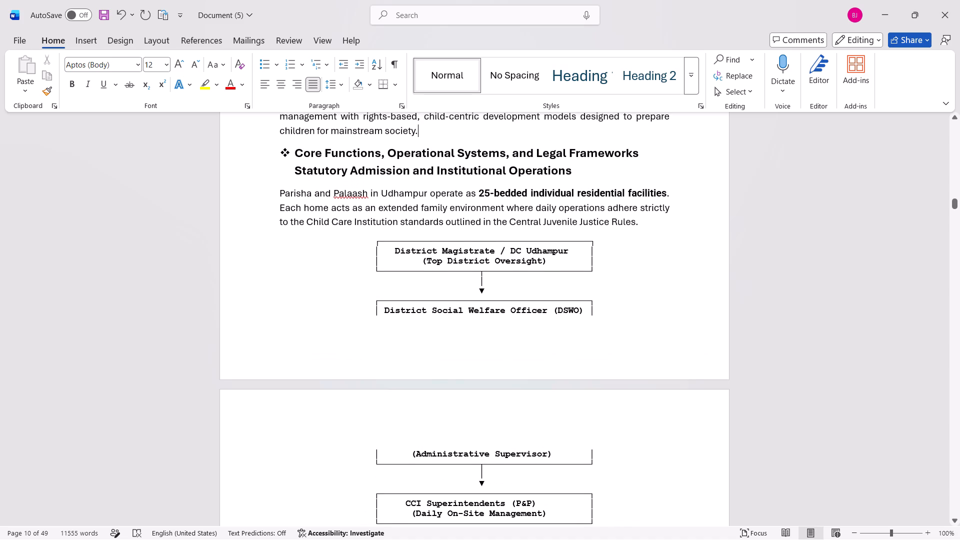
Delete the blank line between the Rehabilitating Victims of Trauma paragraph and the heading "Transition to Mission Vatsalya".
scroll(335, 252, "up", 1)
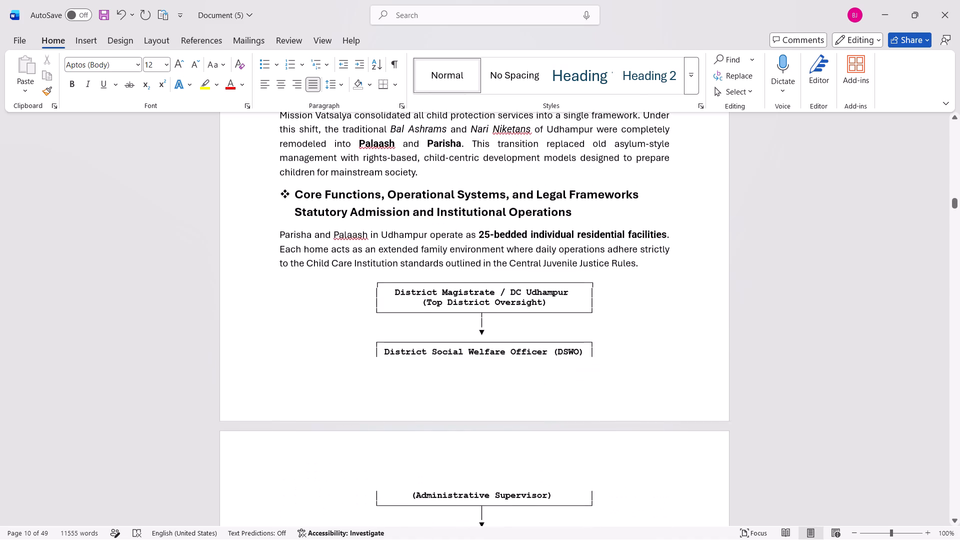
scroll(335, 252, "up", 1)
scroll(359, 216, "up", 1)
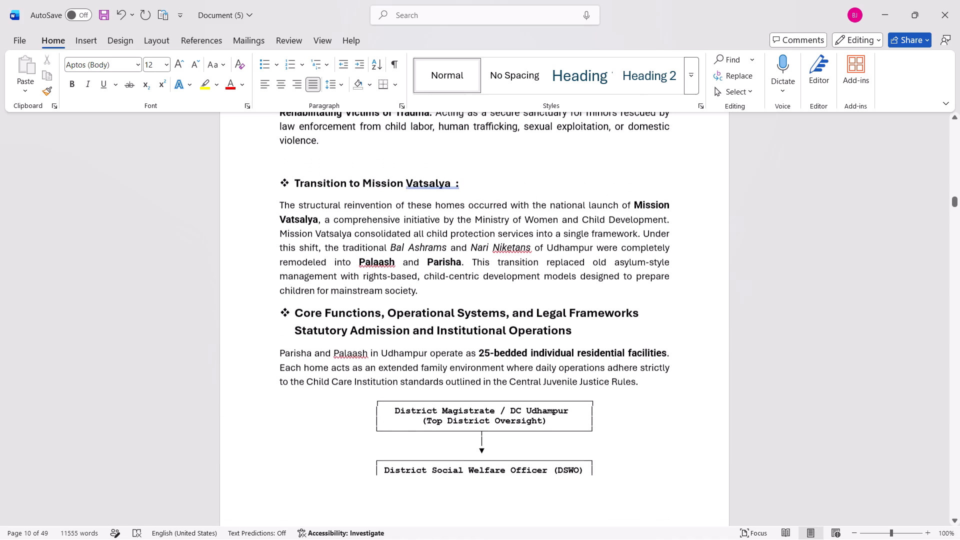
scroll(359, 216, "up", 1)
left_click(361, 187)
left_click(361, 187)
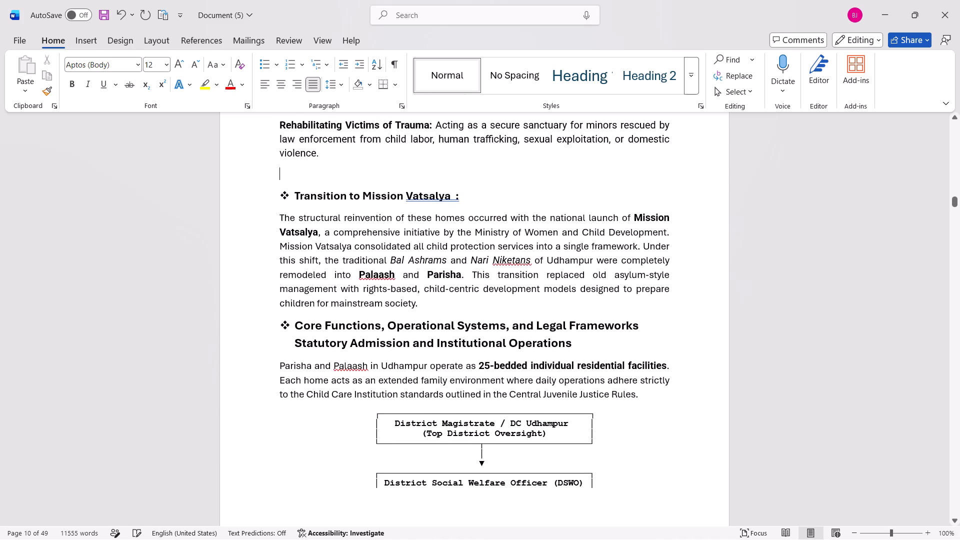
key("BackSpace")
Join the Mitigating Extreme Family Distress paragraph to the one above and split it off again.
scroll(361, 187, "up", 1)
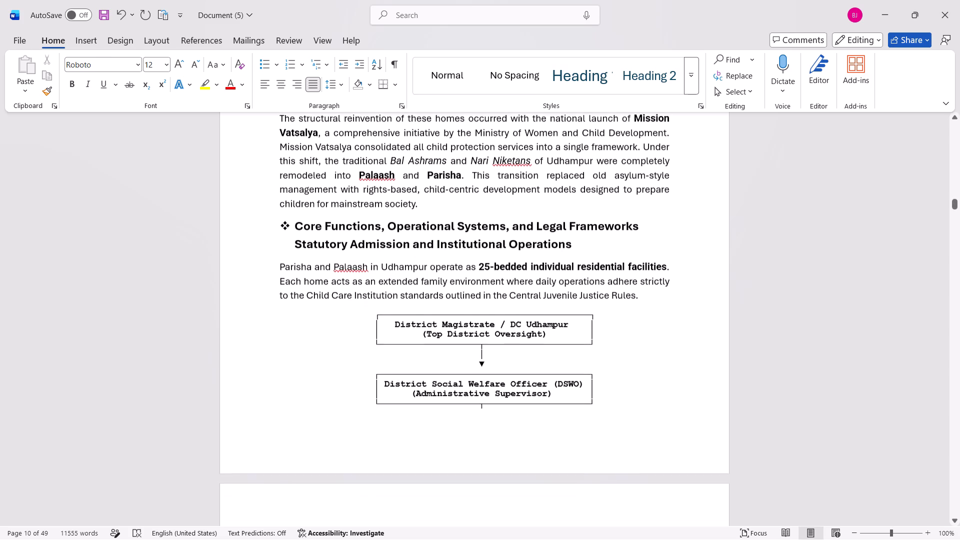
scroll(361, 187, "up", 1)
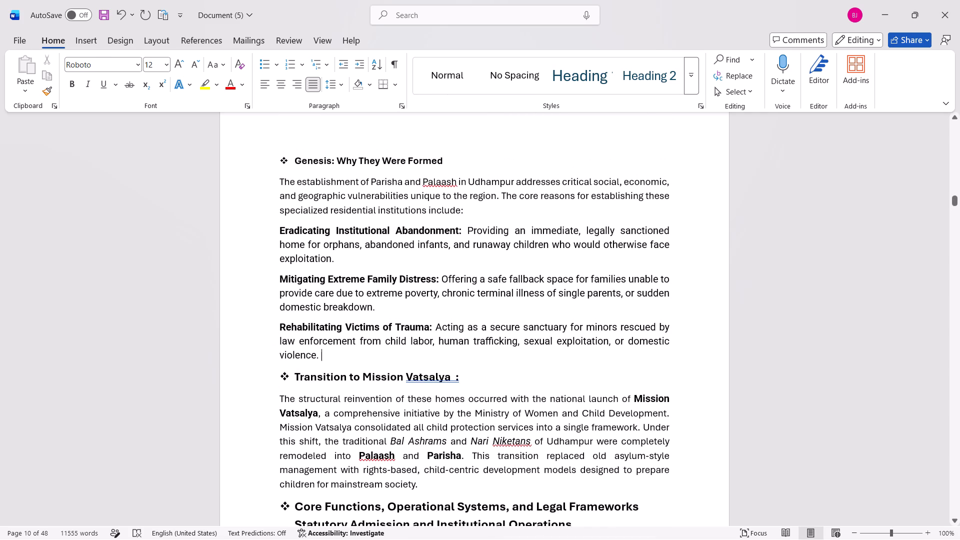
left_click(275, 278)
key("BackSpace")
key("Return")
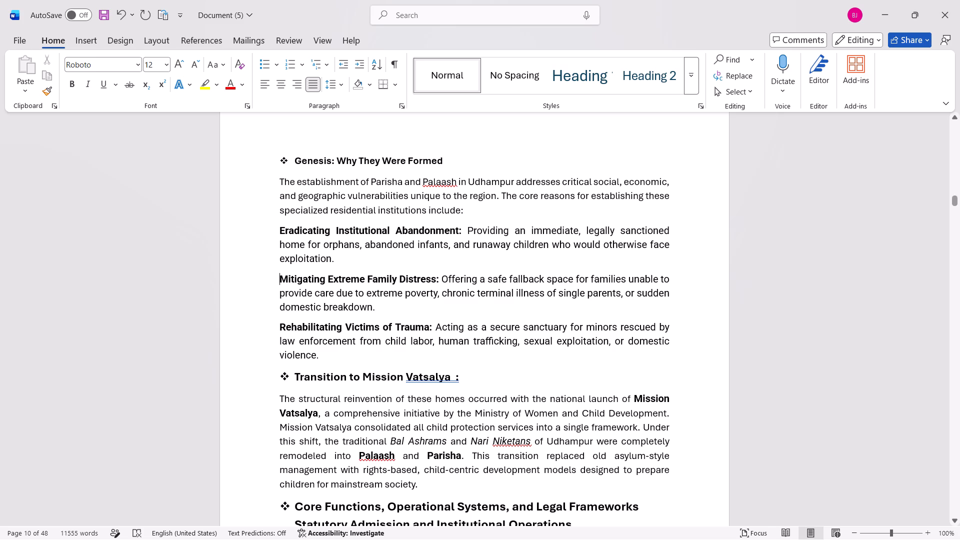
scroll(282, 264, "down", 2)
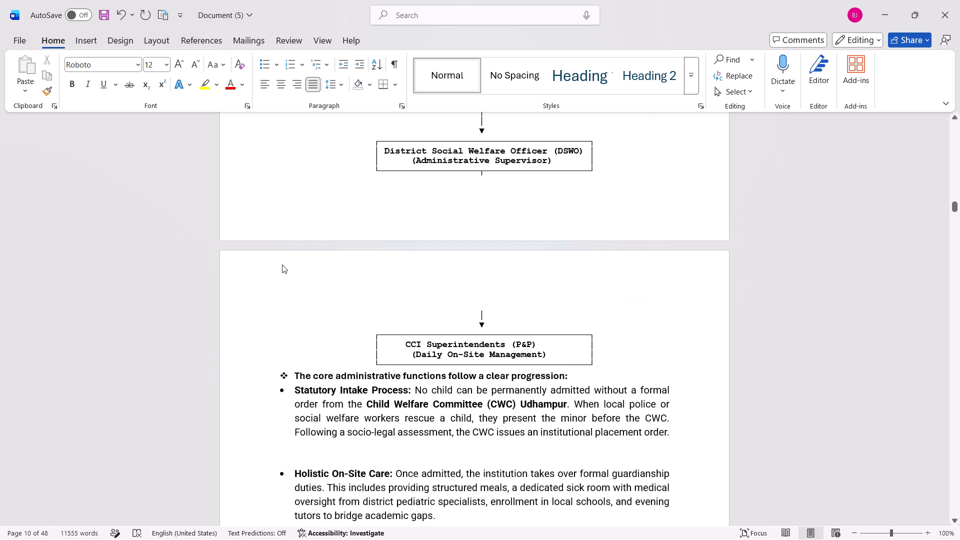
Delete the extra connector line between the District Magistrate / DC Udhampur box and the arrowhead above the DSWO box.
scroll(282, 264, "down", 1)
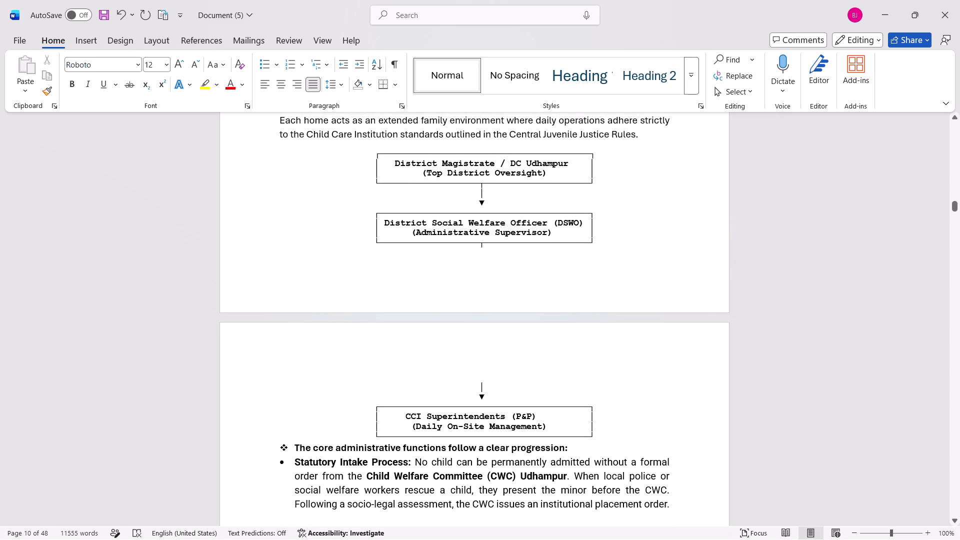
left_click(493, 192)
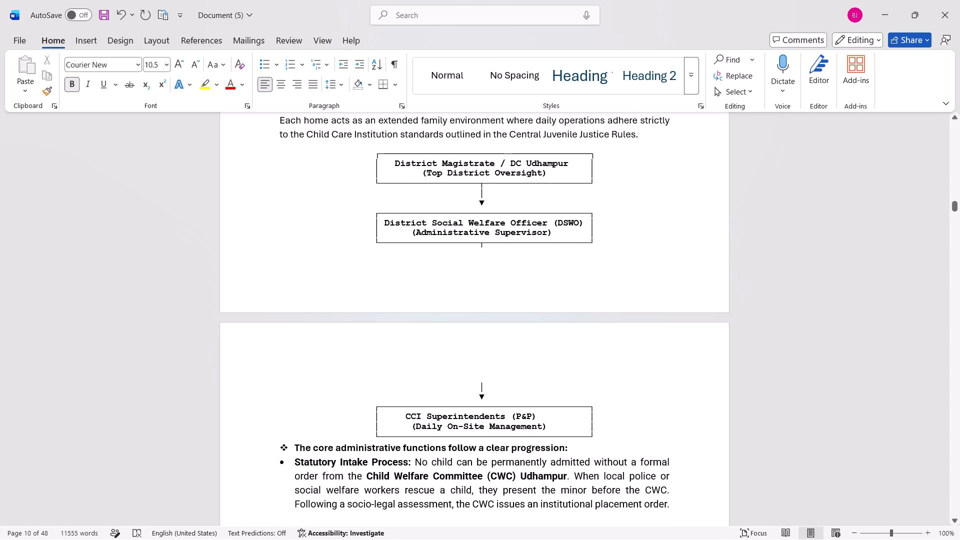
key("BackSpace")
key("BackSpace")
key("BackSpace")
key("BackSpace")
key("BackSpace")
key("BackSpace")
key("BackSpace")
key("BackSpace")
key("BackSpace")
key("BackSpace")
key("BackSpace")
key("BackSpace")
key("BackSpace")
key("BackSpace")
key("BackSpace")
key("BackSpace")
key("BackSpace")
key("BackSpace")
key("BackSpace")
key("BackSpace")
key("BackSpace")
key("BackSpace")
key("BackSpace")
key("BackSpace")
key("BackSpace")
key("BackSpace")
key("BackSpace")
key("BackSpace")
key("BackSpace")
key("BackSpace")
key("BackSpace")
key("BackSpace")
key("BackSpace")
key("BackSpace")
key("BackSpace")
key("BackSpace")
key("BackSpace")
key("BackSpace")
key("BackSpace")
key("BackSpace")
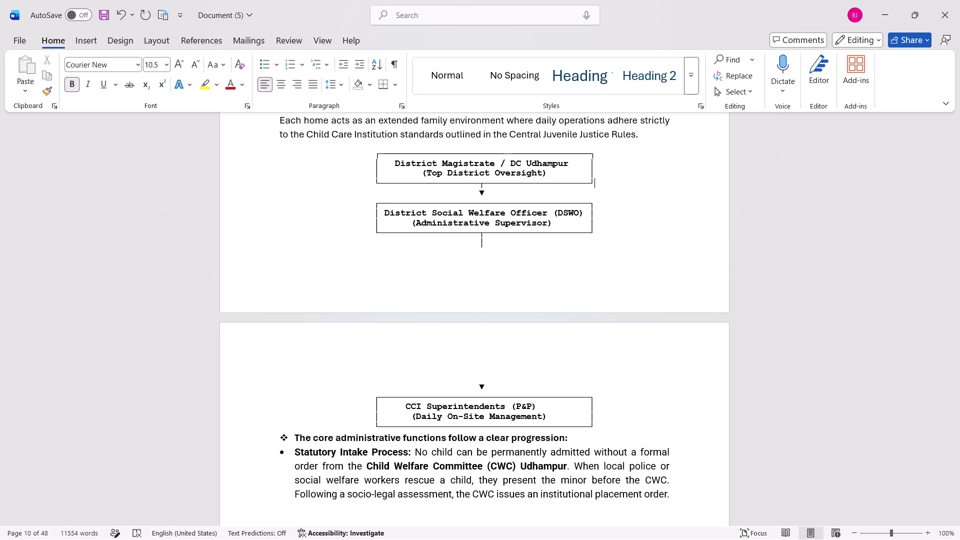
Delete the extra connector line between the District Social Welfare Officer box and the arrowhead leading to the CCI Superintendents box.
left_click(489, 250)
key("BackSpace")
key("BackSpace")
key("BackSpace")
key("BackSpace")
key("BackSpace")
key("BackSpace")
key("BackSpace")
key("BackSpace")
key("BackSpace")
key("BackSpace")
key("BackSpace")
key("BackSpace")
key("BackSpace")
key("BackSpace")
key("BackSpace")
key("BackSpace")
key("BackSpace")
key("BackSpace")
key("BackSpace")
key("BackSpace")
key("BackSpace")
key("BackSpace")
key("BackSpace")
key("BackSpace")
key("BackSpace")
key("BackSpace")
key("BackSpace")
key("BackSpace")
key("BackSpace")
key("BackSpace")
key("BackSpace")
key("BackSpace")
key("BackSpace")
key("BackSpace")
key("BackSpace")
key("BackSpace")
key("BackSpace")
key("BackSpace")
key("BackSpace")
key("BackSpace")
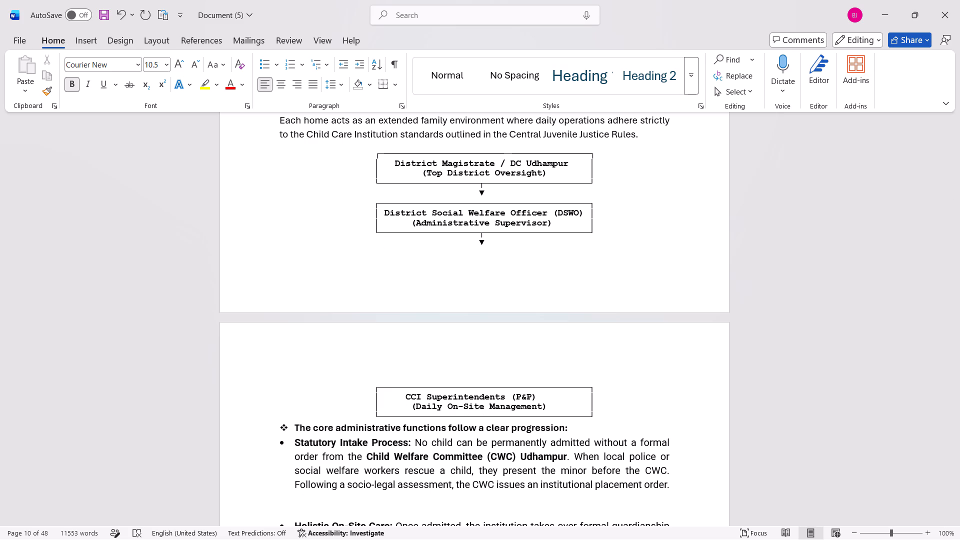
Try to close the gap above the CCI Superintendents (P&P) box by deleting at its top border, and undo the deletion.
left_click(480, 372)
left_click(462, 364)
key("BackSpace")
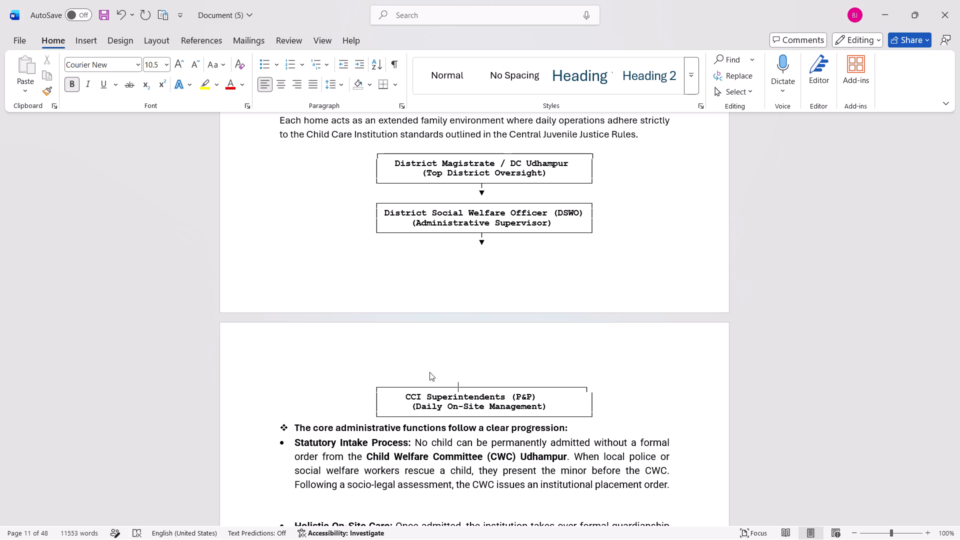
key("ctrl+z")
Join the "Parisha and Palaash in Udhampur operate" paragraph to the heading above and split it off again, directly beneath the heading.
scroll(479, 292, "up", 1)
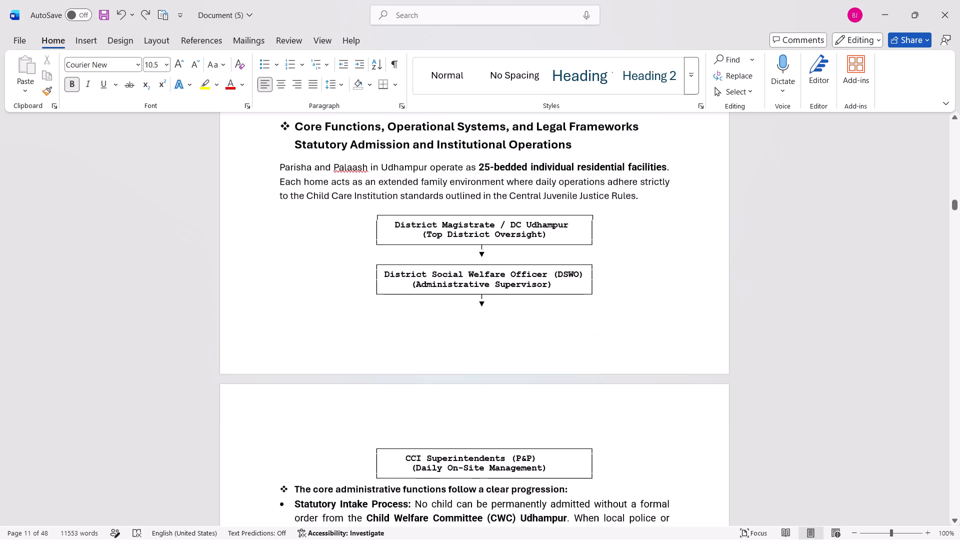
scroll(479, 292, "up", 1)
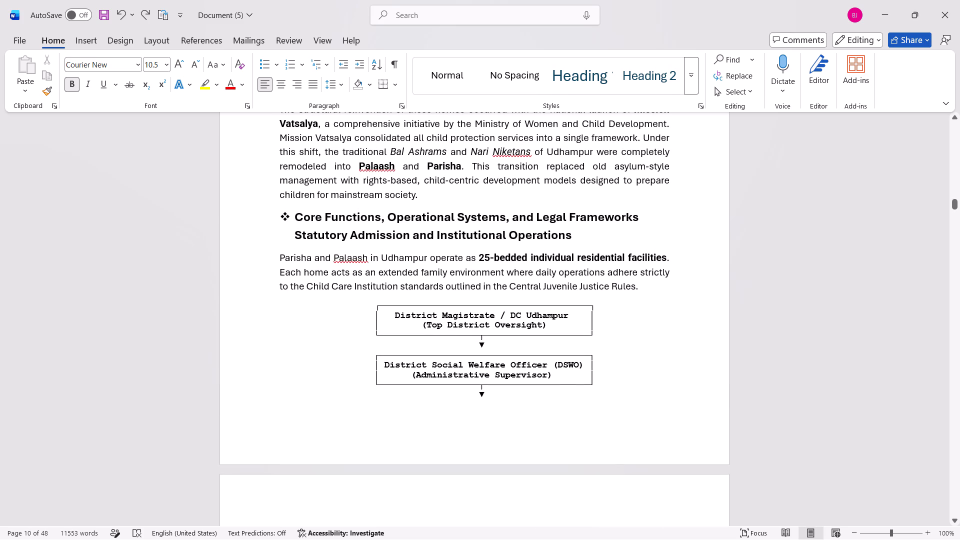
left_click(276, 254)
key("BackSpace")
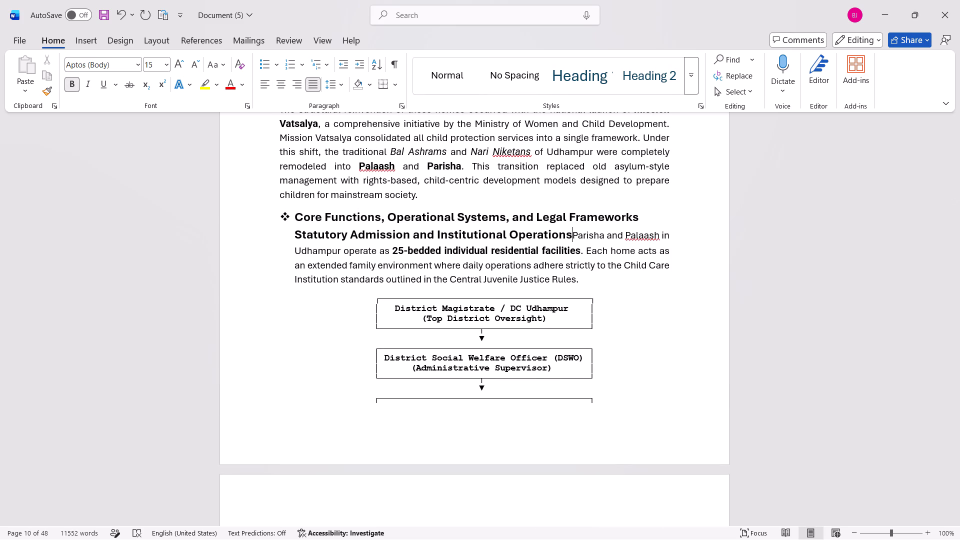
key("Return")
Apply round bullets to the Eradicating Institutional Abandonment, Mitigating Extreme Family Distress and Rehabilitating Victims of Trauma paragraphs.
scroll(276, 254, "up", 1)
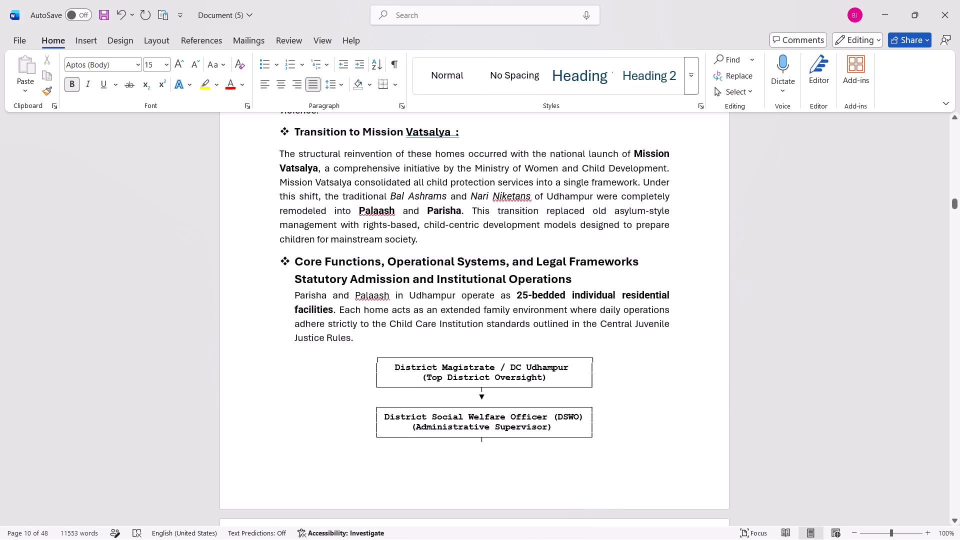
scroll(276, 254, "up", 1)
scroll(313, 162, "up", 1)
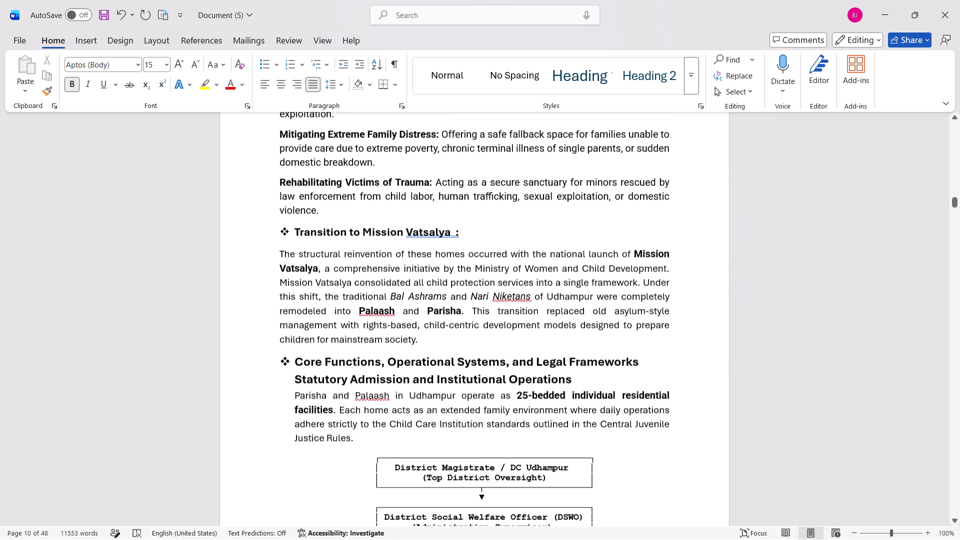
scroll(313, 162, "up", 1)
left_click(276, 165)
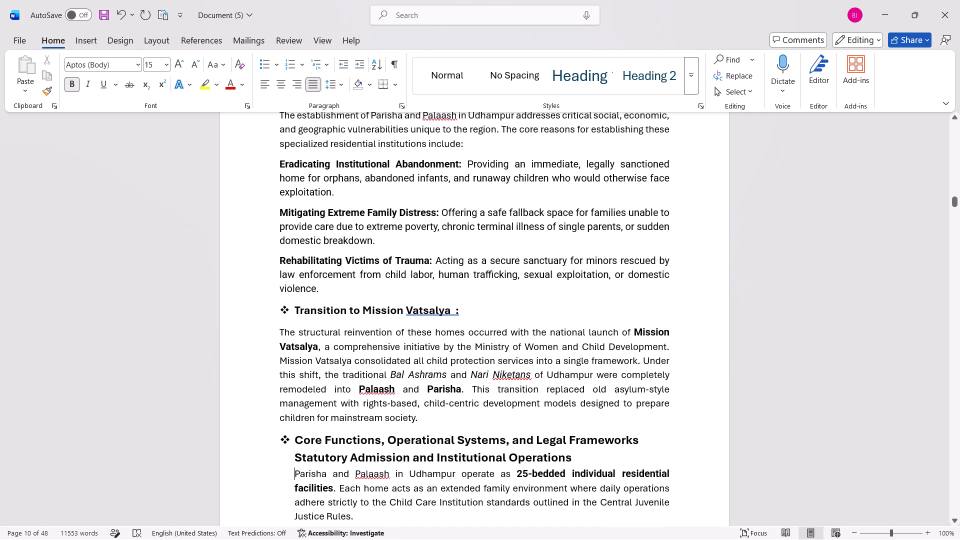
left_click(274, 63)
left_click(285, 118)
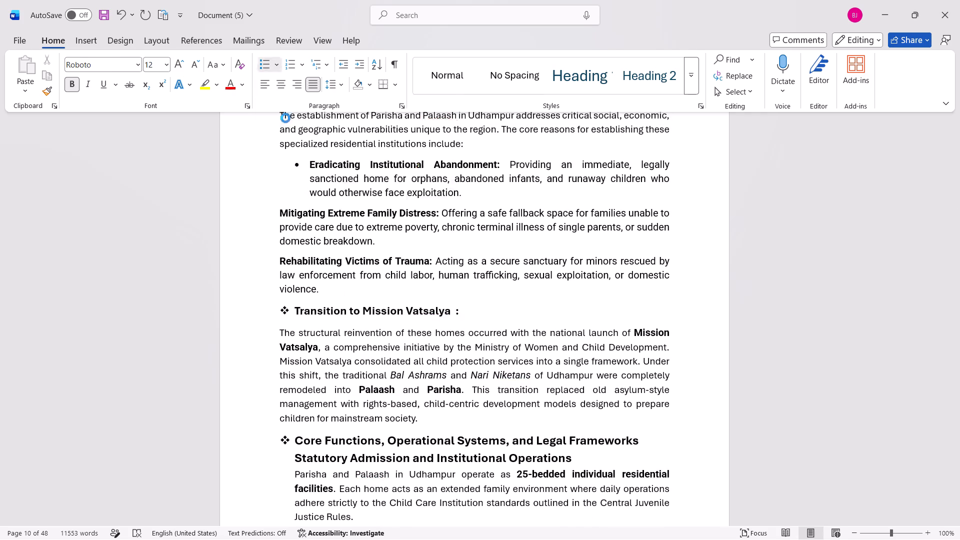
left_click(279, 213)
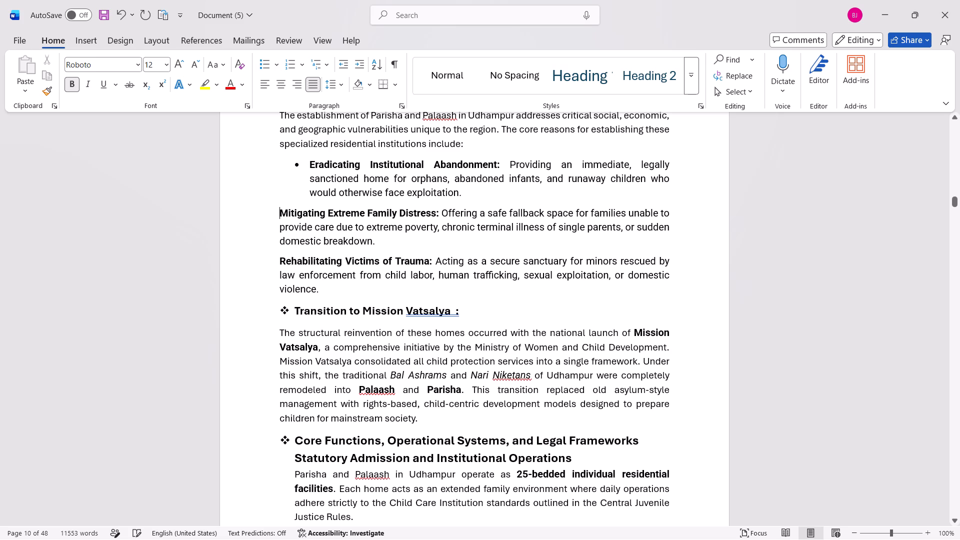
left_click(279, 69)
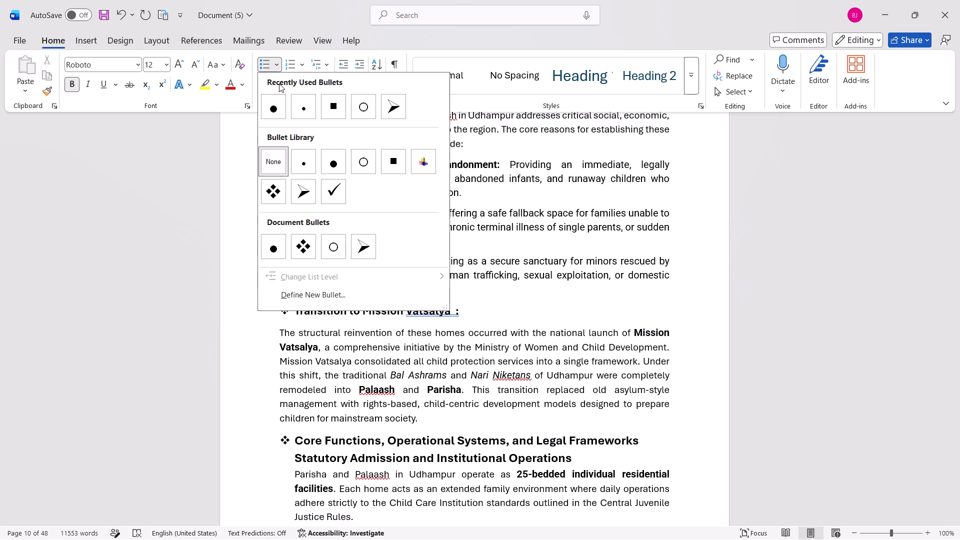
left_click(276, 99)
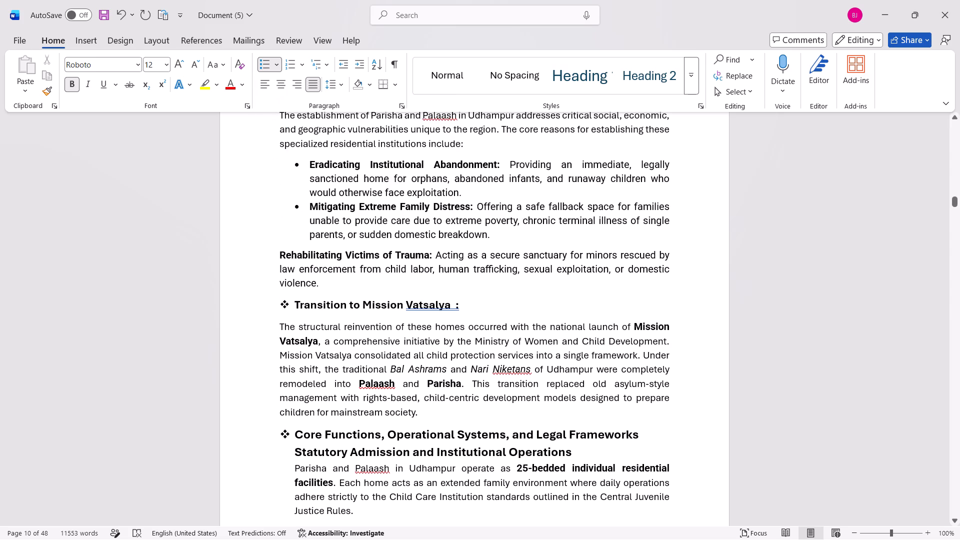
left_click(279, 254)
left_click(278, 69)
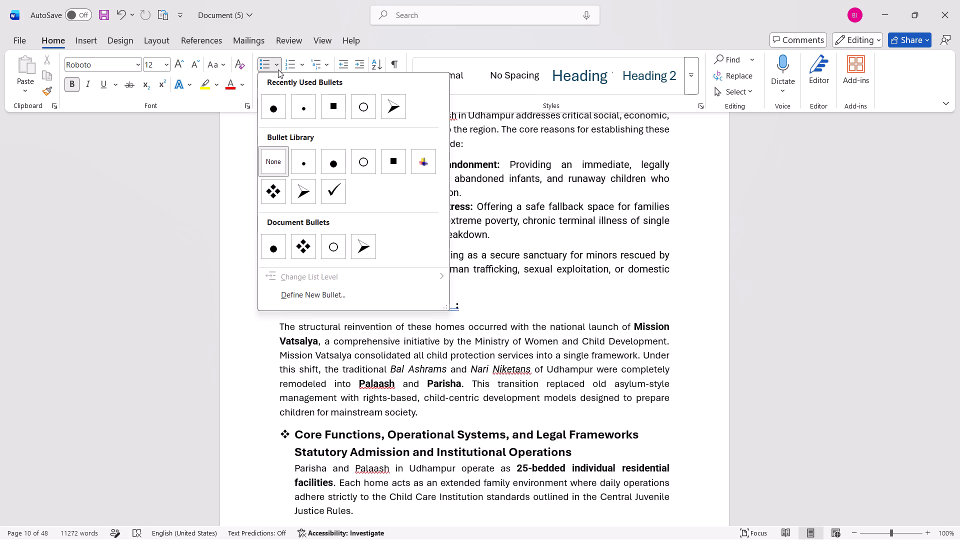
left_click(266, 112)
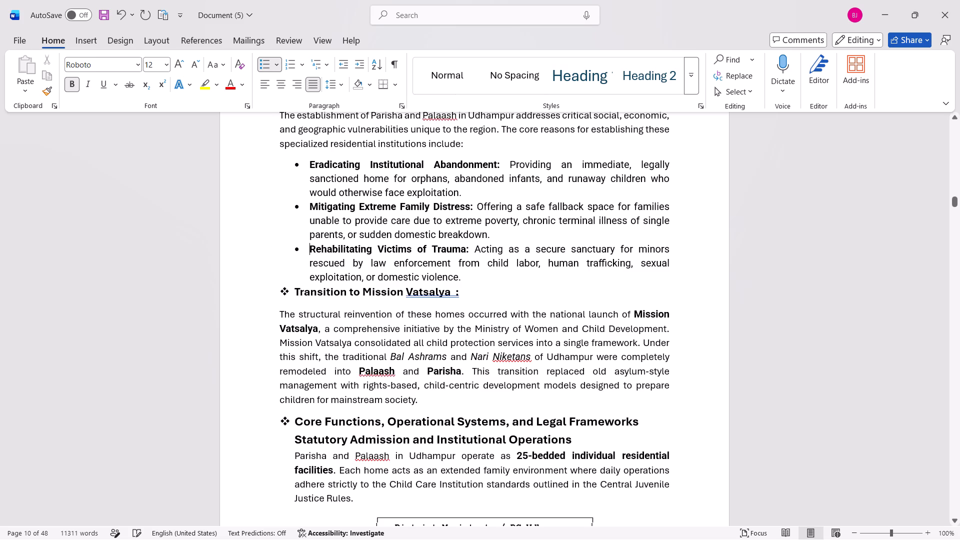
Add a space and a colon at the end of the heading "Genesis: Why They Were Formed".
scroll(290, 265, "down", 3)
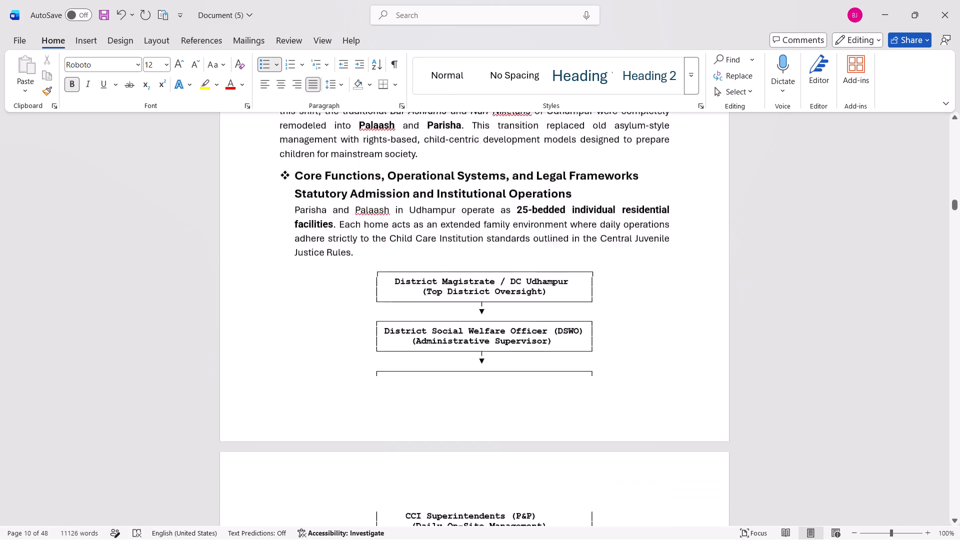
scroll(290, 265, "down", 2)
scroll(290, 265, "up", 2)
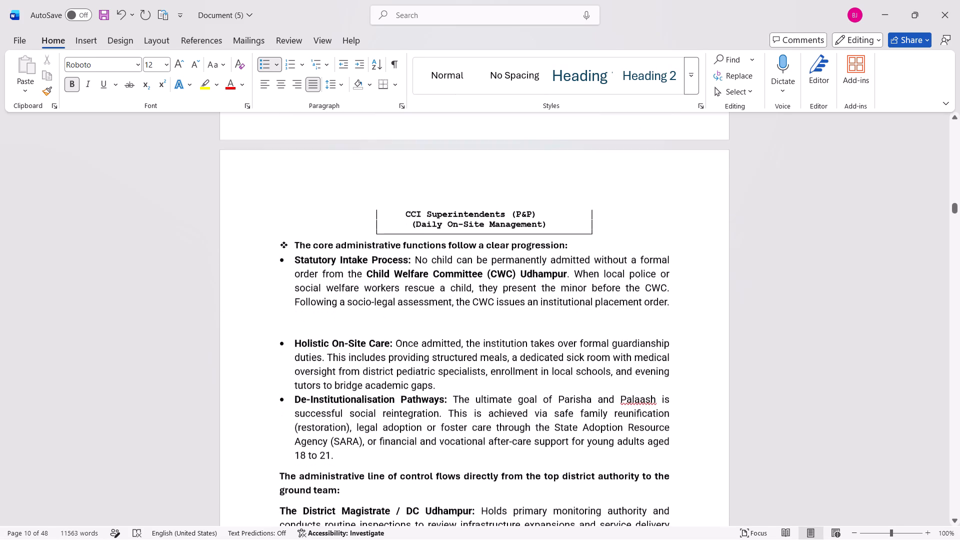
scroll(290, 265, "up", 2)
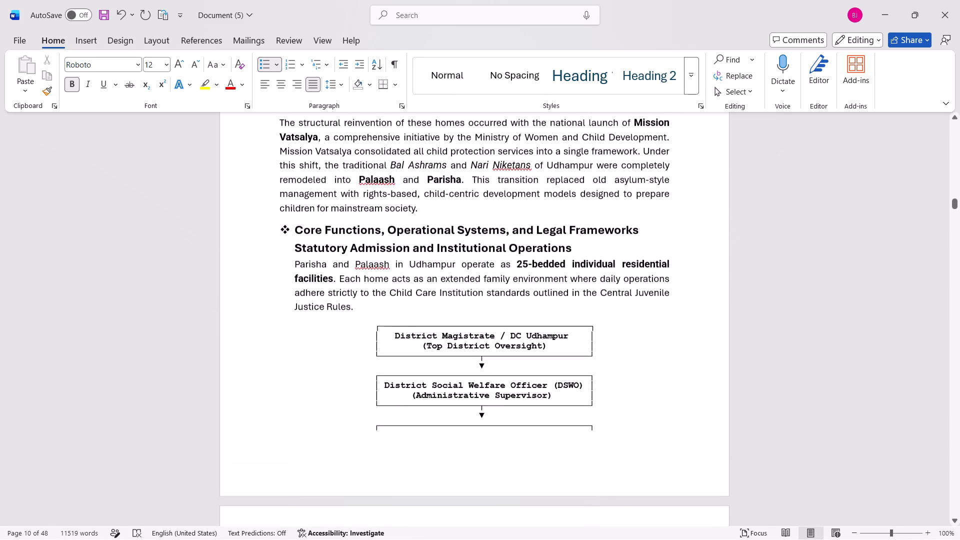
scroll(290, 265, "up", 1)
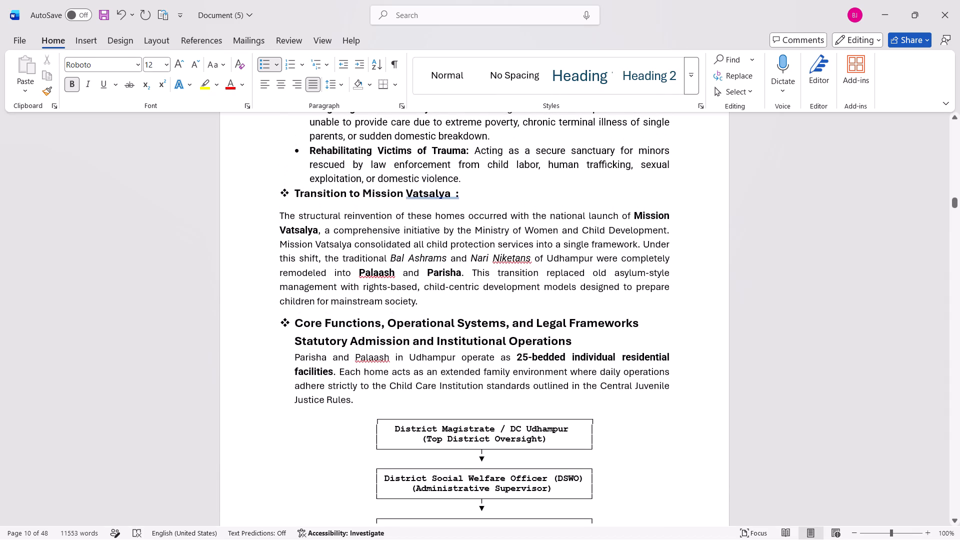
scroll(321, 220, "up", 3)
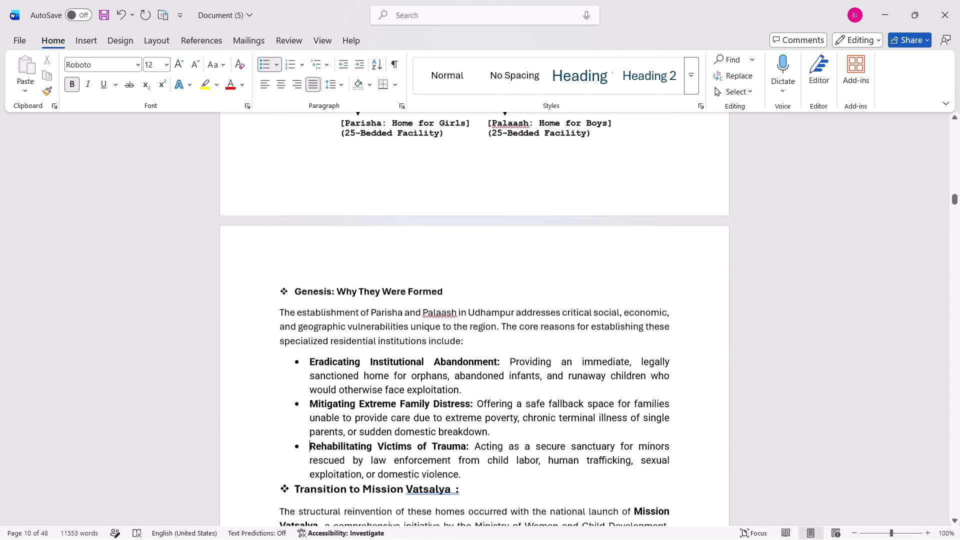
left_click(460, 293)
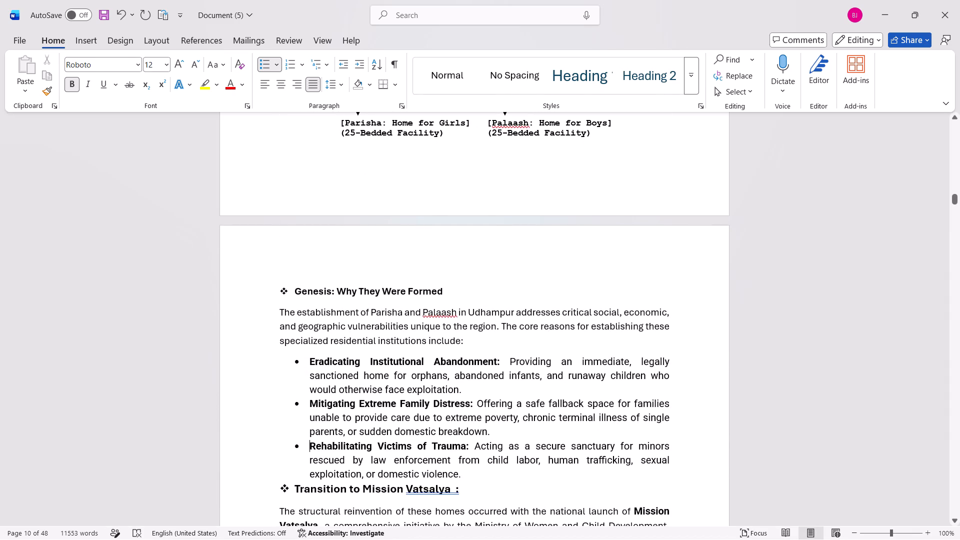
key("space")
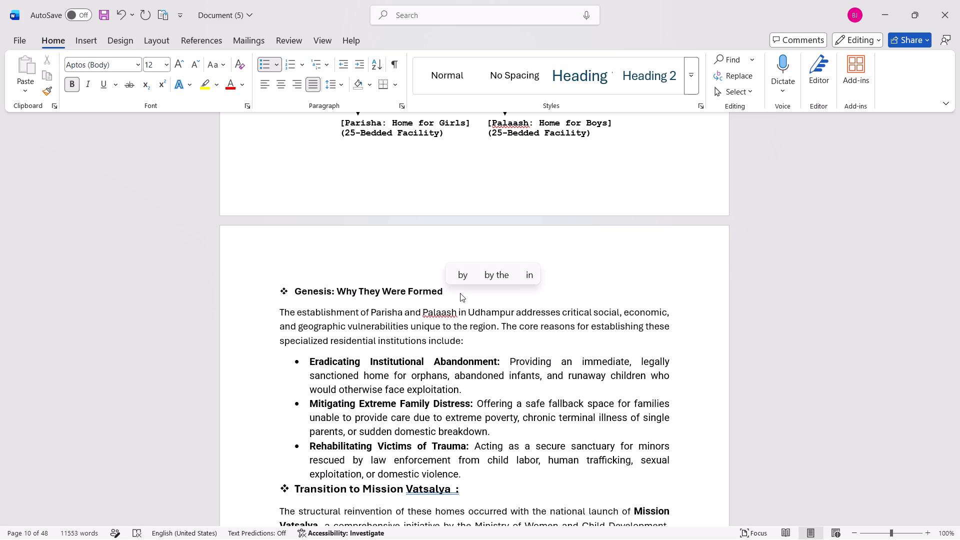
key("shift+colon")
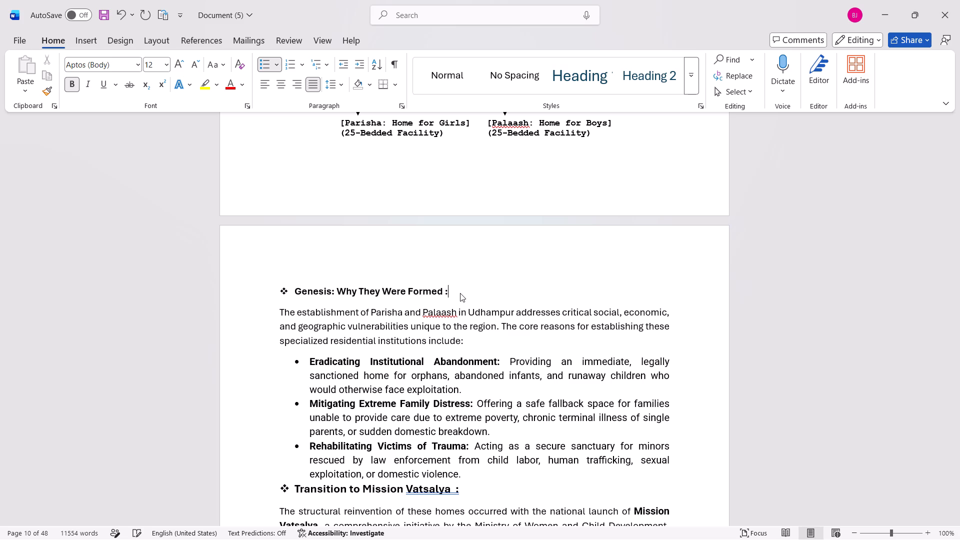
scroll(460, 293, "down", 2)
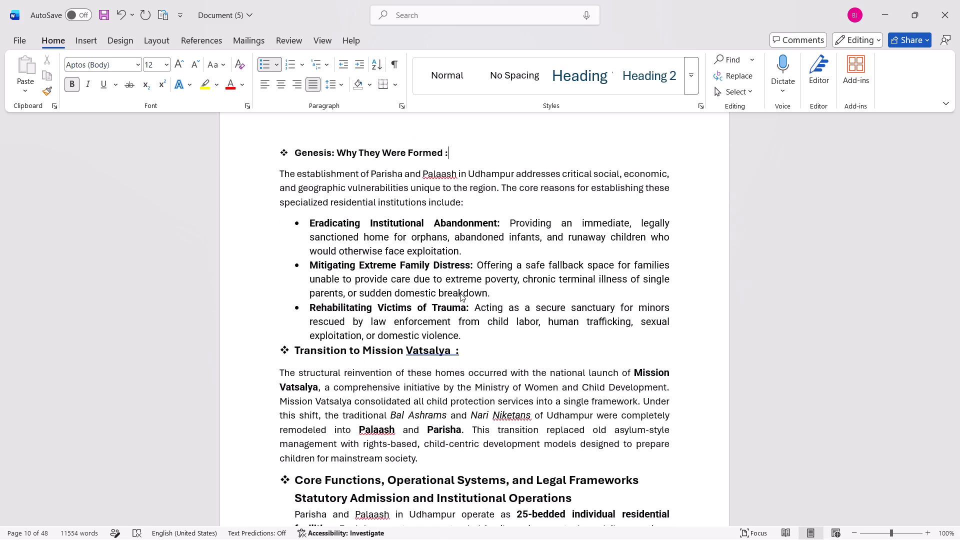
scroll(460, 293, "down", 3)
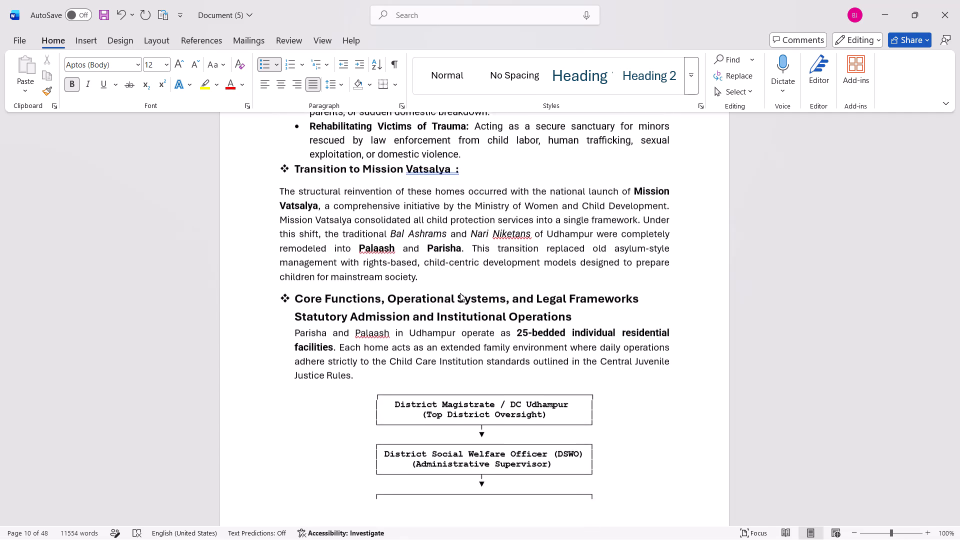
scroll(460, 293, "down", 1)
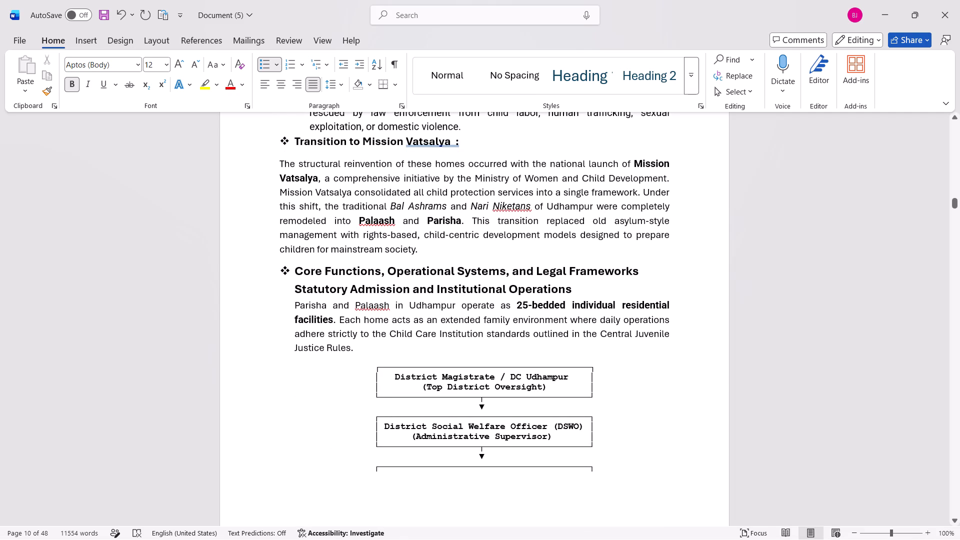
Add a space and a colon at the end of the heading ending "Statutory Admission and Institutional Operations".
left_click(589, 281)
key("space")
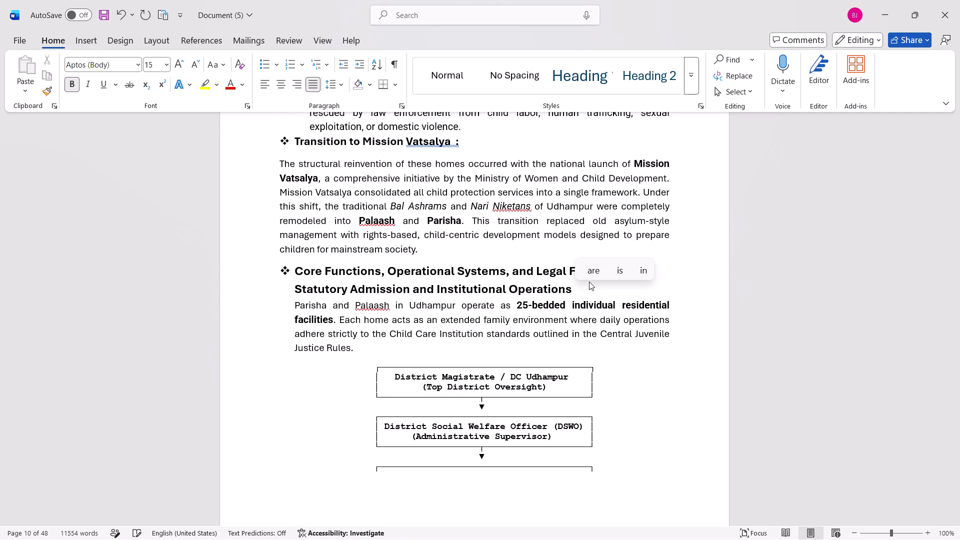
key("shift+colon")
Set the font size of the three bulleted paragraphs from Eradicating Institutional Abandonment to Rehabilitating Victims of Trauma to 10.
scroll(589, 281, "down", 1)
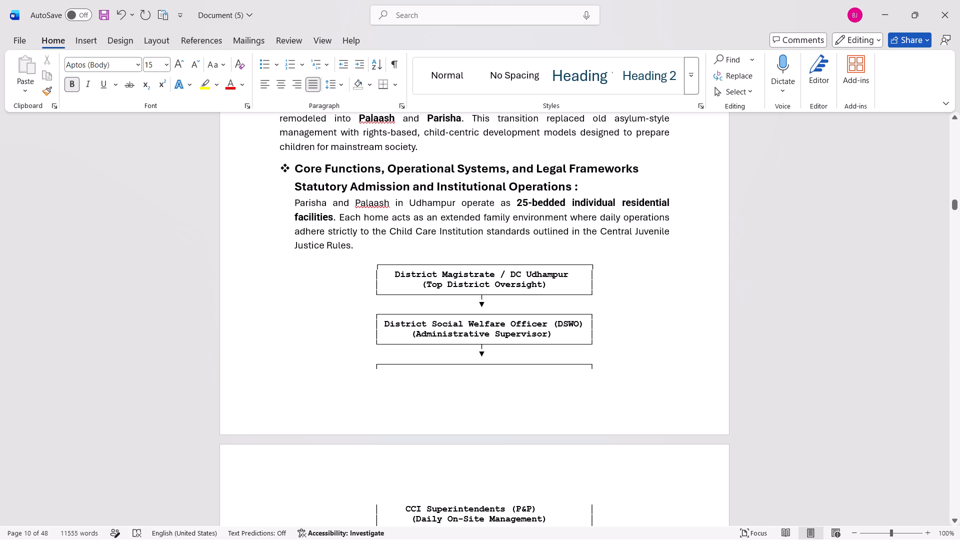
scroll(482, 335, "down", 3)
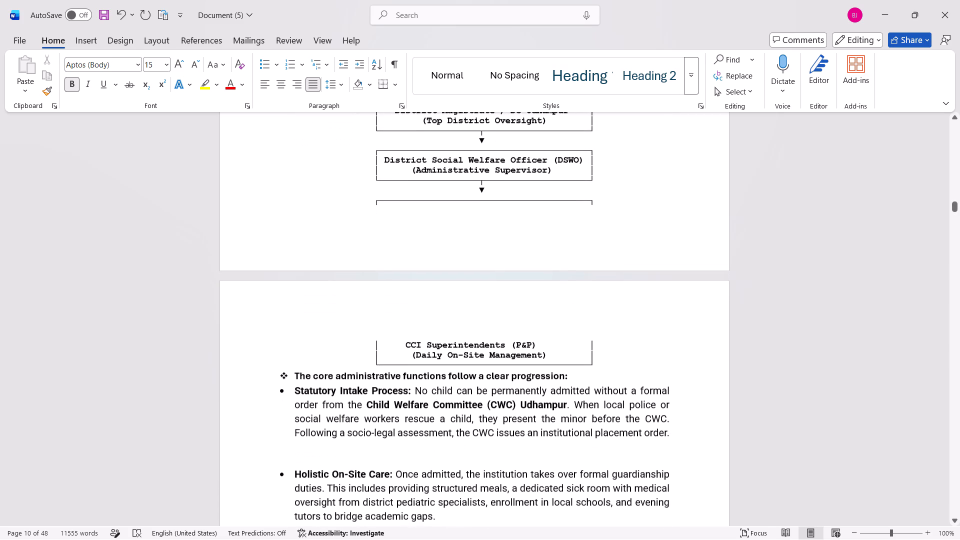
left_click(630, 197)
scroll(630, 197, "up", 3)
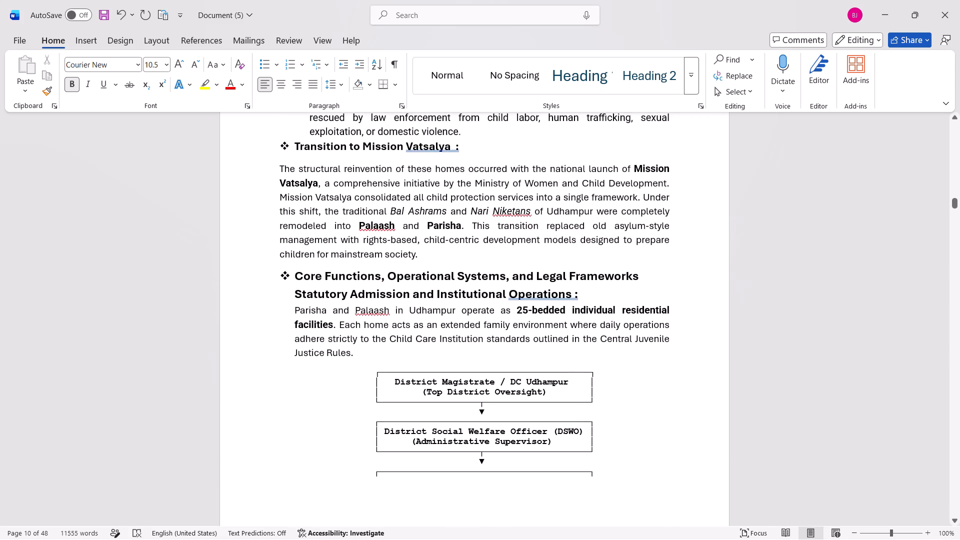
left_click(455, 159)
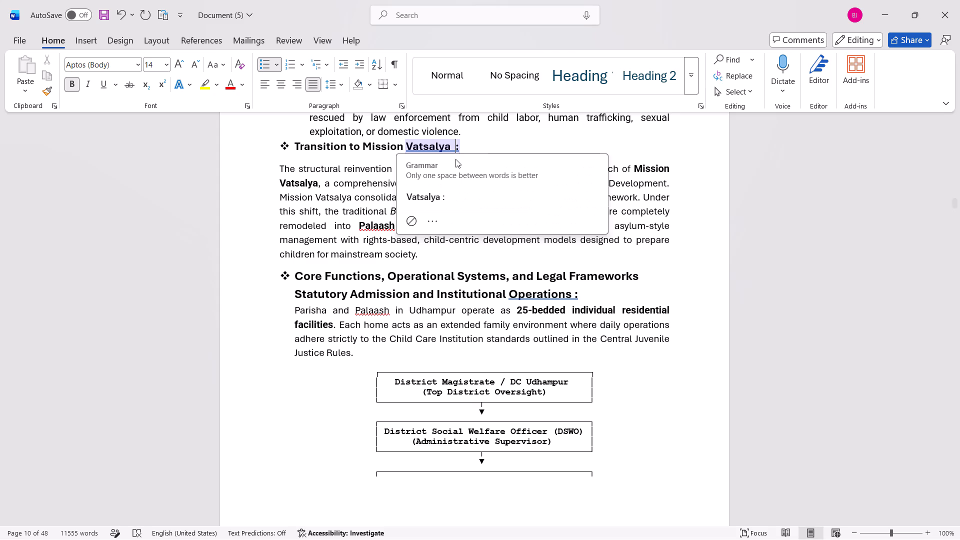
scroll(514, 122, "up", 2)
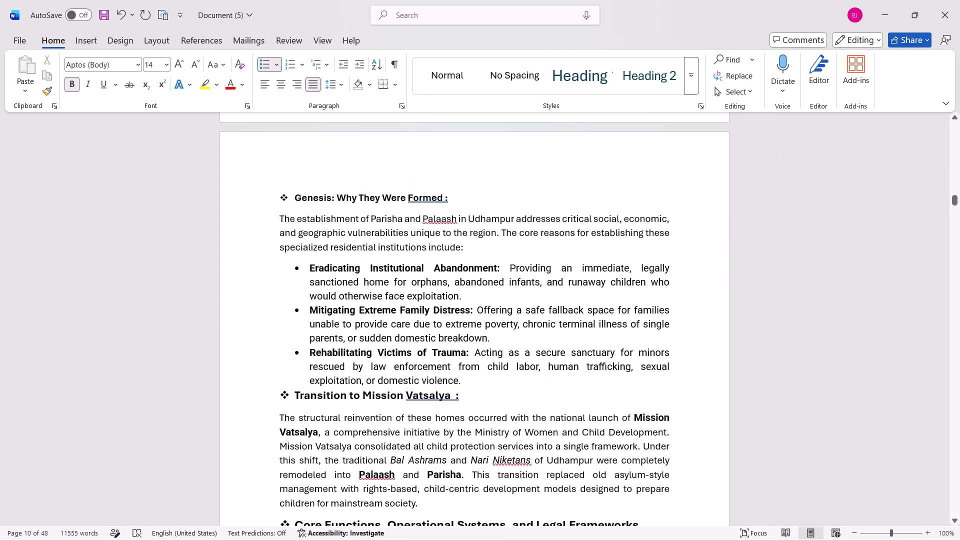
left_click_drag(292, 270, 471, 382)
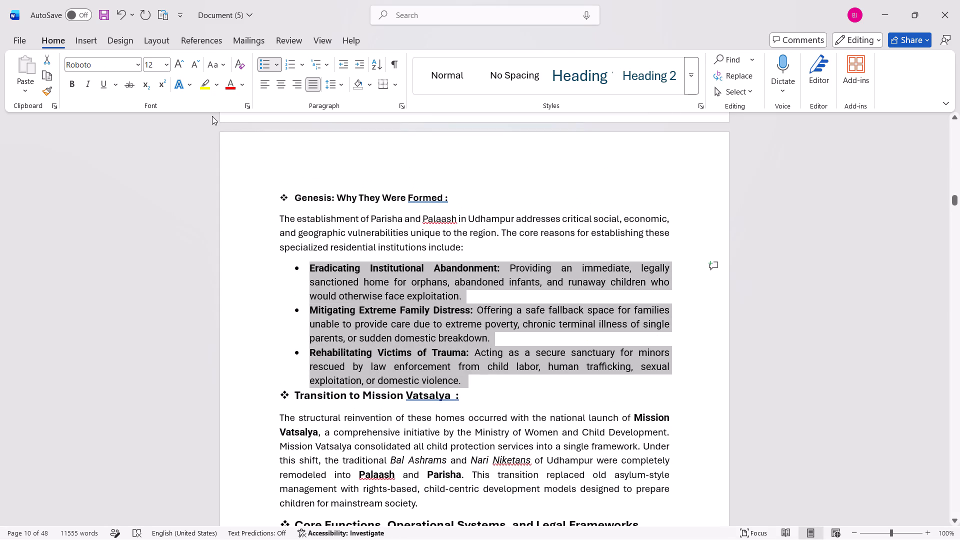
left_click(165, 68)
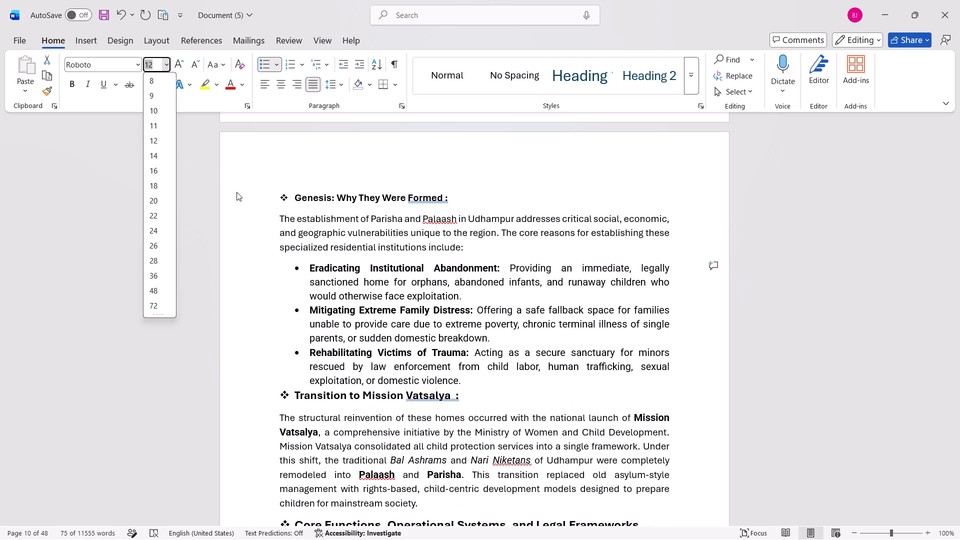
left_click(154, 110)
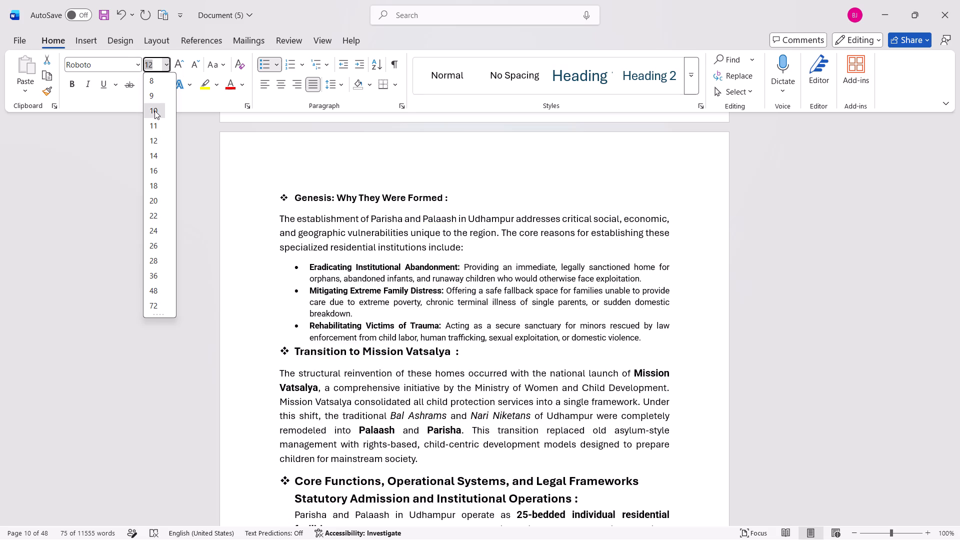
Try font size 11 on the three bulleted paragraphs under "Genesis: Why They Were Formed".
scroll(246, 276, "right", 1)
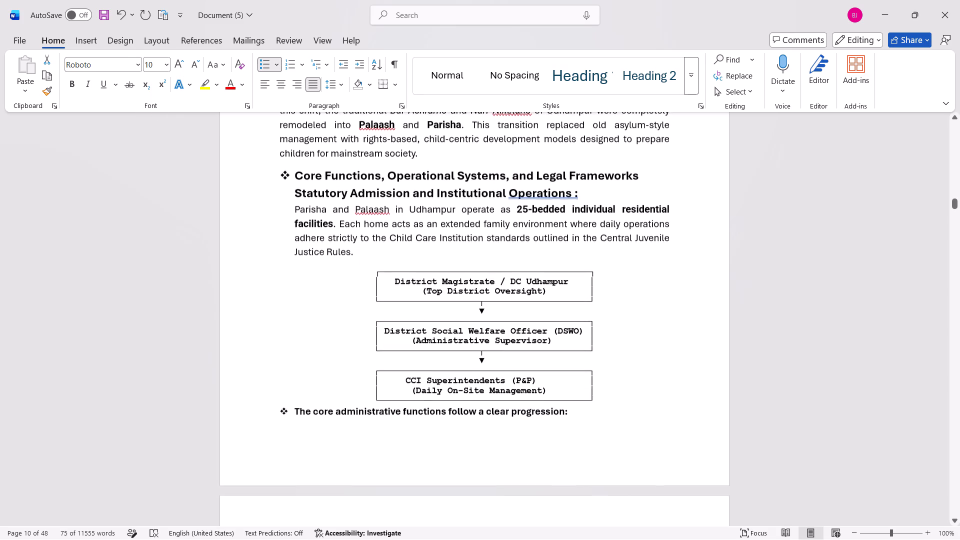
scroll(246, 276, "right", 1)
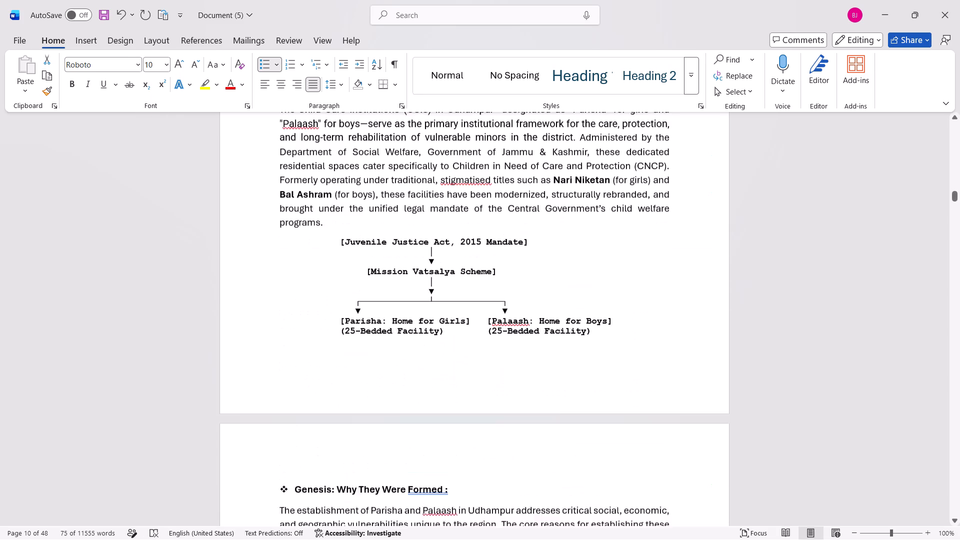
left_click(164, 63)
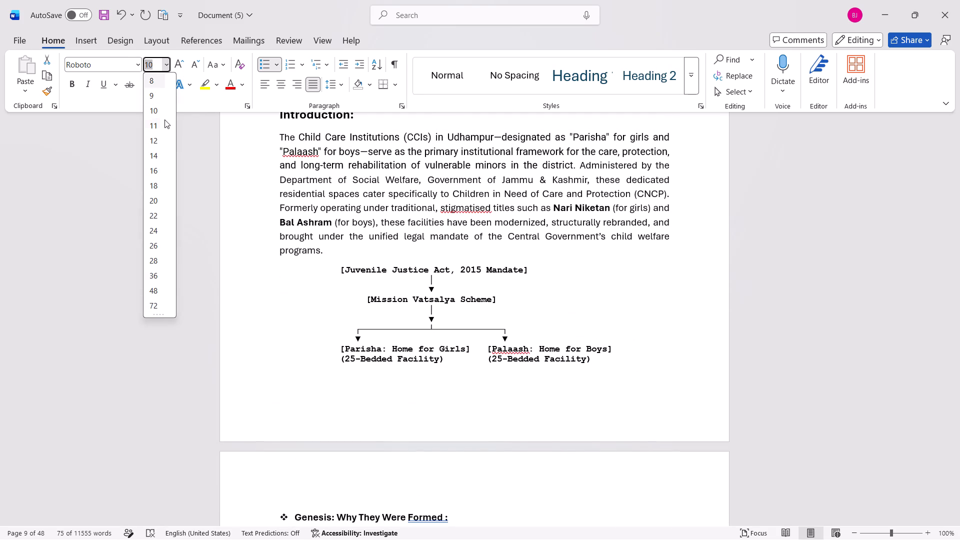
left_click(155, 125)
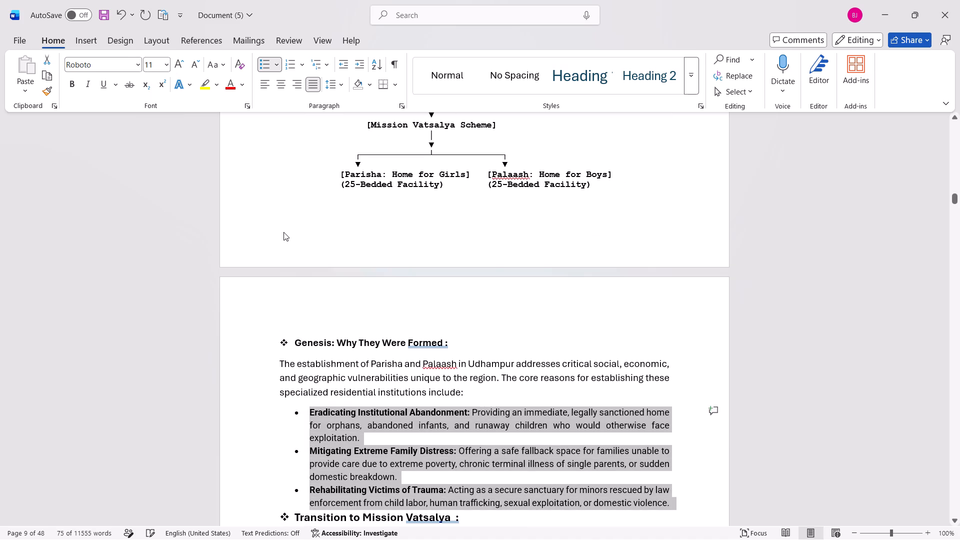
Set the font size of the three bulleted paragraphs under "Genesis: Why They Were Formed" to 10.
scroll(283, 232, "down", 5)
scroll(283, 232, "up", 1)
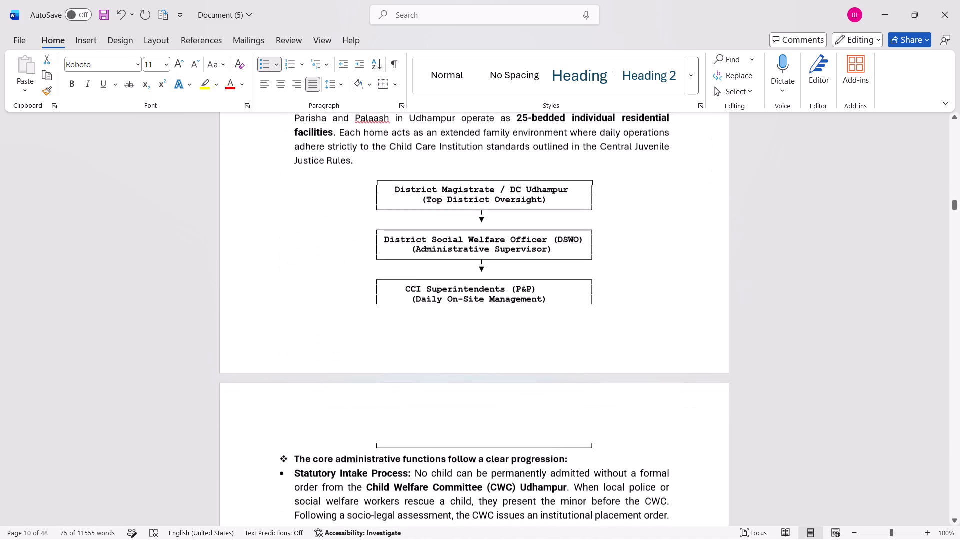
scroll(283, 232, "up", 1)
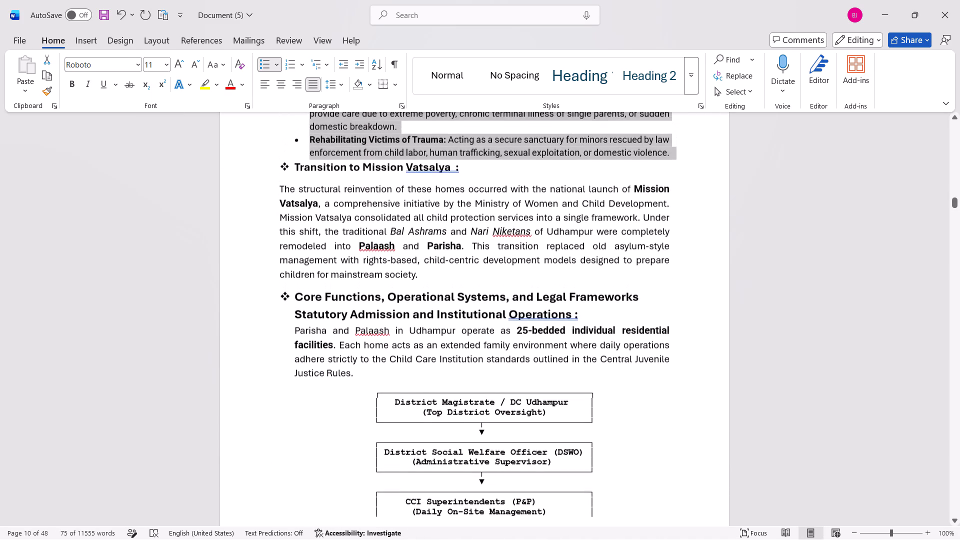
scroll(283, 232, "up", 2)
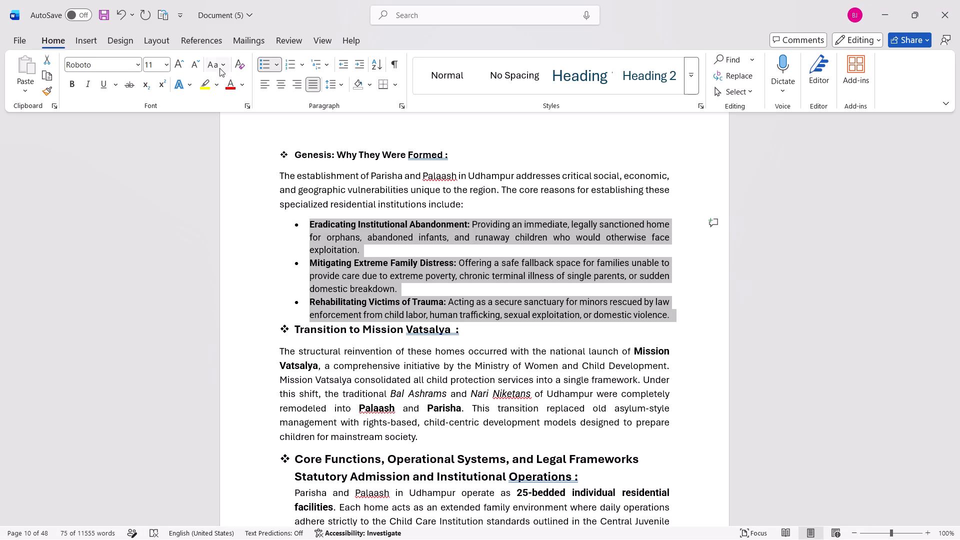
left_click(166, 63)
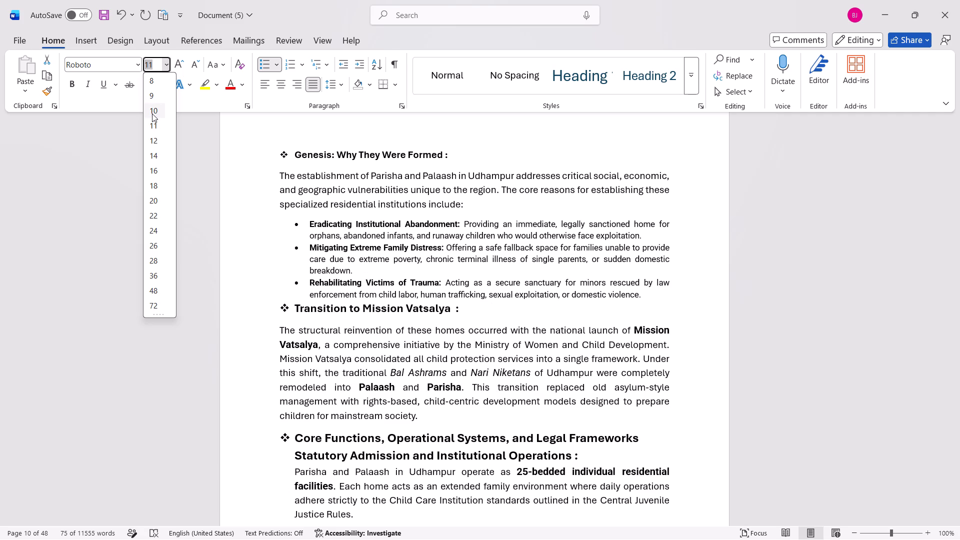
left_click(152, 113)
Remove the indent before the top border of the District Magistrate / DC Udhampur box and realign the border with the box using spaces.
scroll(255, 228, "down", 1)
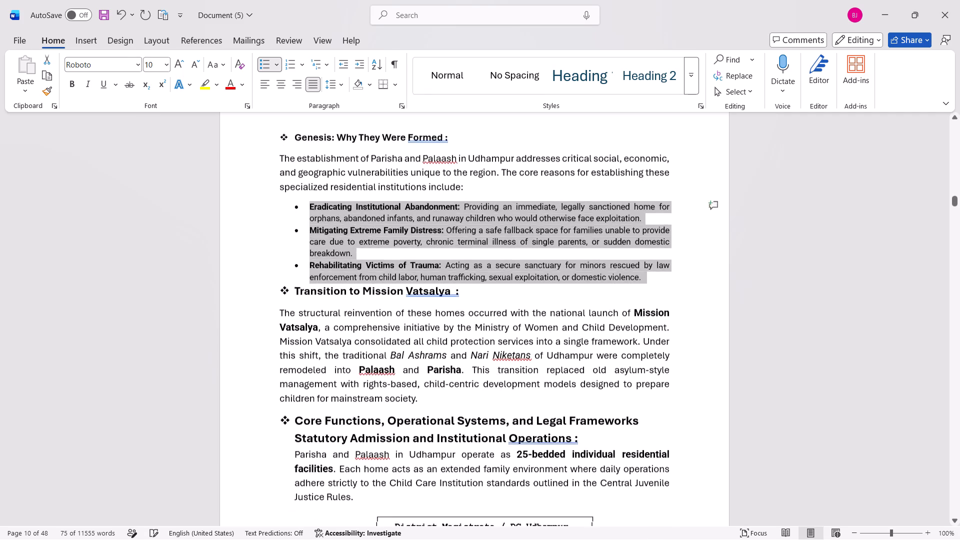
scroll(255, 228, "down", 2)
scroll(255, 228, "up", 1)
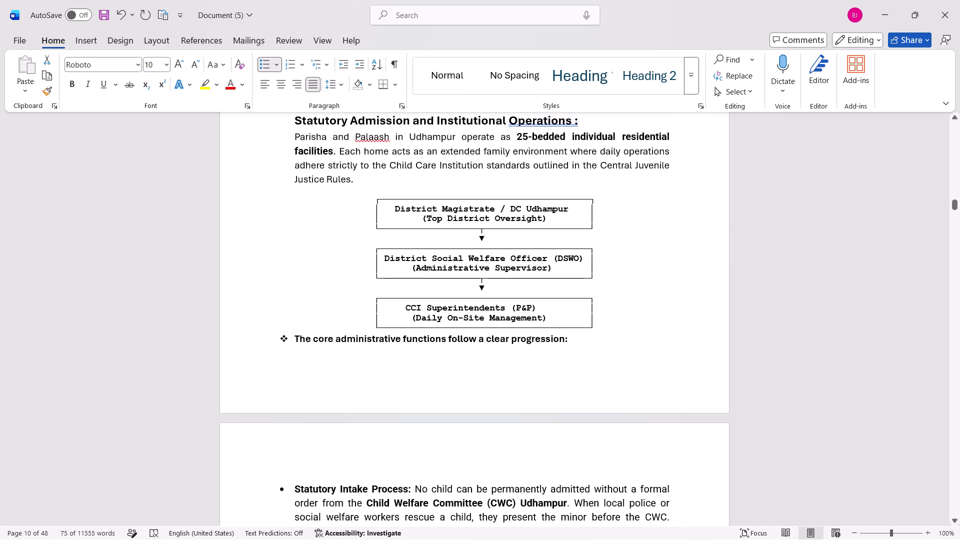
scroll(280, 245, "up", 1)
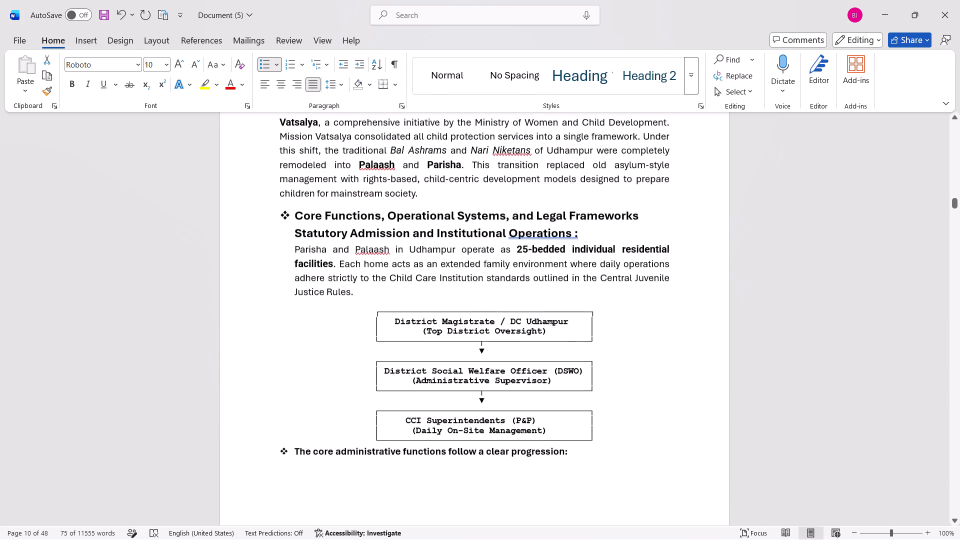
scroll(280, 245, "up", 1)
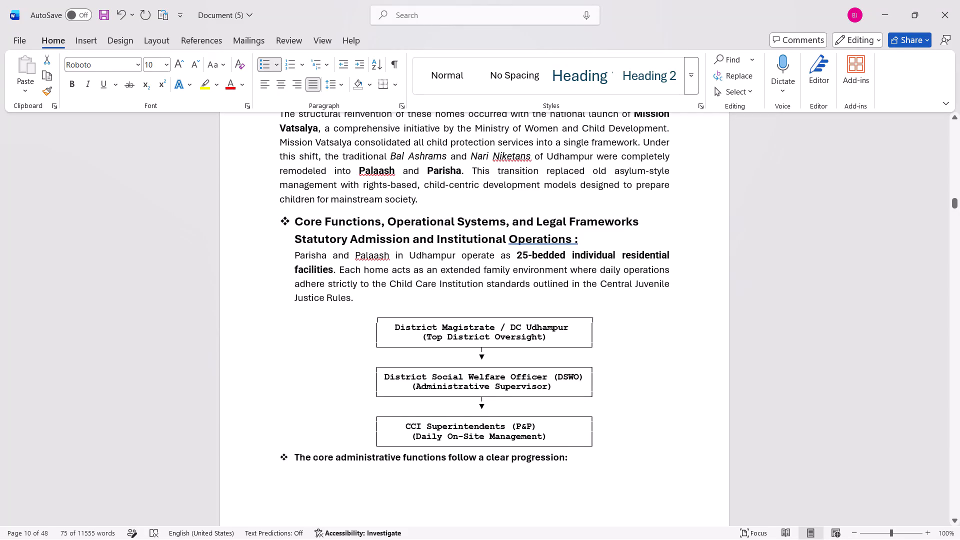
left_click(372, 322)
key("BackSpace")
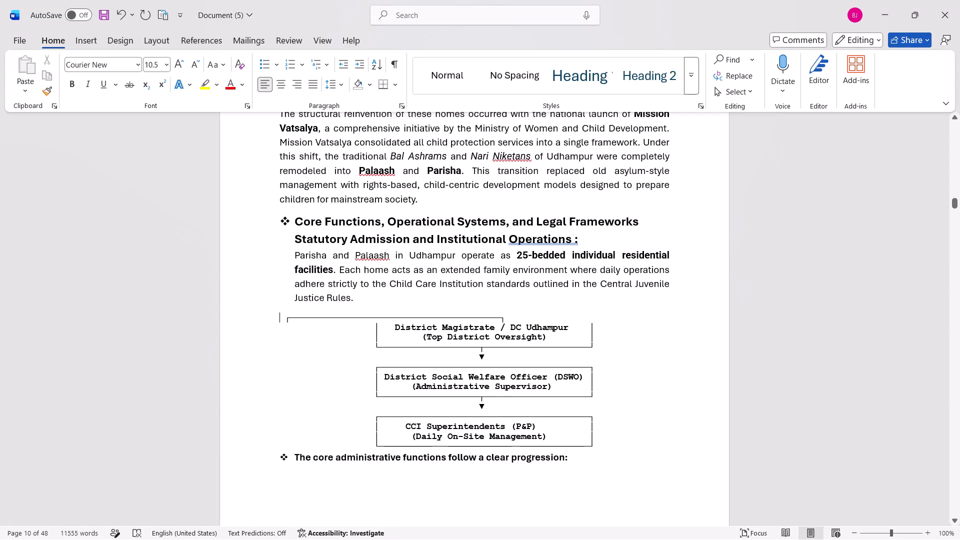
key("space")
key("space")
key("space")
key("space")
key("space")
key("space")
key("space")
key("space")
key("space")
key("space")
key("space")
key("space")
key("space")
key("space")
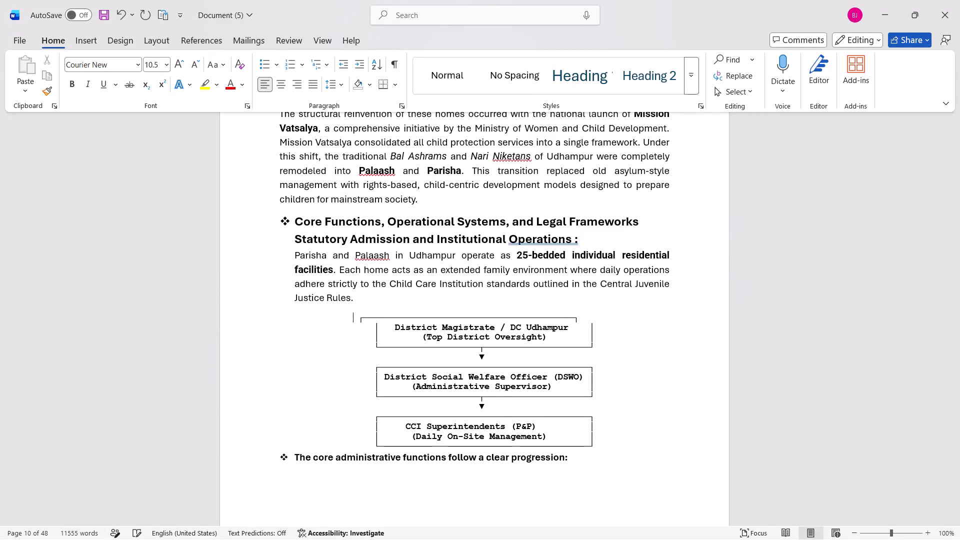
key("space")
key("space")
key("space")
key("space")
key("BackSpace")
left_click(368, 361)
Insert an empty bulleted line between the Rehabilitating Victims of Trauma paragraph and the Transition to Mission Vatsalya heading.
scroll(458, 329, "up", 3)
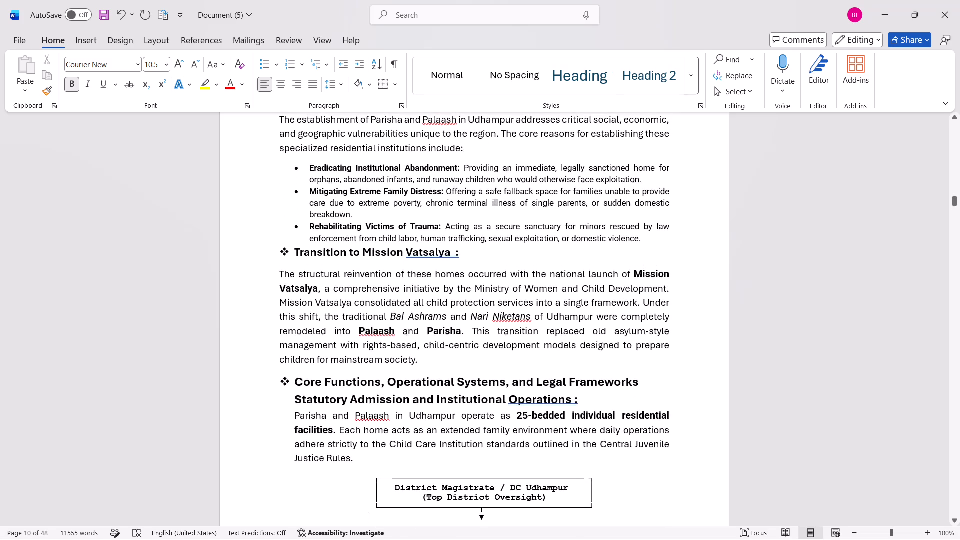
left_click(644, 238)
key("Return")
Replace the empty bulleted line above the Transition to Mission Vatsalya heading with a blank line without a bullet.
scroll(644, 238, "up", 1)
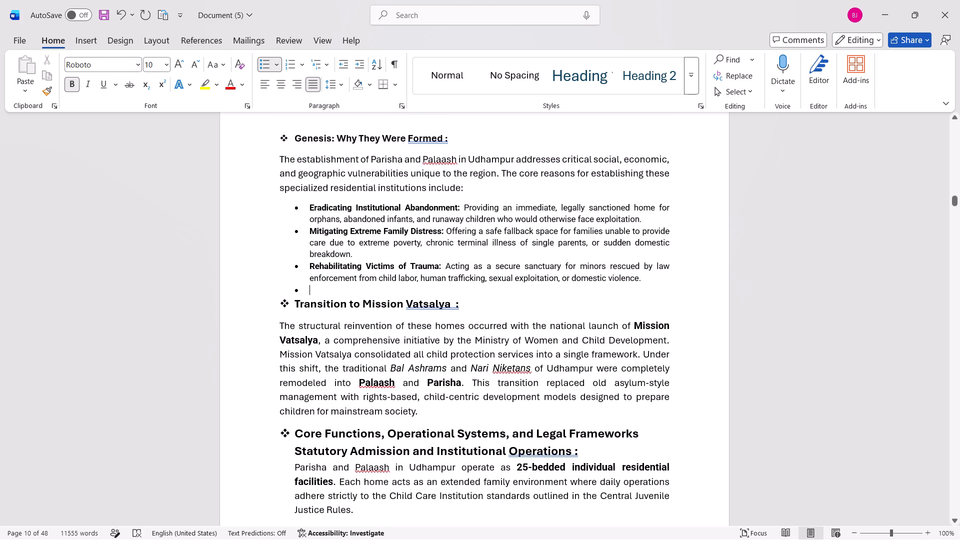
scroll(644, 238, "up", 1)
scroll(644, 238, "down", 1)
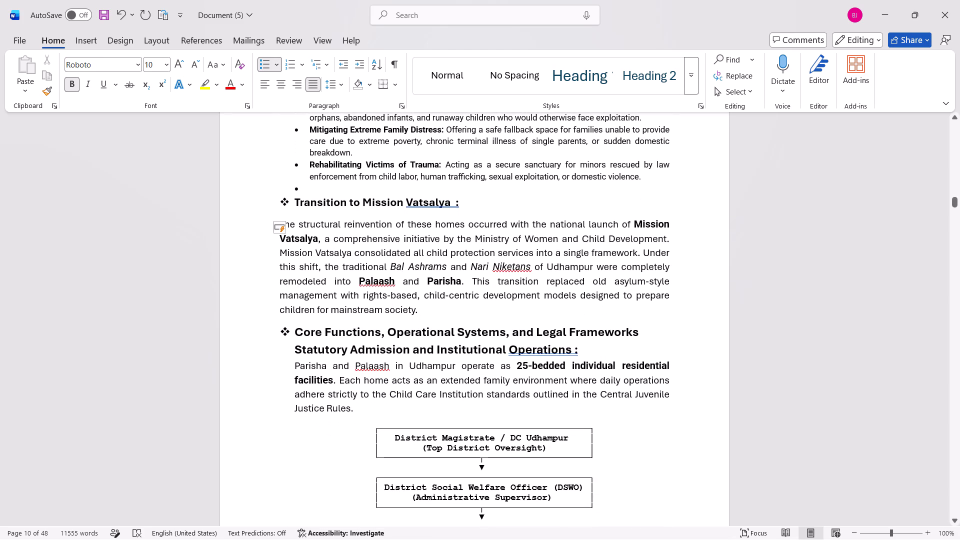
scroll(644, 238, "down", 1)
key("BackSpace")
key("BackSpace")
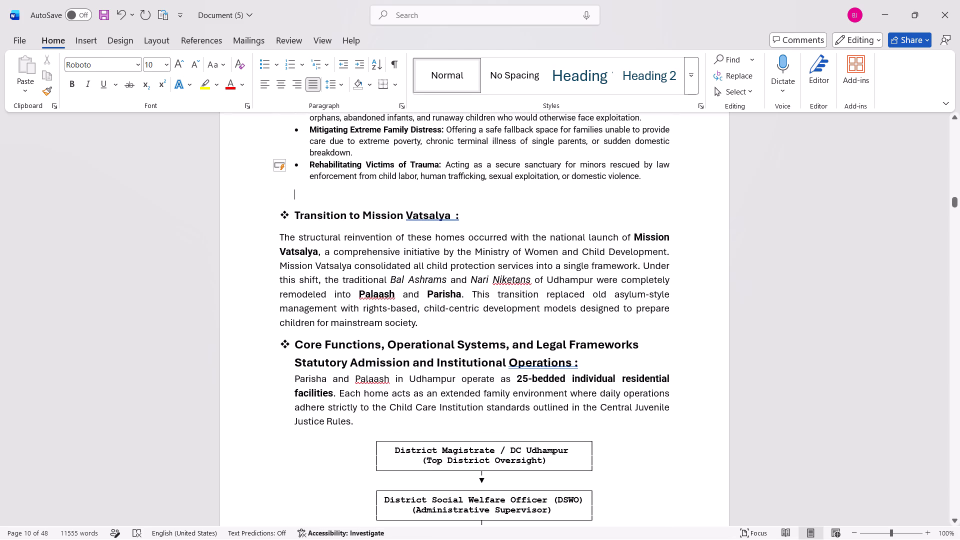
key("BackSpace")
key("BackSpace")
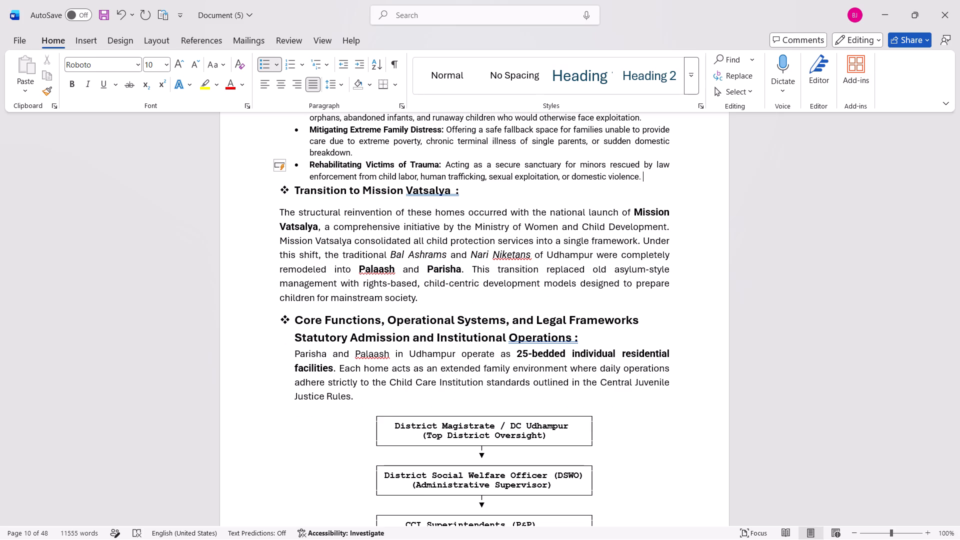
key("Return")
key("BackSpace")
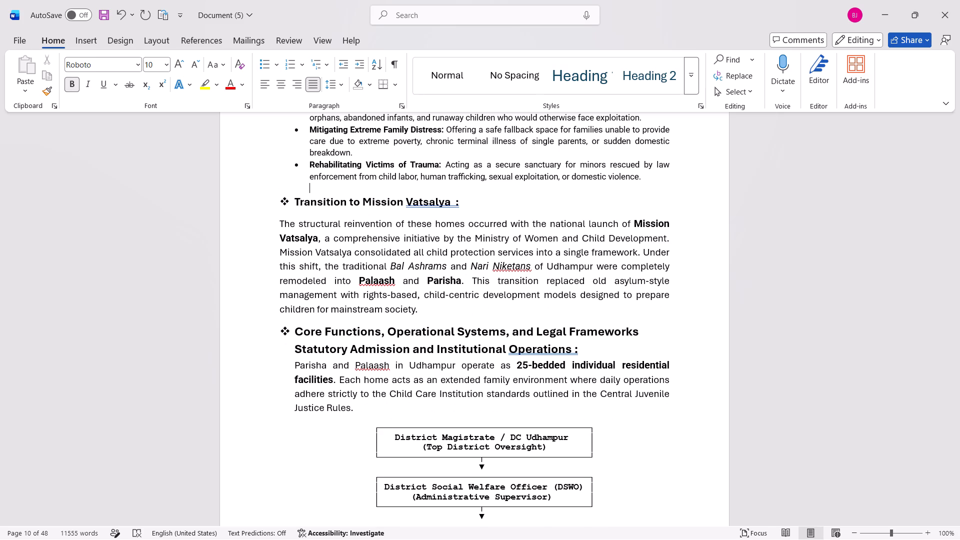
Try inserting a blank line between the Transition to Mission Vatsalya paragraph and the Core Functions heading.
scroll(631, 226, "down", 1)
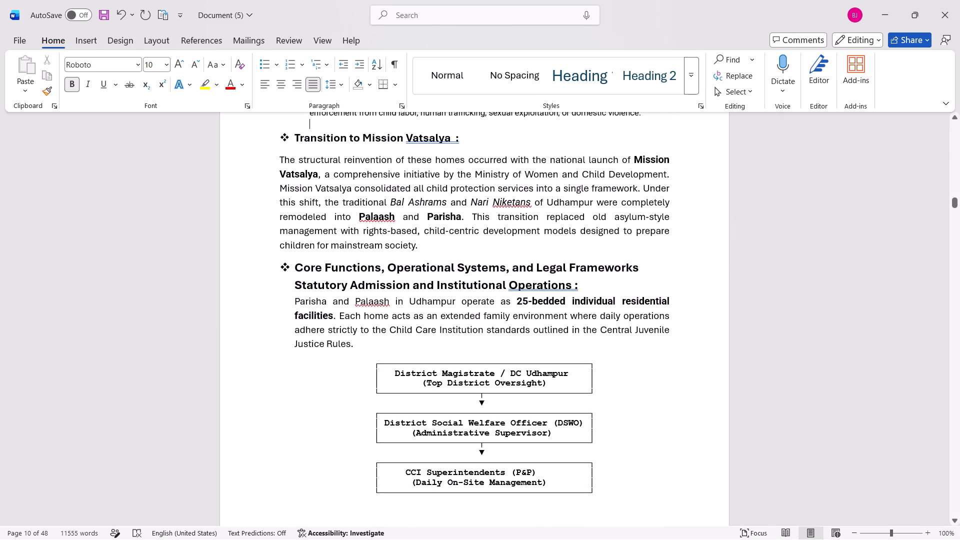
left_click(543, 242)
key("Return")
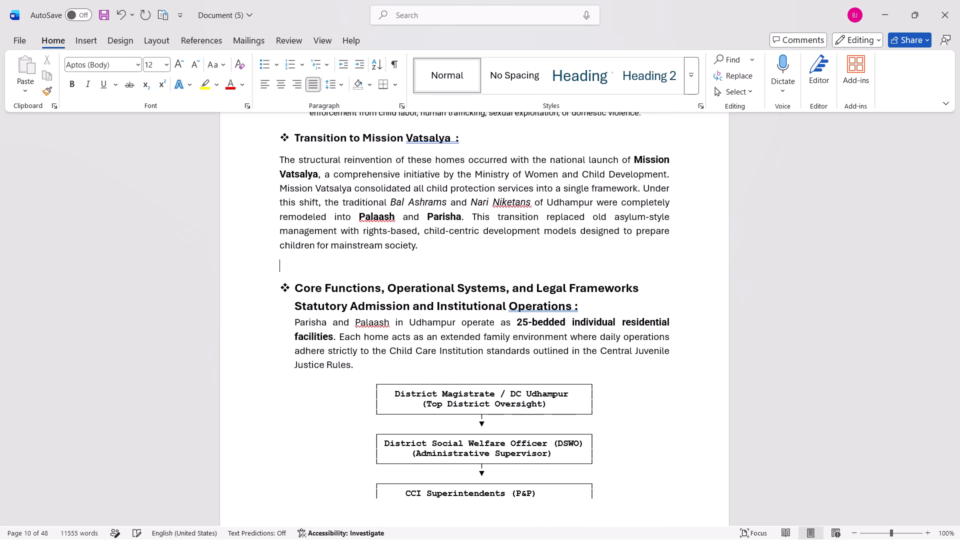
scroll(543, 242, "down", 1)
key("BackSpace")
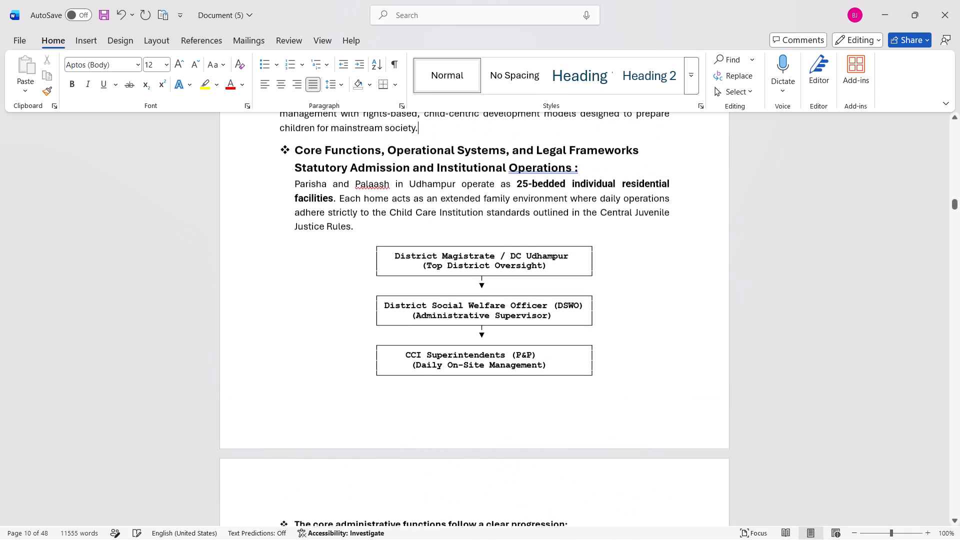
Check the formatting from the core administrative functions section through to the Socio-Economic Triggers in Udhampur diagram.
scroll(543, 242, "down", 2)
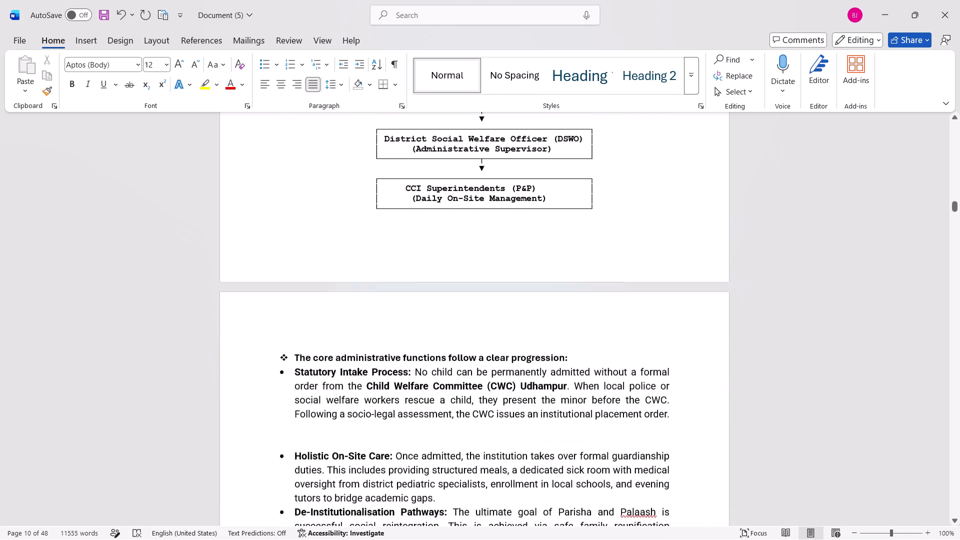
scroll(543, 242, "down", 1)
scroll(543, 242, "up", 3)
scroll(543, 242, "right", 1)
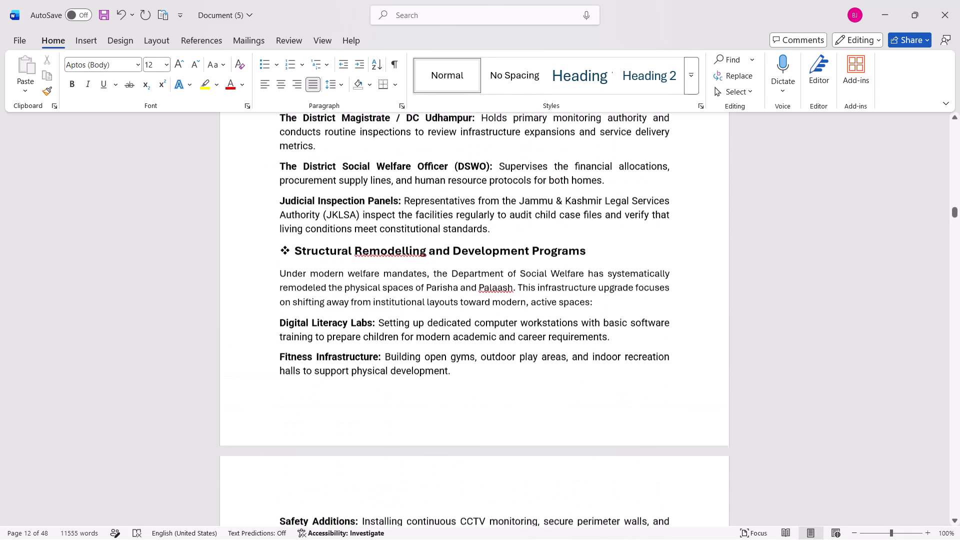
scroll(543, 242, "right", 1)
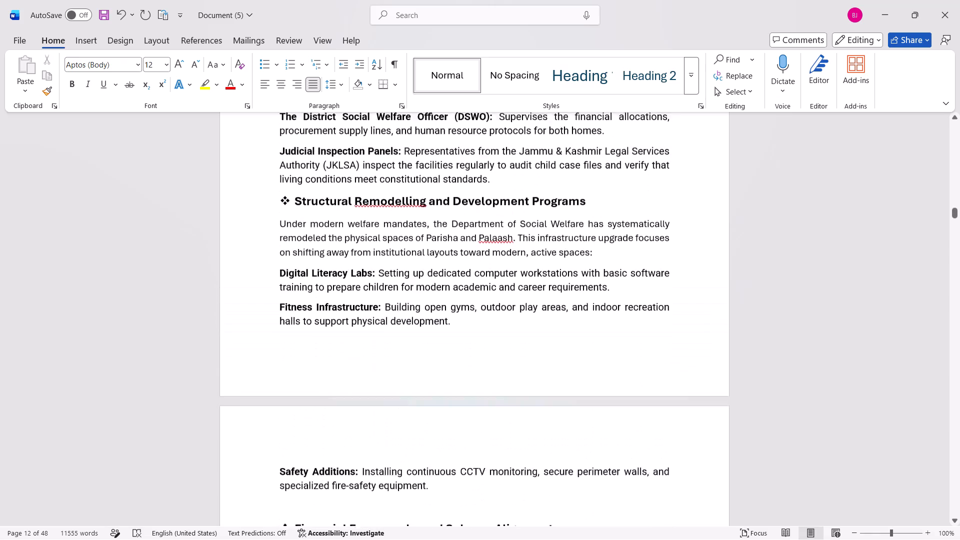
scroll(543, 242, "right", 1)
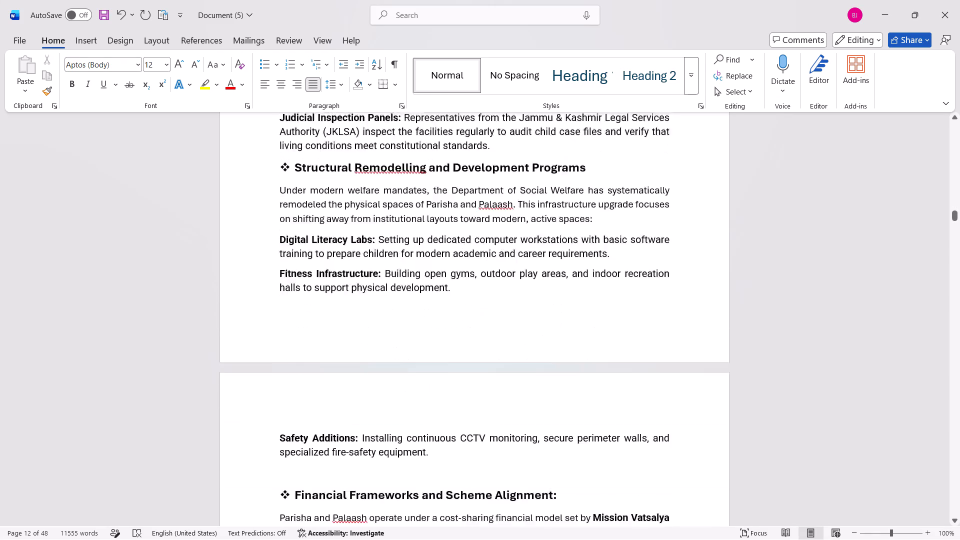
scroll(543, 242, "right", 1)
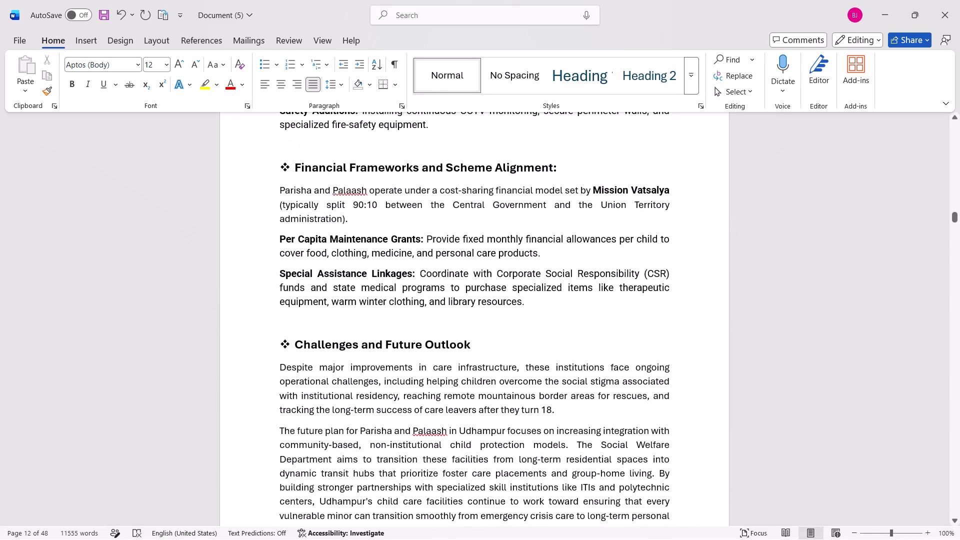
left_click(276, 187)
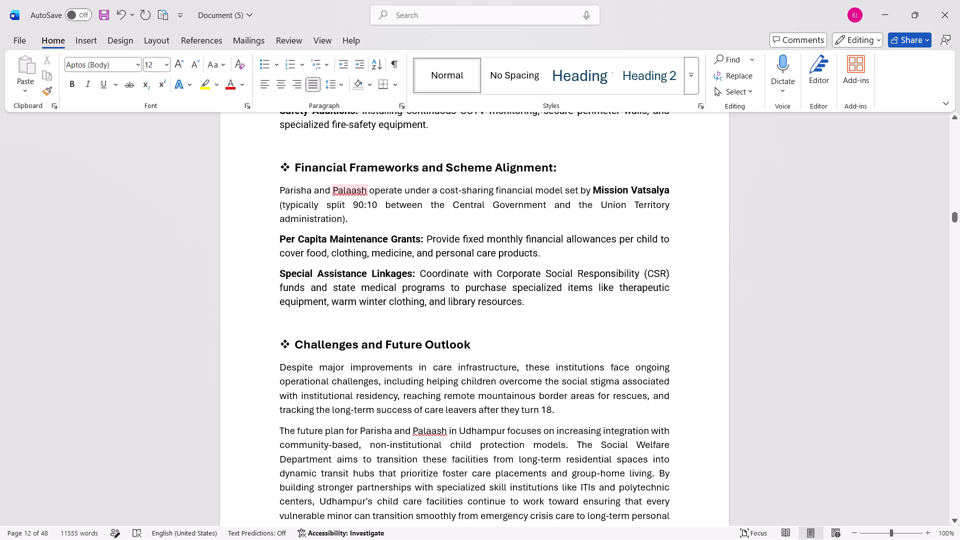
scroll(486, 235, "down", 4)
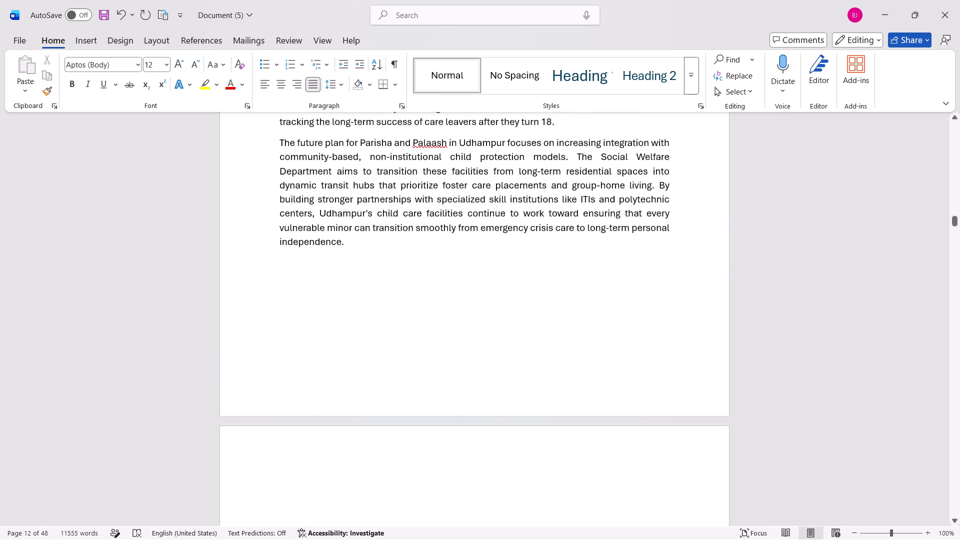
scroll(486, 235, "down", 6)
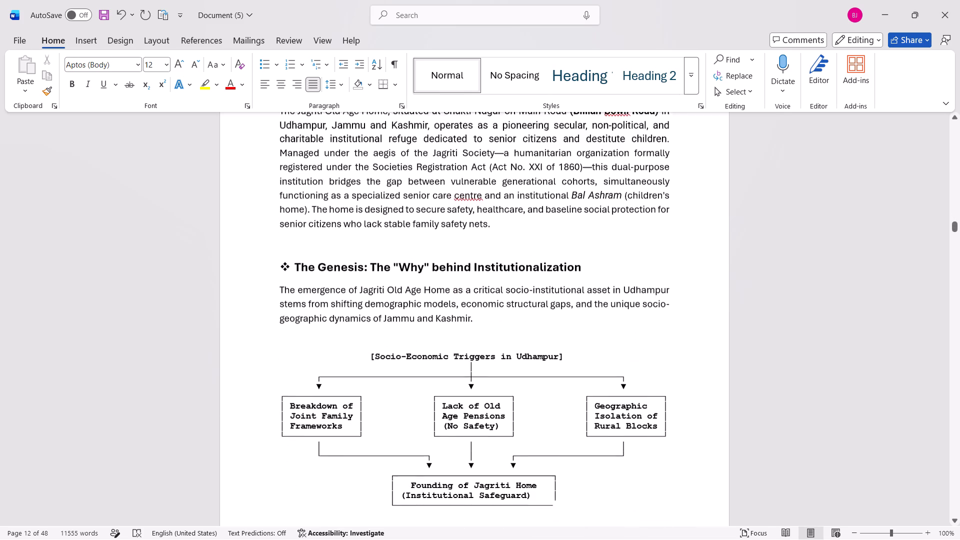
scroll(486, 235, "down", 1)
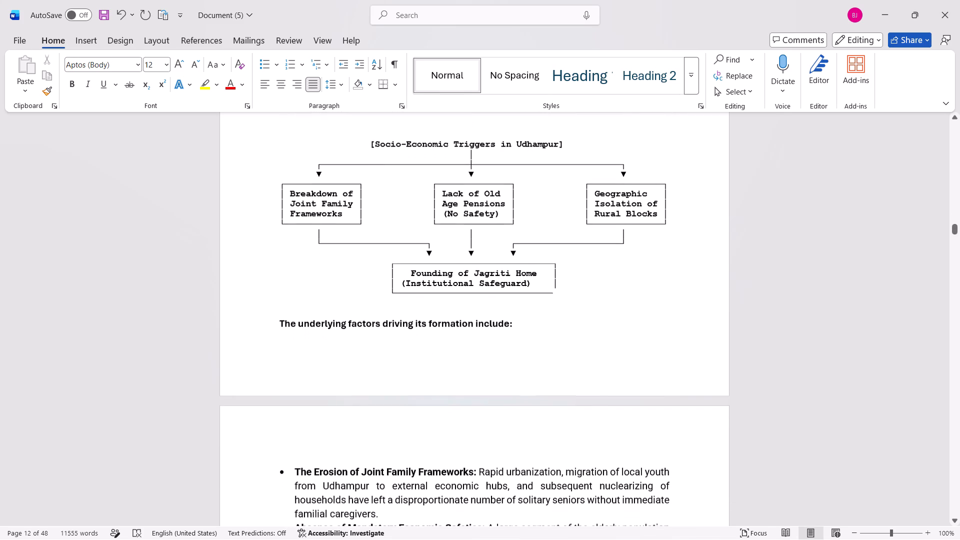
Copy the bottom border of the Geographic Isolation of Rural Blocks box and paste it beside the Founding of Jagriti Home box's incomplete bottom border.
left_click(576, 275)
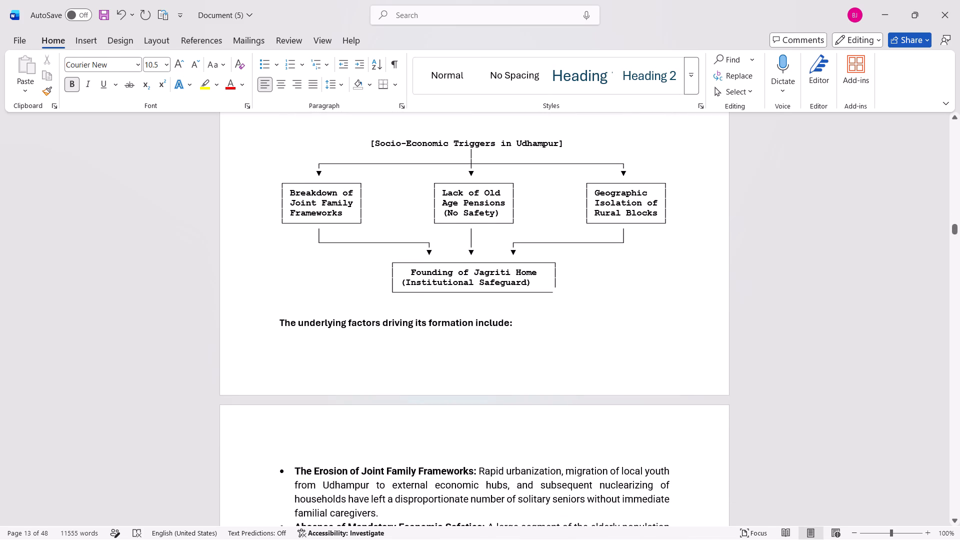
left_click(573, 299)
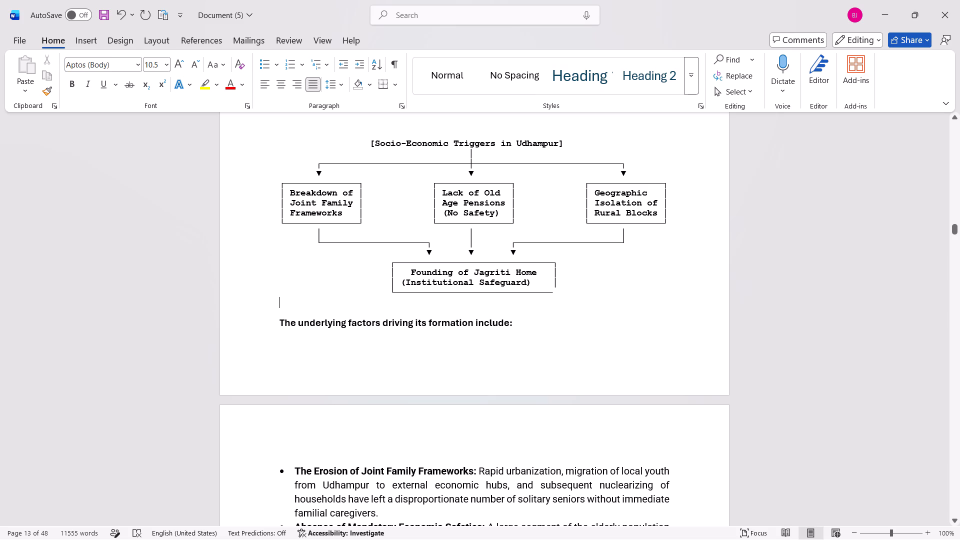
left_click(578, 288)
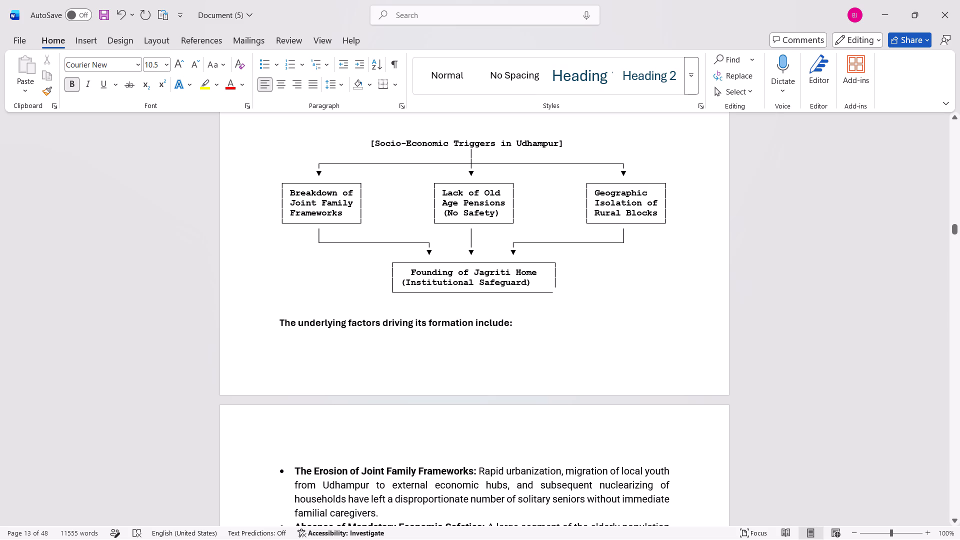
left_click(578, 284)
left_click(563, 295)
left_click_drag(674, 223, 589, 225)
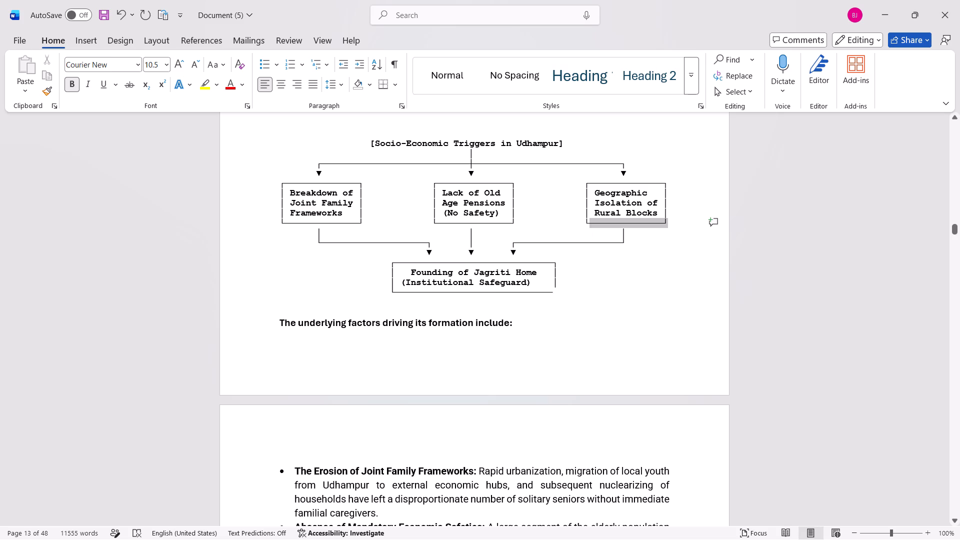
left_click_drag(589, 225, 582, 222)
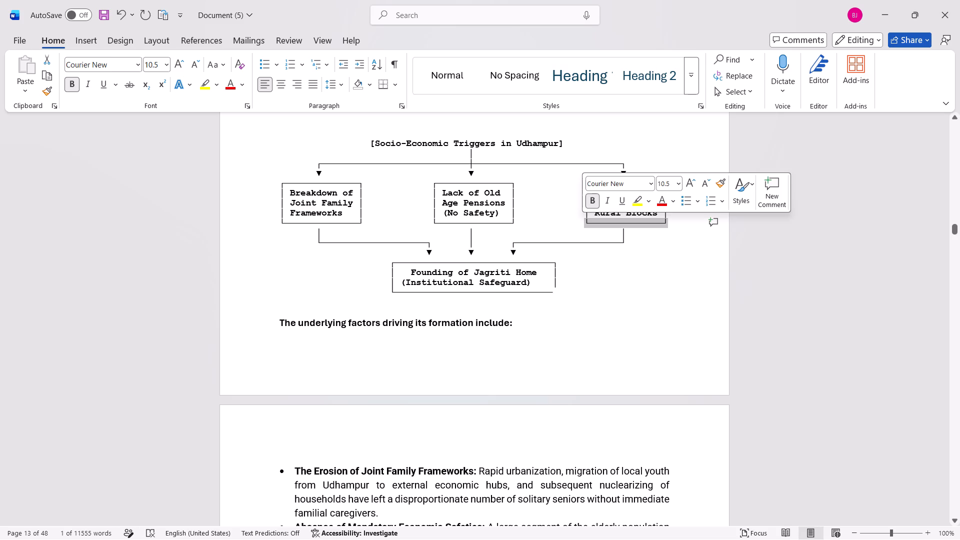
key("ctrl+c")
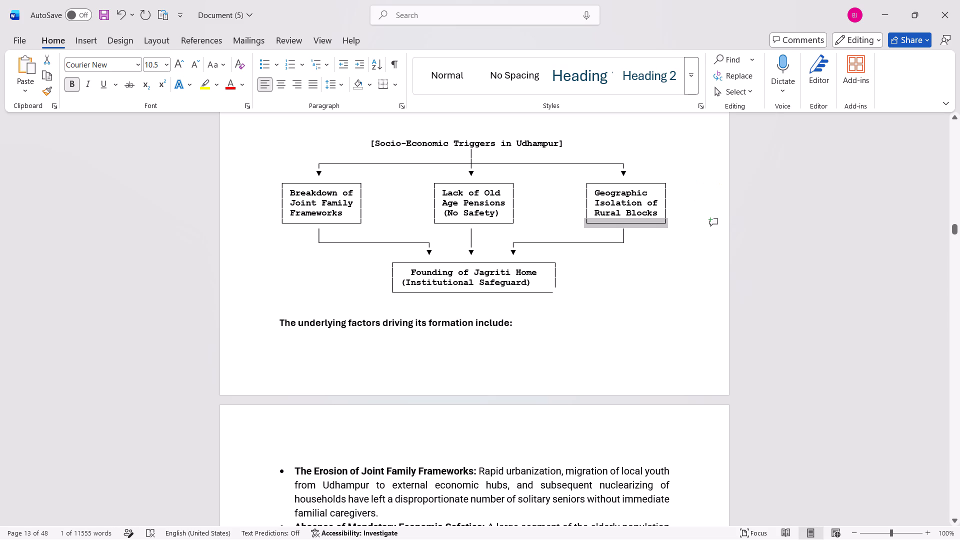
left_click(572, 296)
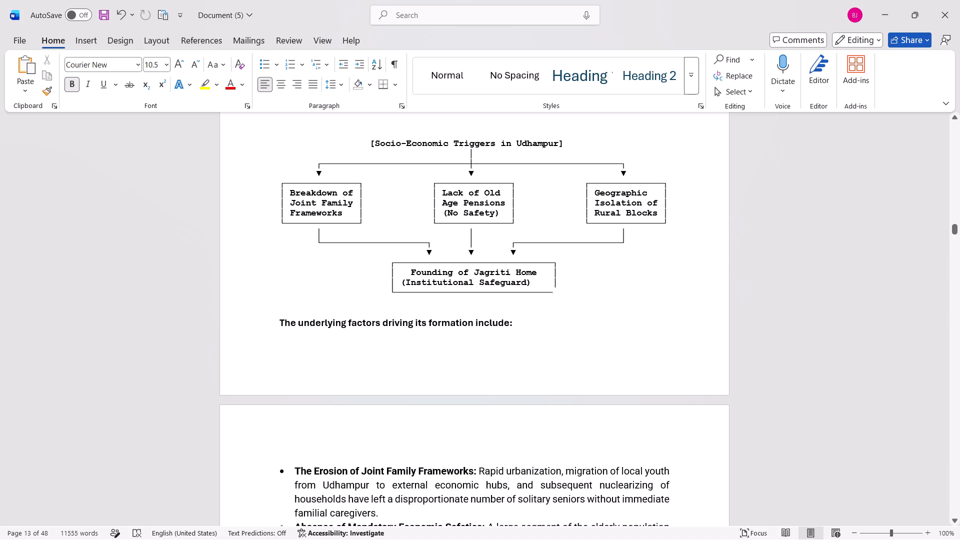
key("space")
key("ctrl+v")
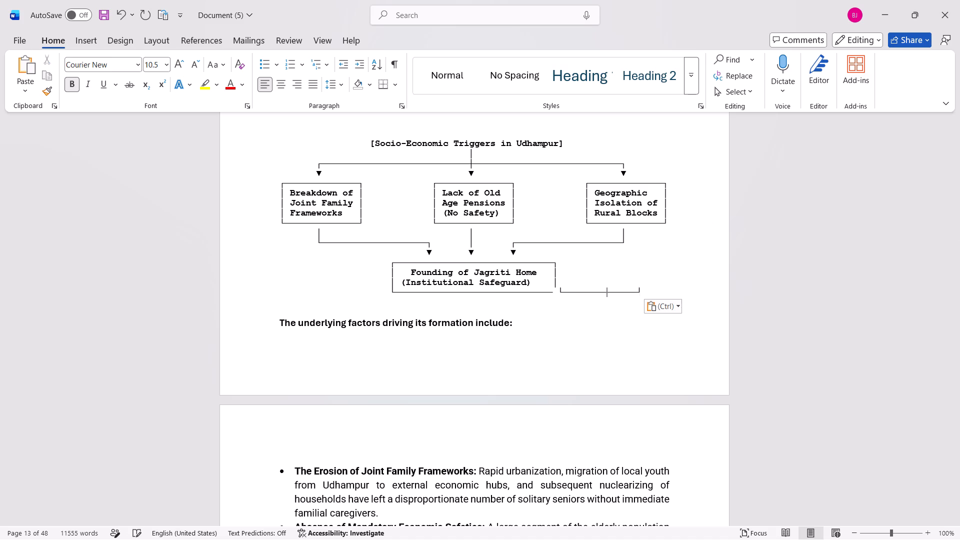
left_click(555, 291)
left_click(583, 289)
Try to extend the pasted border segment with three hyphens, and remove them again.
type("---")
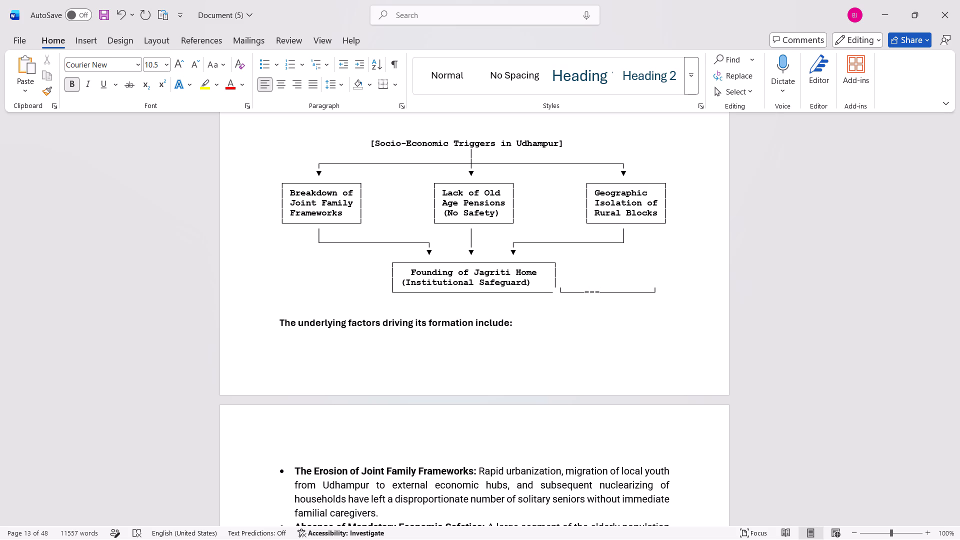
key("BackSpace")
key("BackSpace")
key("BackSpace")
Delete the gap and surplus border characters so the pasted corner closes the Founding of Jagriti Home box.
key("BackSpace")
key("BackSpace")
key("BackSpace")
key("BackSpace")
key("BackSpace")
key("BackSpace")
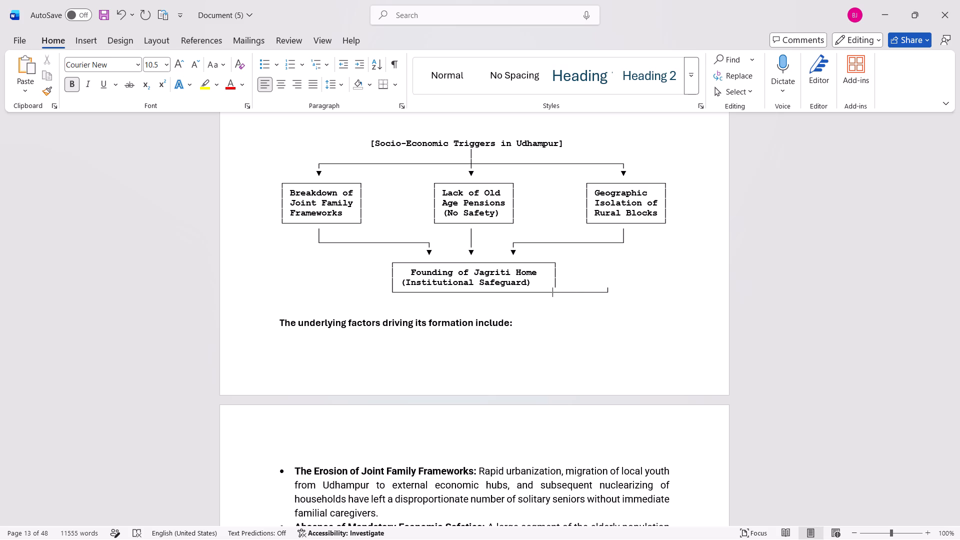
key("BackSpace")
key("BackSpace")
key("BackSpace")
key("BackSpace")
key("BackSpace")
key("BackSpace")
key("BackSpace")
key("BackSpace")
key("BackSpace")
key("BackSpace")
left_click(680, 301)
Insert an extra empty line between the Founding of Jagriti Home box and "The underlying factors driving its formation include:".
scroll(680, 301, "down", 1)
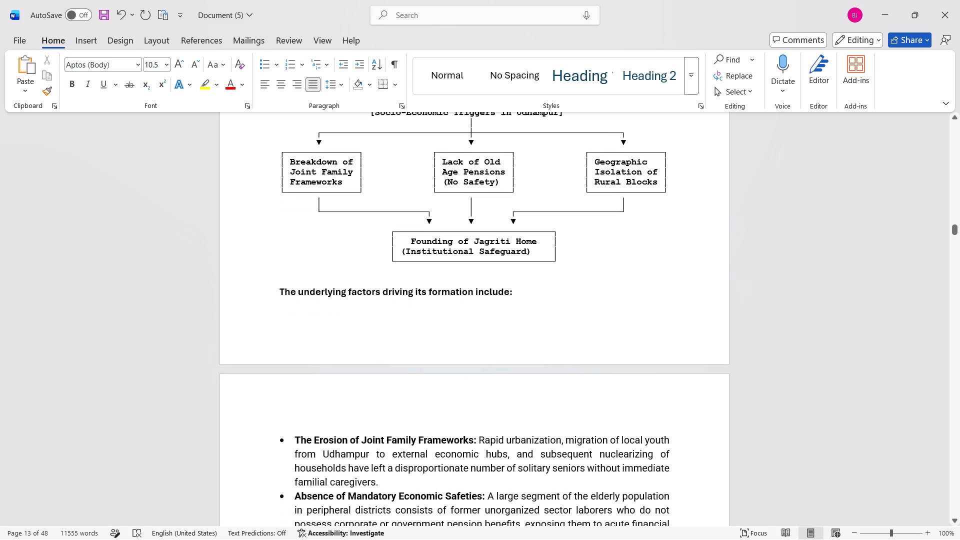
scroll(680, 301, "down", 1)
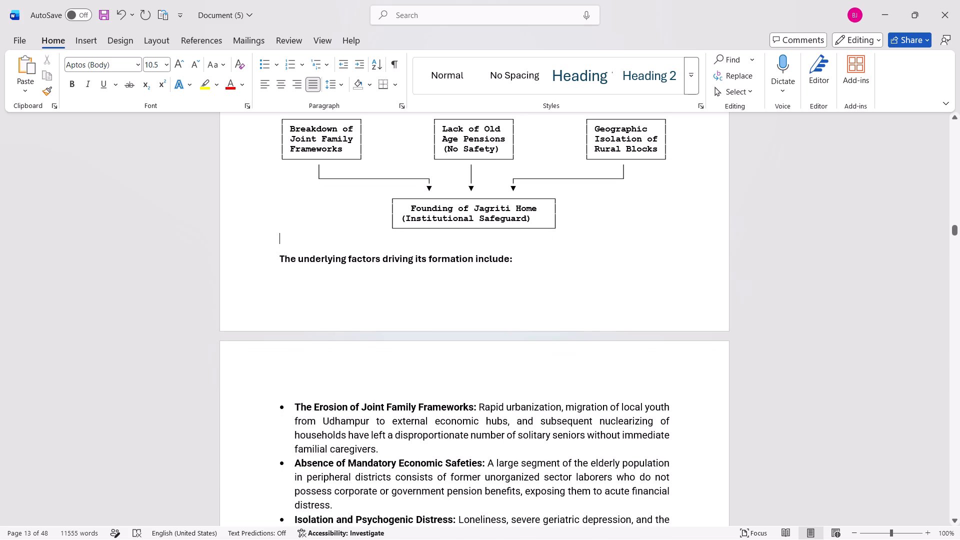
left_click(558, 253)
left_click(546, 244)
key("Return")
Set the font size of all bulleted paragraphs under "Integrated Geriatric Care and Specialized Healthcare", from Round-the-Clock Monitoring to the rescue paragraph, to 11.
scroll(546, 244, "down", 7)
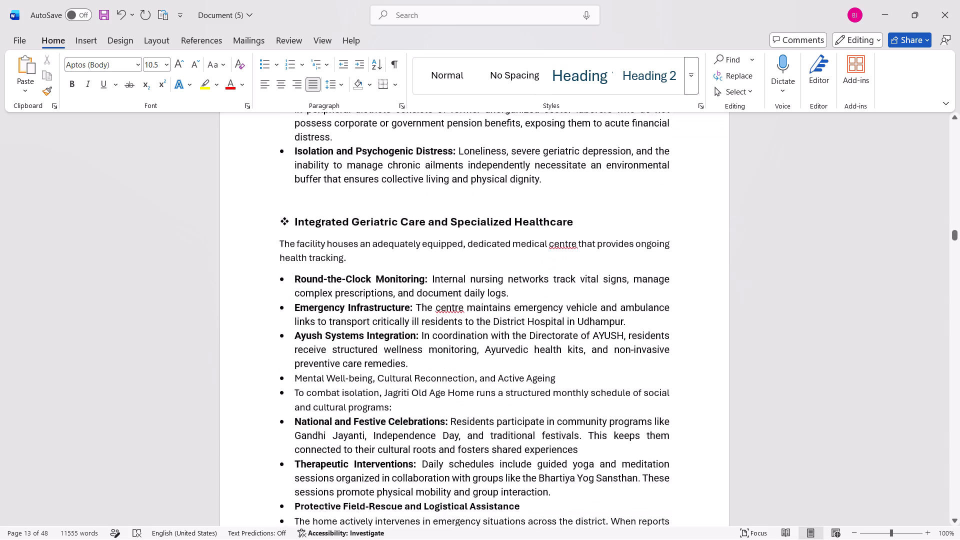
scroll(546, 244, "down", 3)
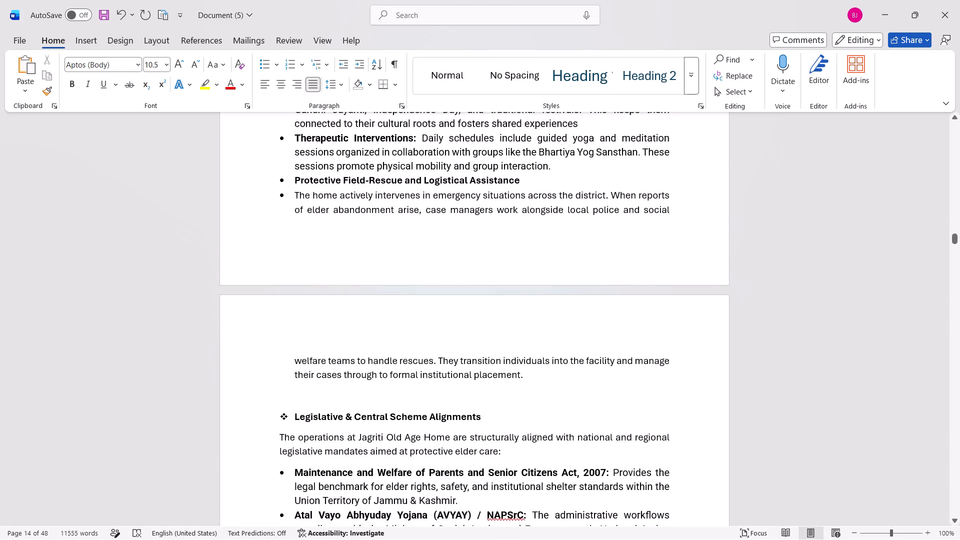
left_click(277, 197)
scroll(455, 219, "up", 2)
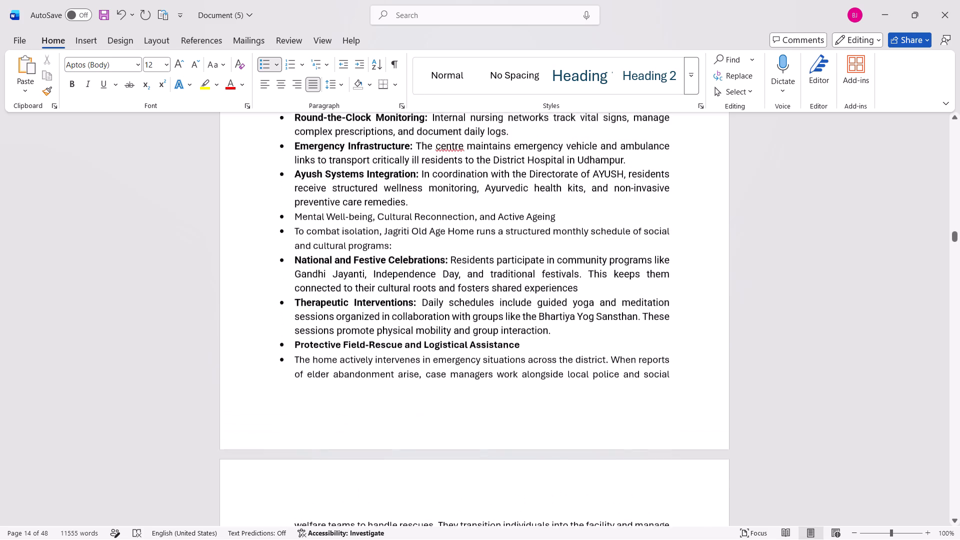
scroll(455, 219, "up", 1)
scroll(455, 219, "down", 1)
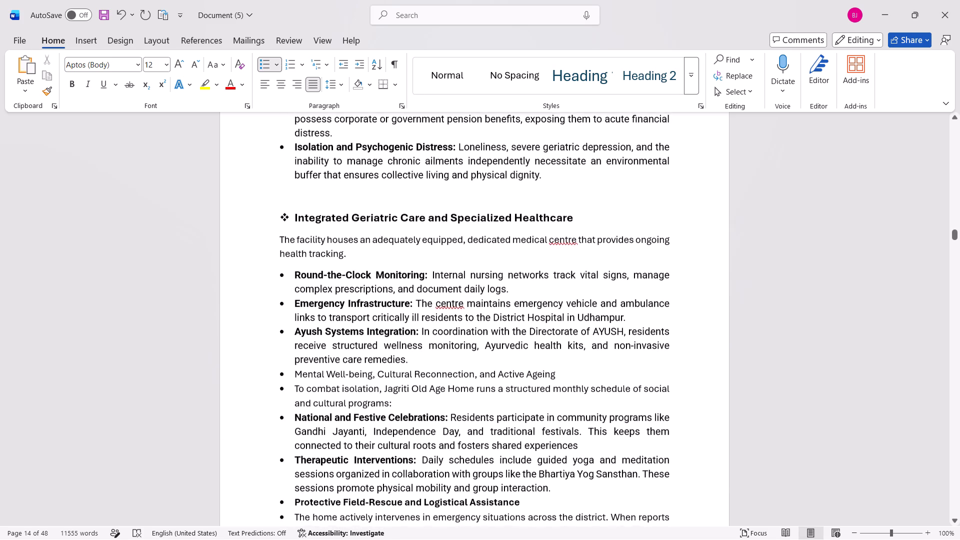
scroll(455, 219, "down", 1)
scroll(455, 219, "up", 2)
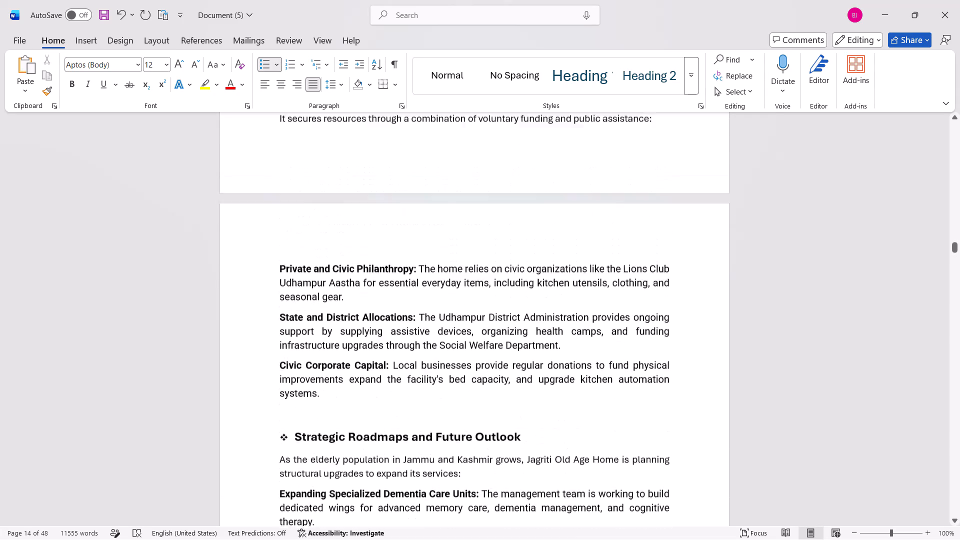
scroll(455, 219, "up", 5)
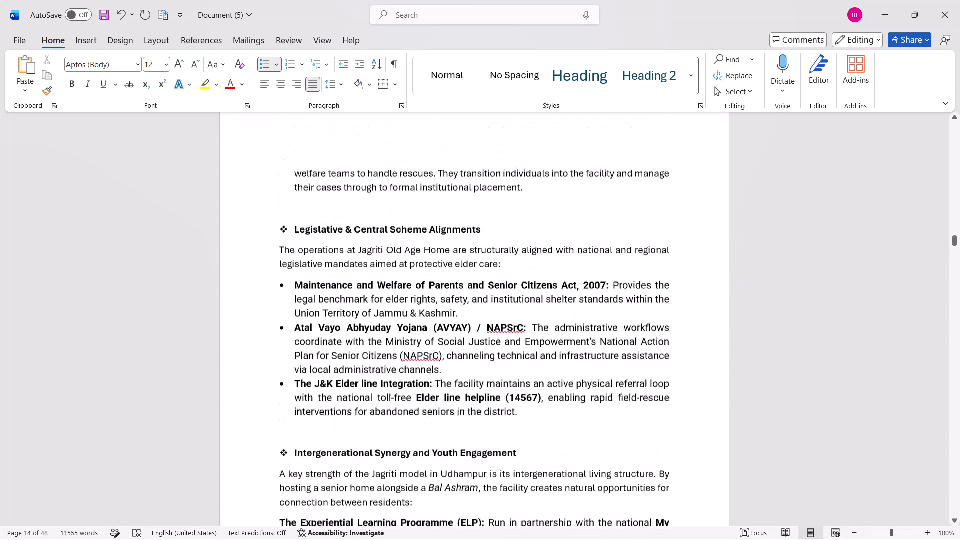
scroll(455, 219, "up", 5)
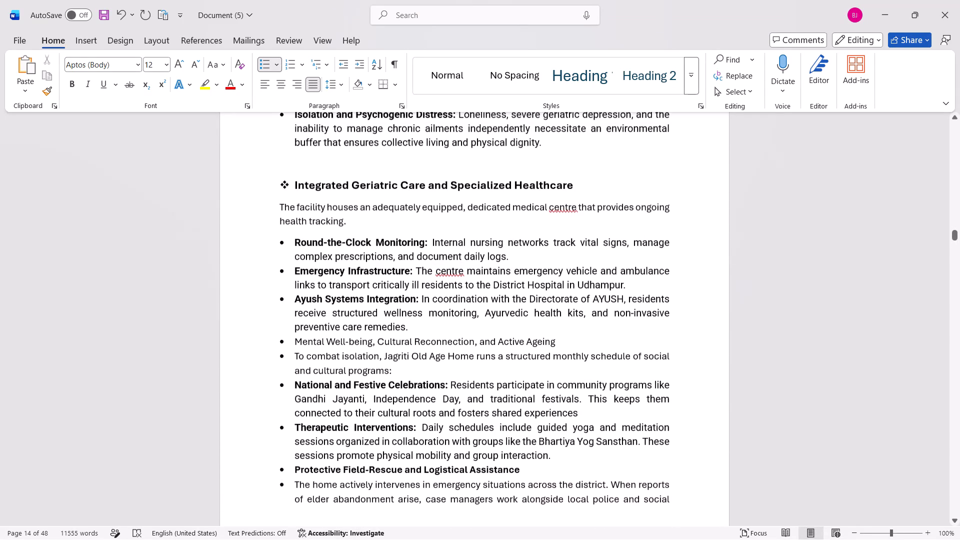
left_click_drag(274, 240, 308, 271)
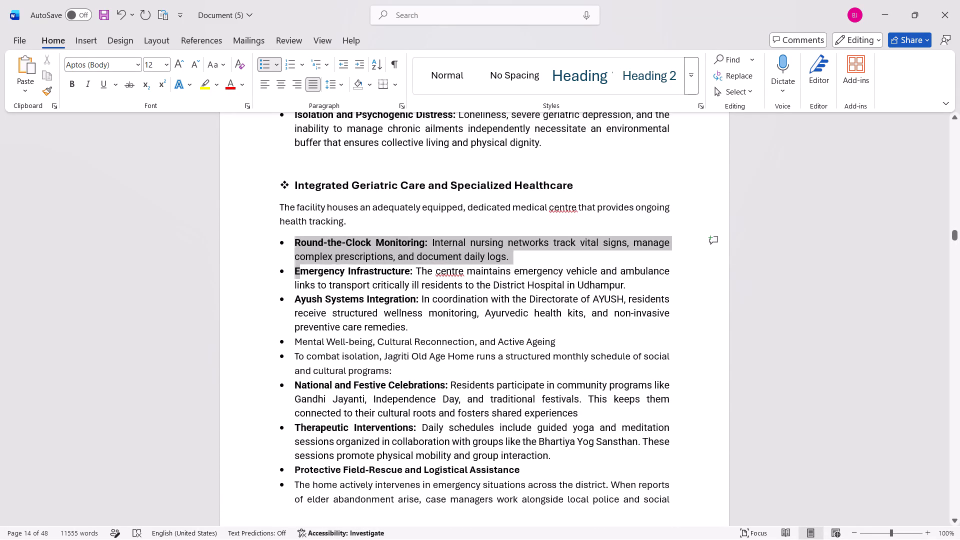
left_click_drag(308, 271, 517, 536)
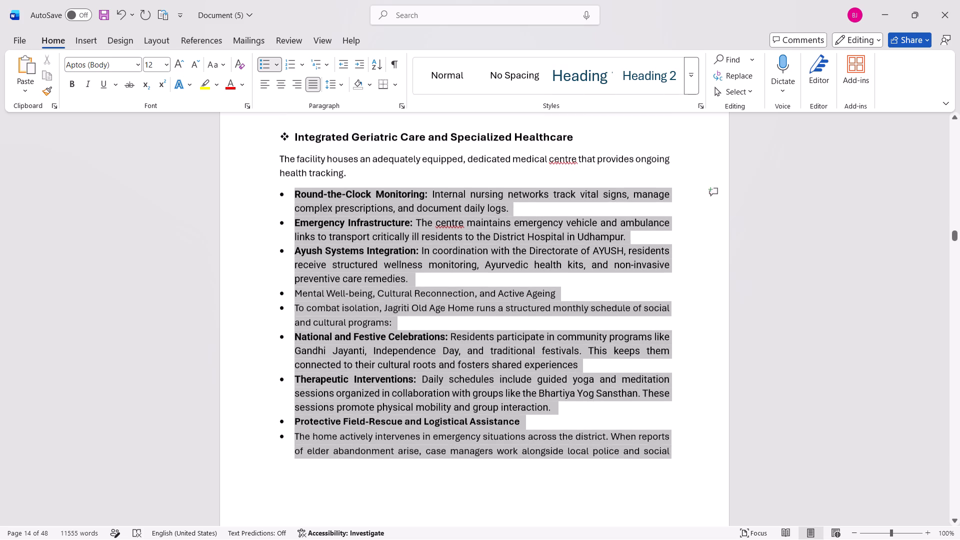
left_click_drag(517, 536, 502, 504)
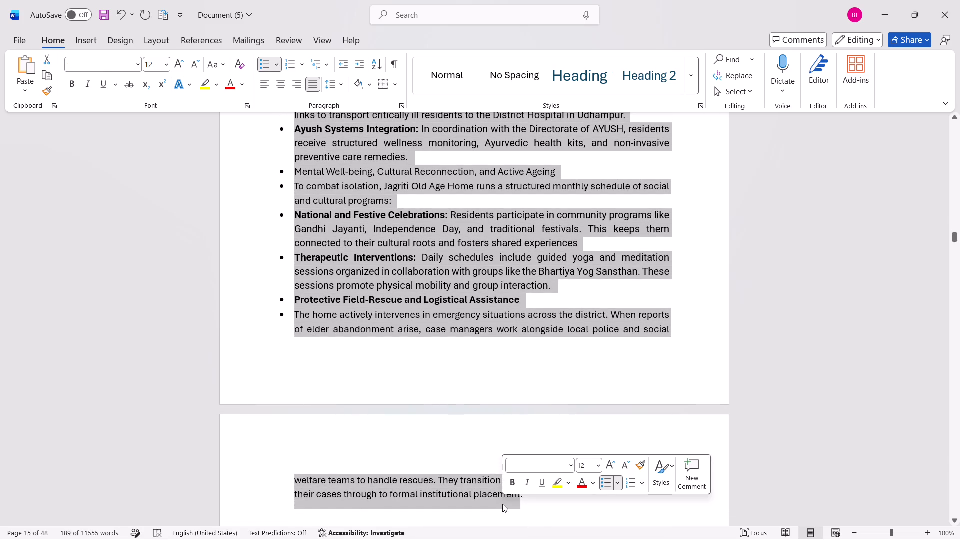
left_click(168, 67)
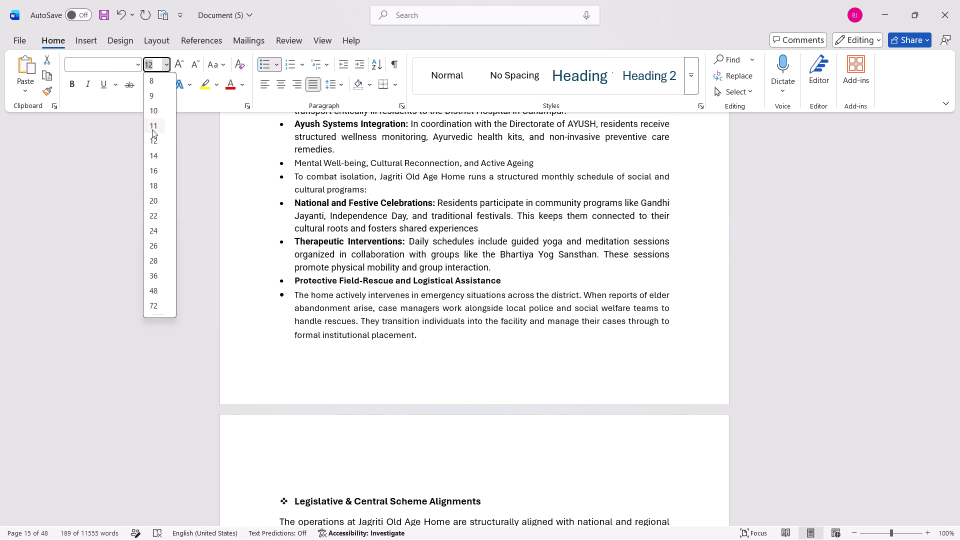
left_click(152, 129)
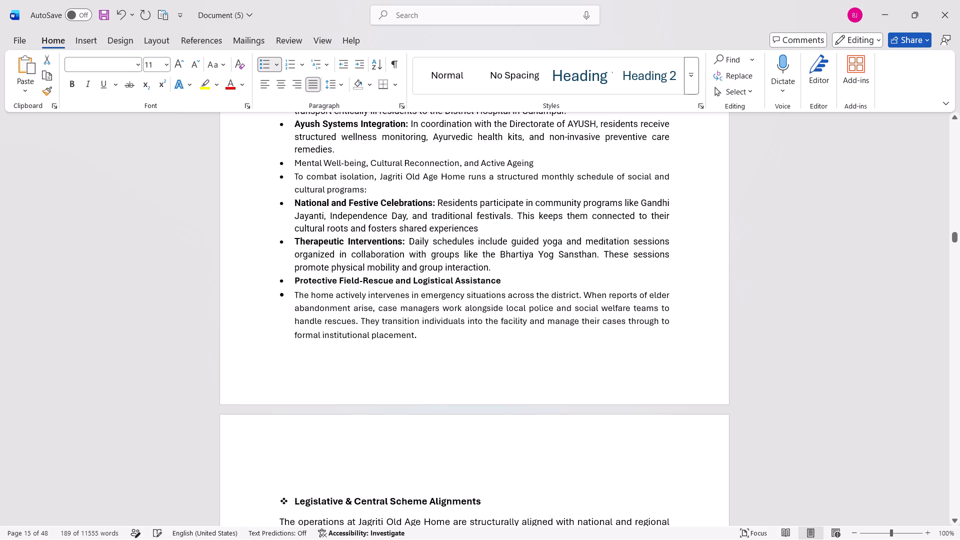
Delete the empty line above the "Legislative & Central Scheme Alignments" heading at the start of its page.
left_click(244, 313)
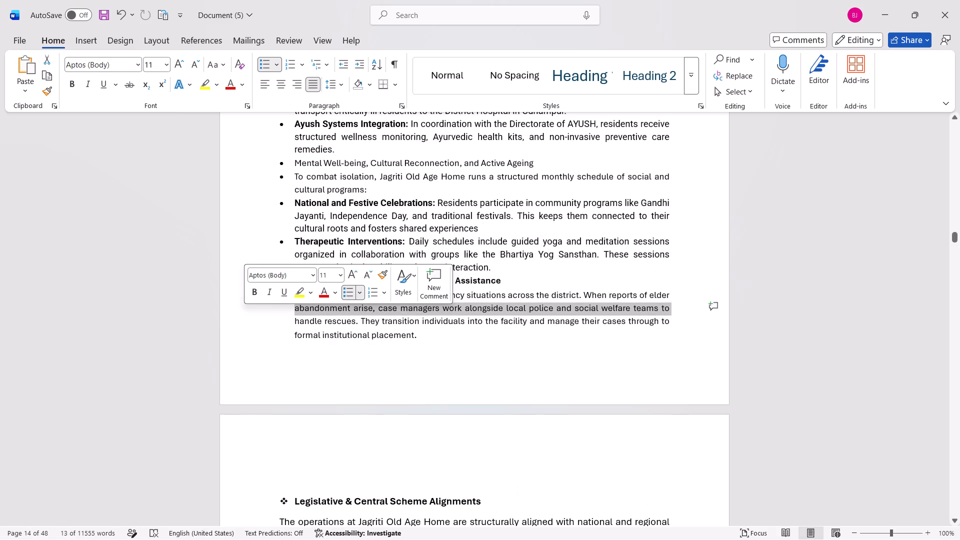
scroll(244, 313, "down", 1)
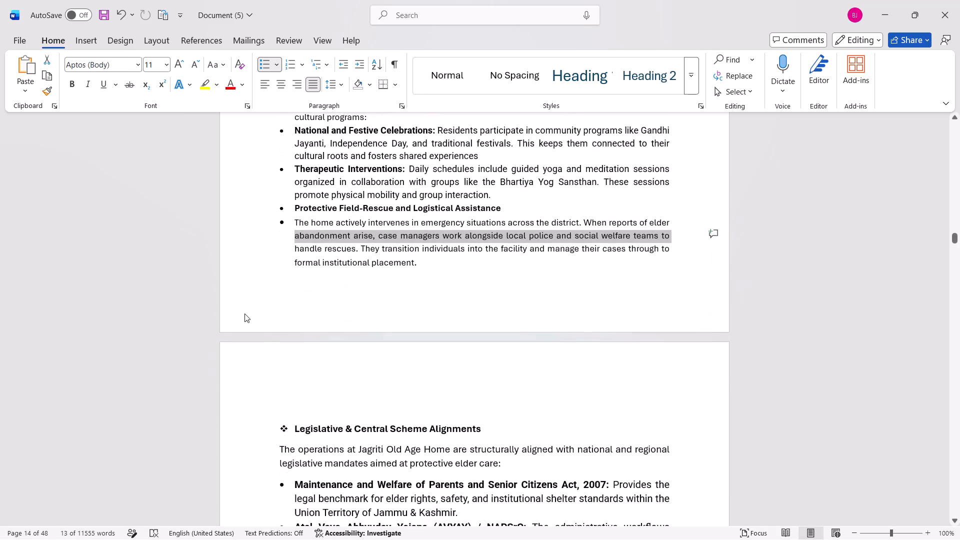
scroll(244, 313, "up", 2)
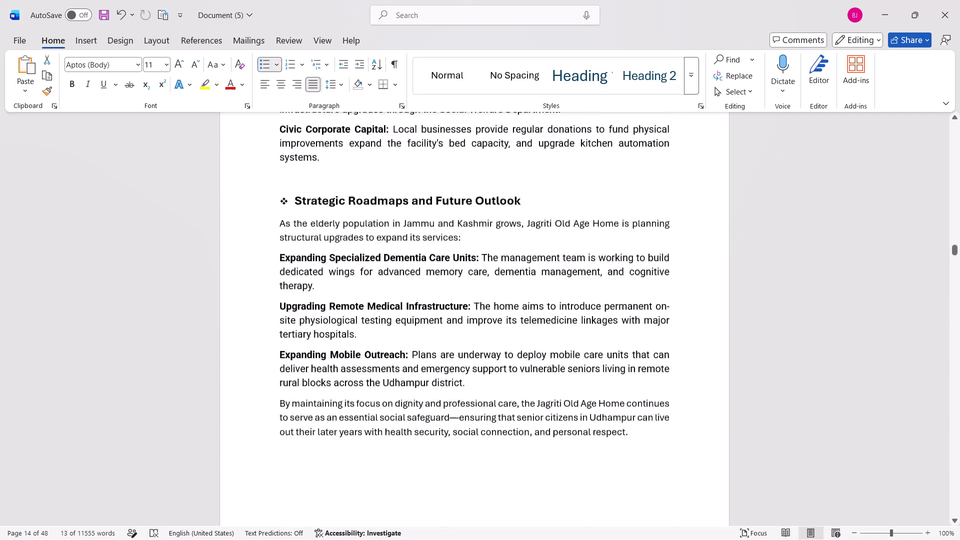
scroll(244, 313, "up", 6)
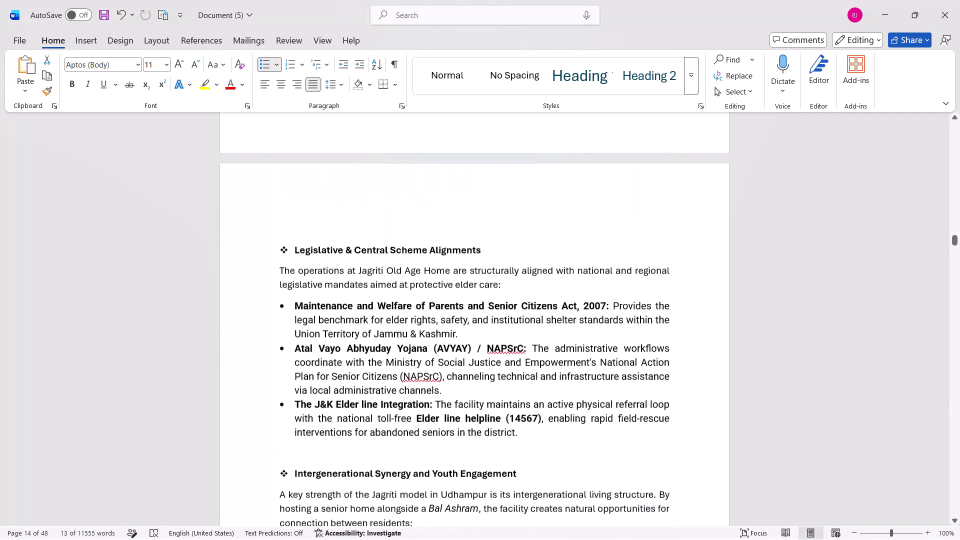
left_click(269, 253)
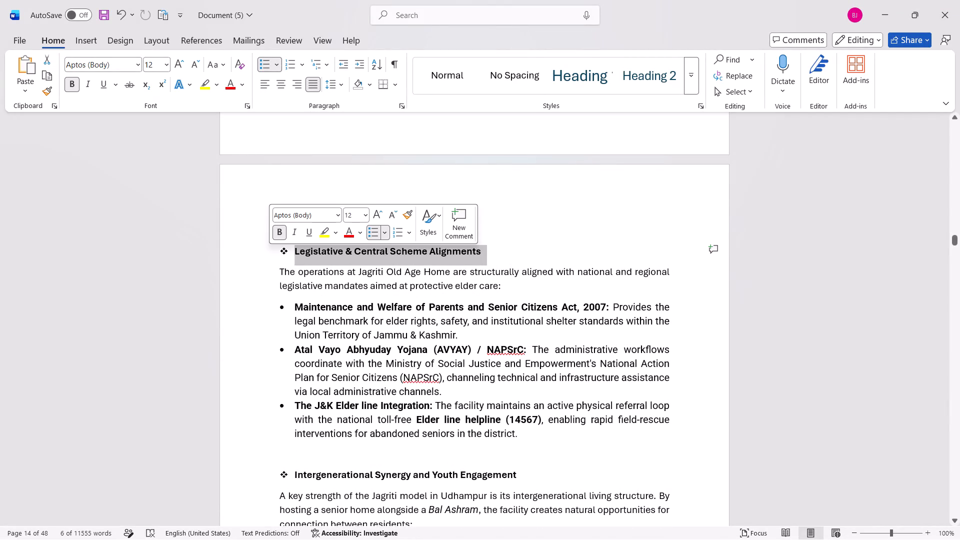
left_click(519, 233)
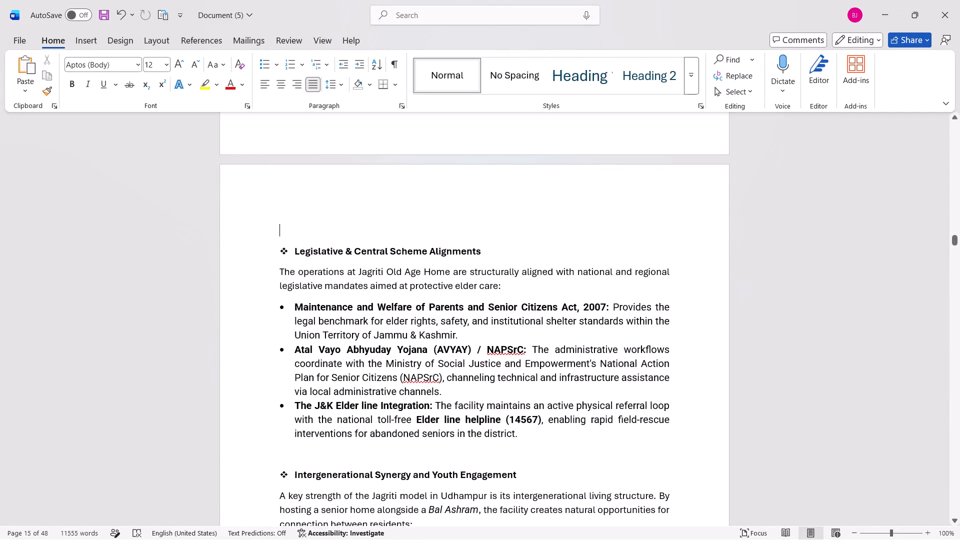
key("BackSpace")
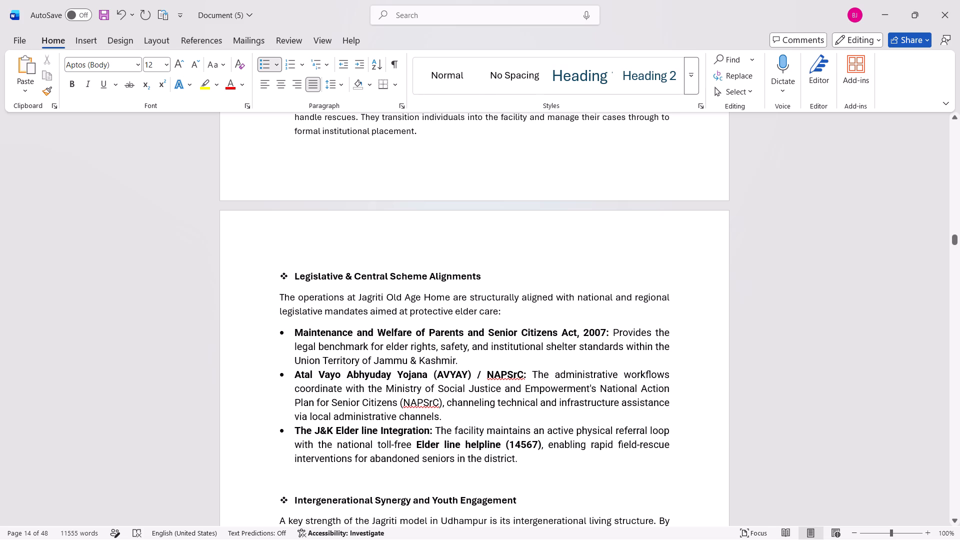
Apply round bullets to the Private and Civic Philanthropy, State and District Allocations, and Civic Corporate Capital paragraphs under "Financial Framework and Community-Sourced Capital".
scroll(484, 266, "down", 2)
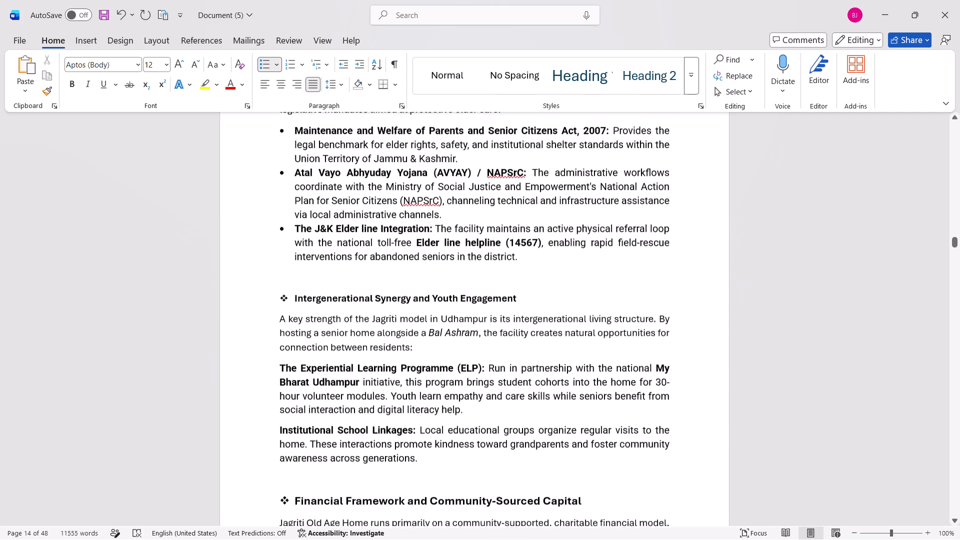
scroll(484, 266, "down", 4)
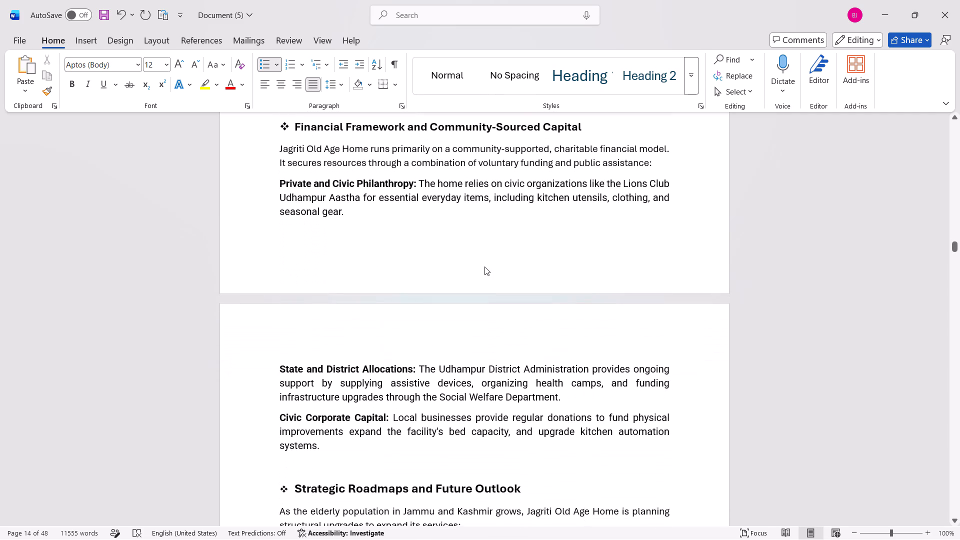
left_click(277, 179)
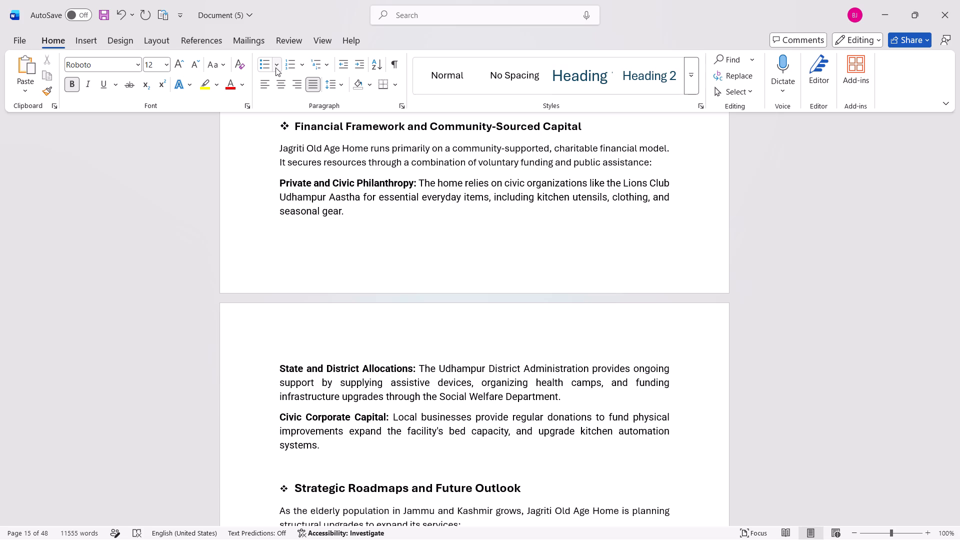
left_click(275, 67)
left_click(270, 104)
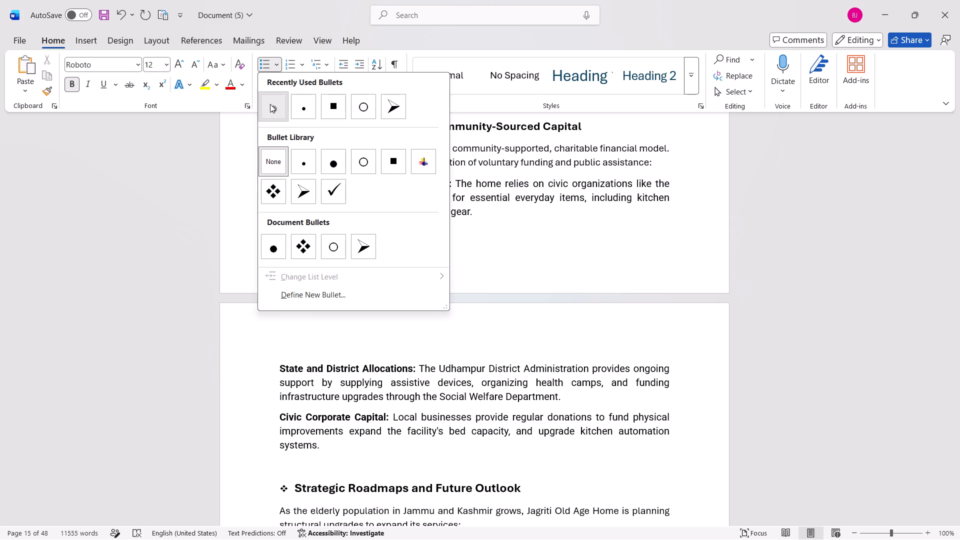
left_click(278, 369)
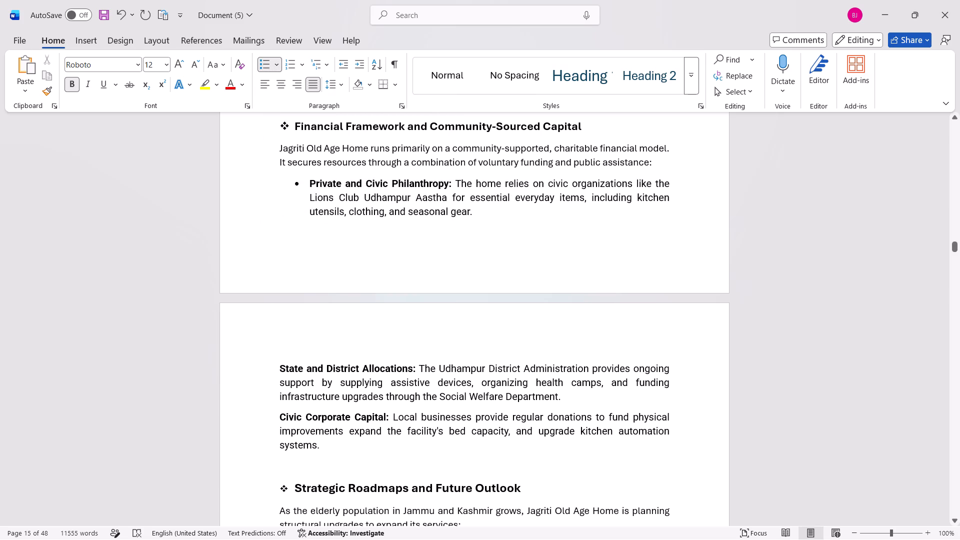
left_click(277, 66)
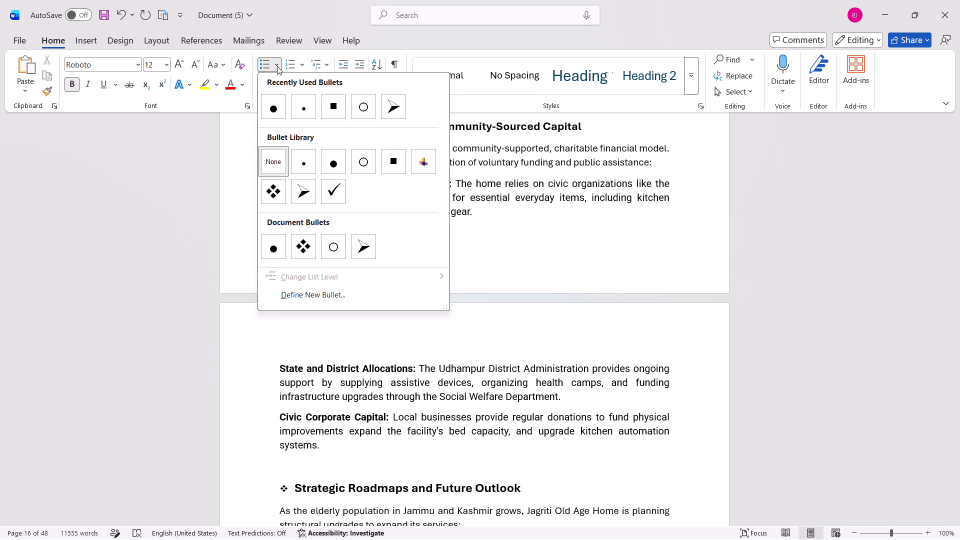
left_click(274, 102)
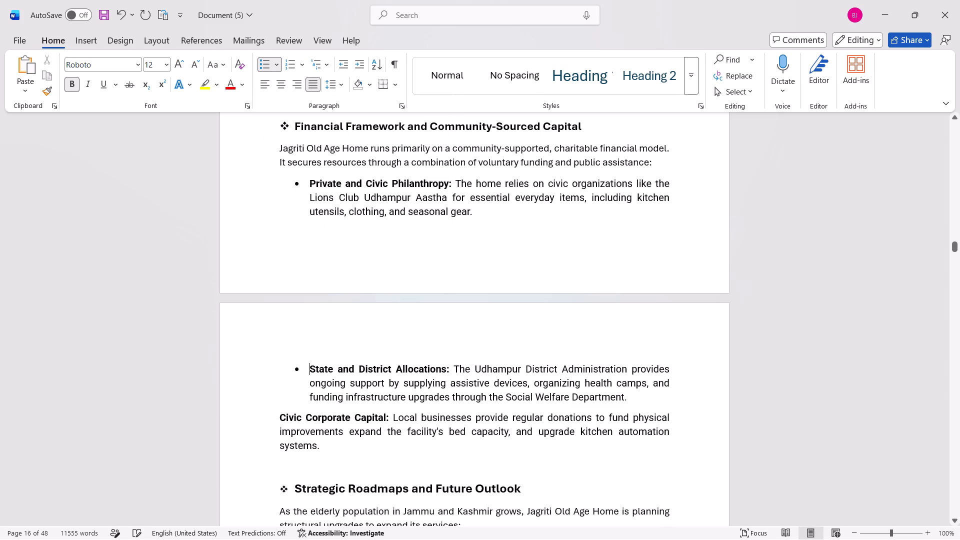
left_click(277, 418)
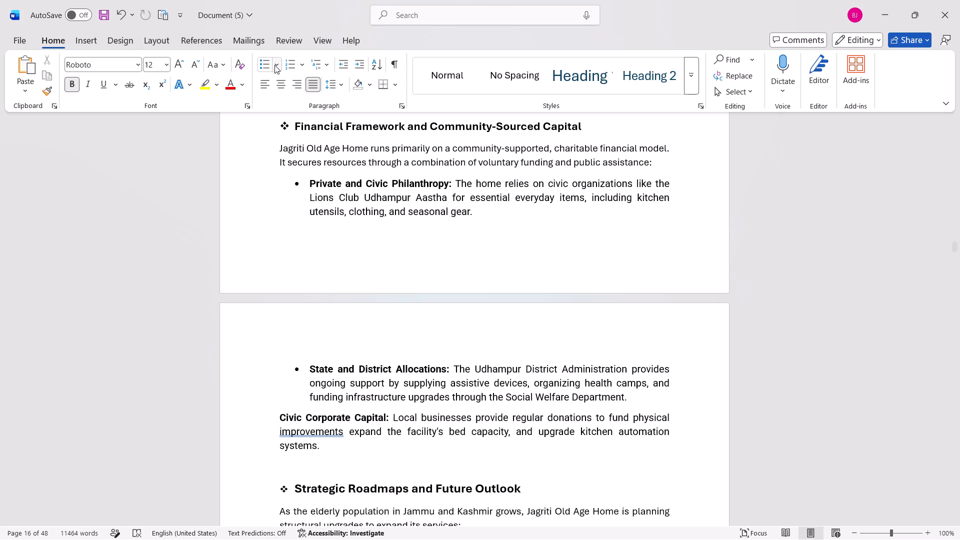
left_click(274, 65)
left_click(266, 105)
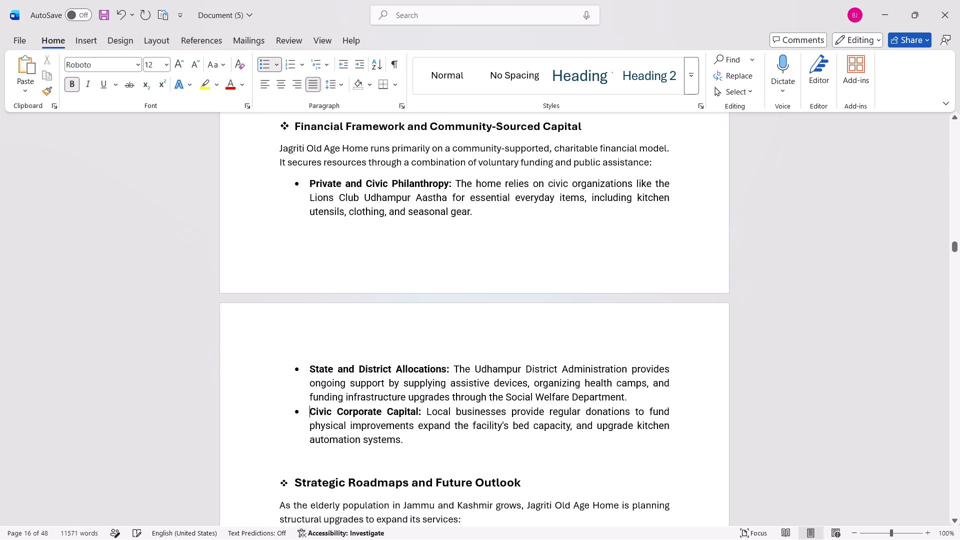
Add a space and a colon after the heading "Strategic Roadmaps and Future Outlook".
scroll(287, 349, "down", 1)
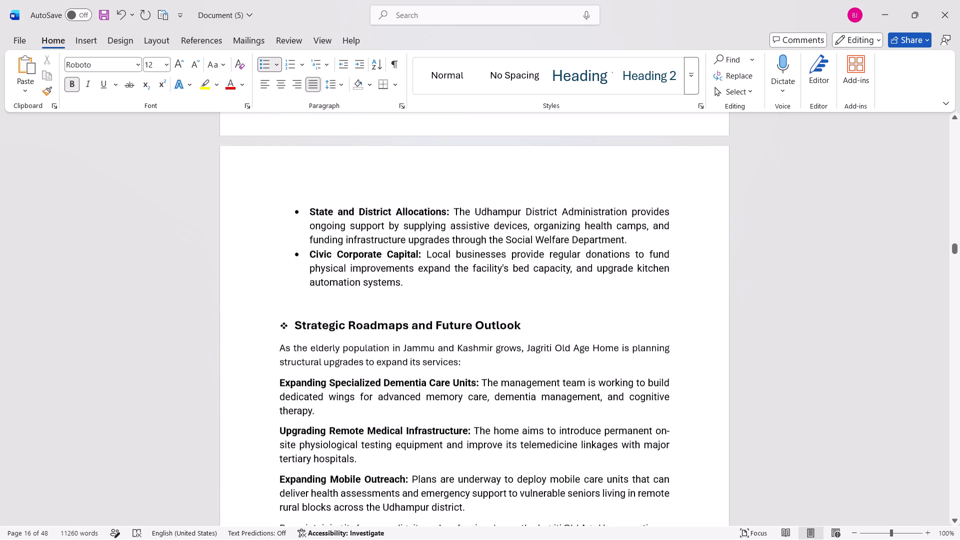
scroll(287, 349, "down", 2)
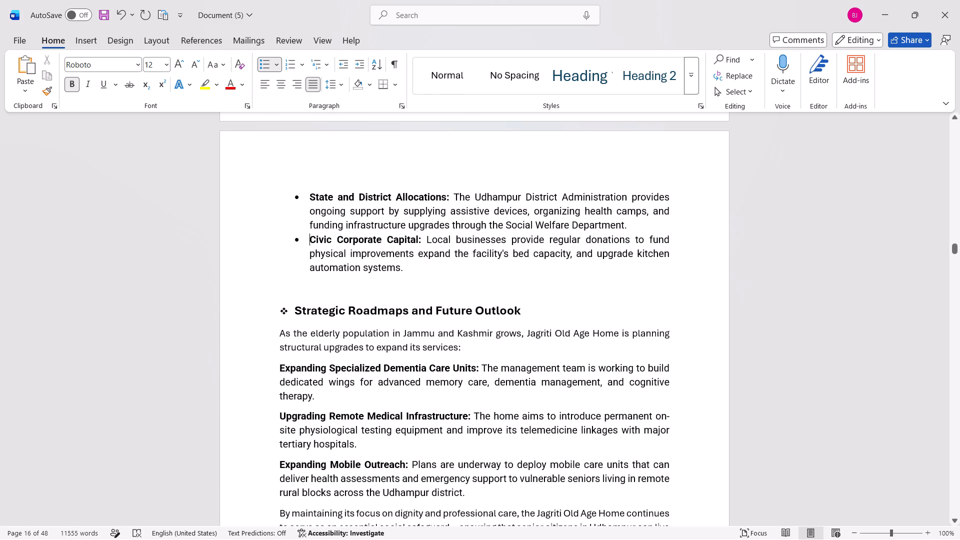
left_click(525, 310)
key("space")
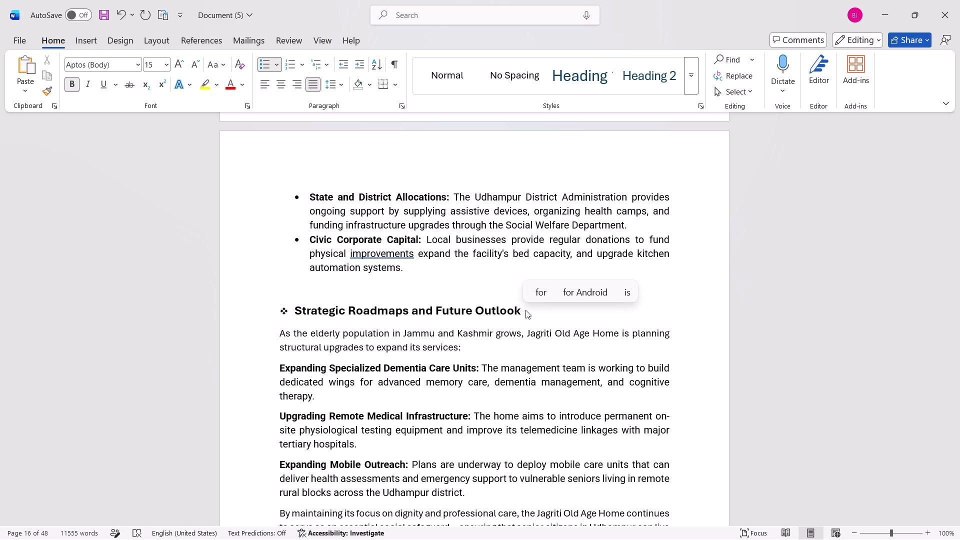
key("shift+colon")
Review the rest of the Jagriti section, the ISKCON Udhampur text diagram and the Genesis section for remaining formatting issues.
scroll(525, 310, "down", 4)
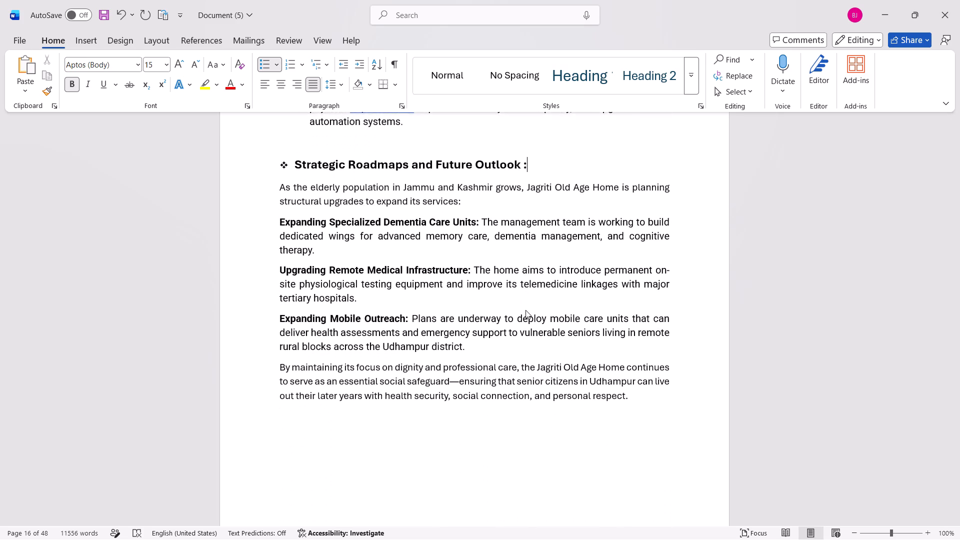
scroll(525, 310, "down", 4)
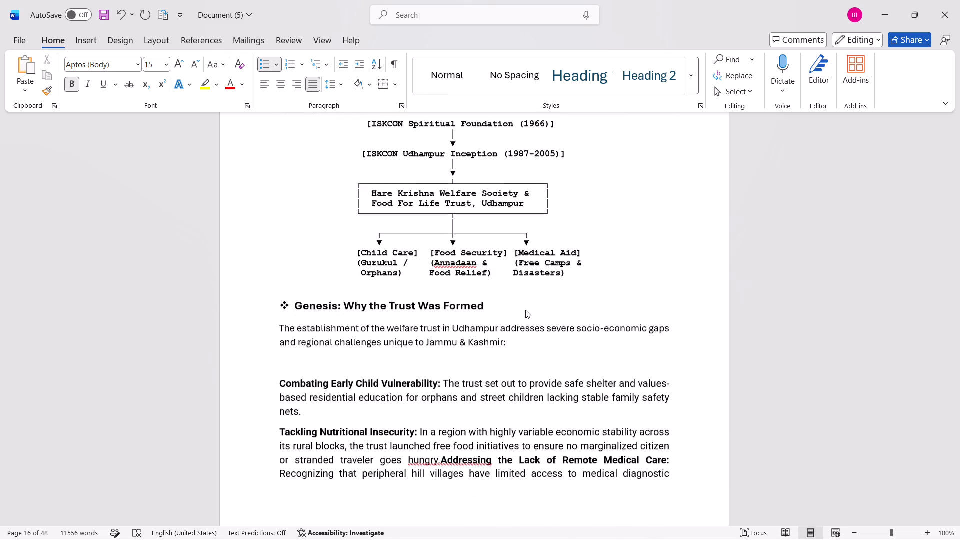
scroll(525, 310, "up", 1)
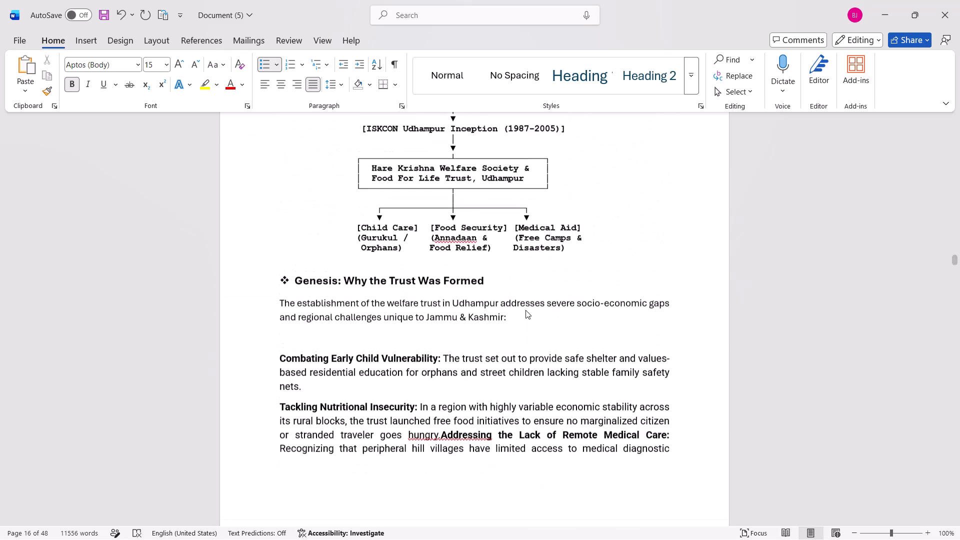
scroll(525, 310, "right", 1)
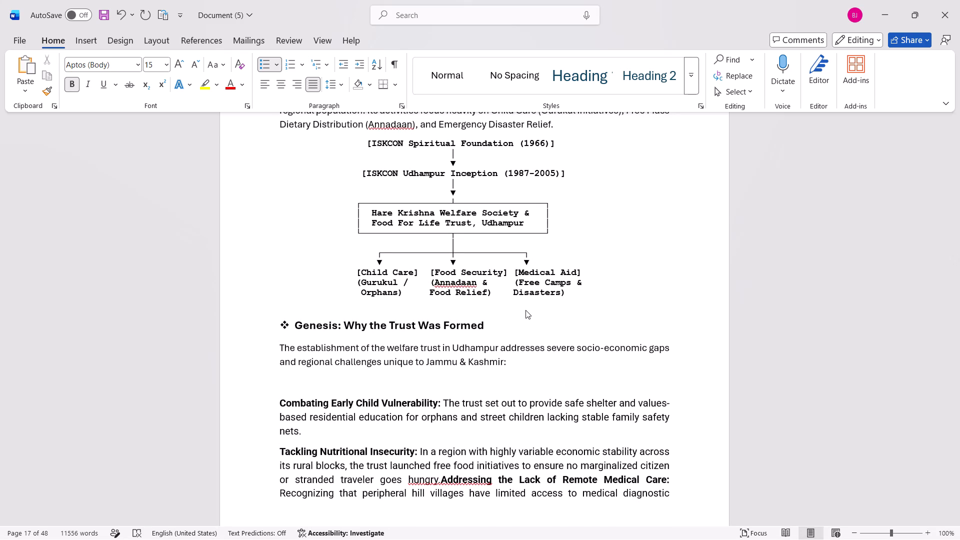
scroll(525, 310, "right", 2)
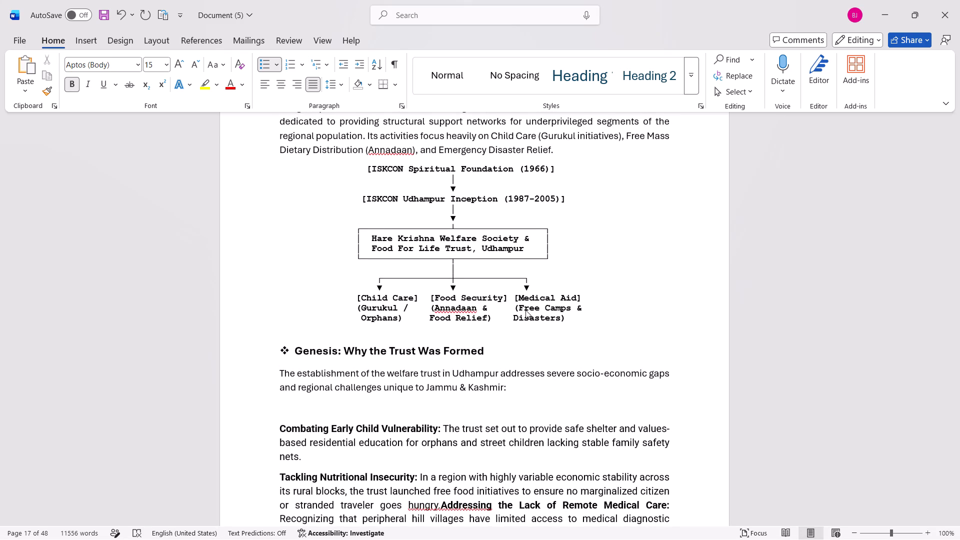
scroll(525, 310, "right", 1)
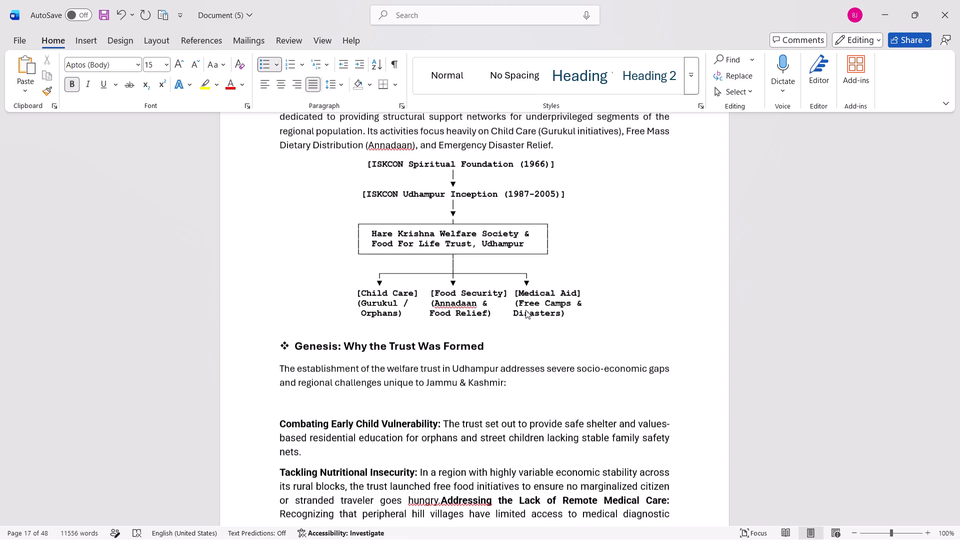
scroll(525, 310, "right", 1)
scroll(525, 310, "down", 4)
scroll(525, 310, "up", 1)
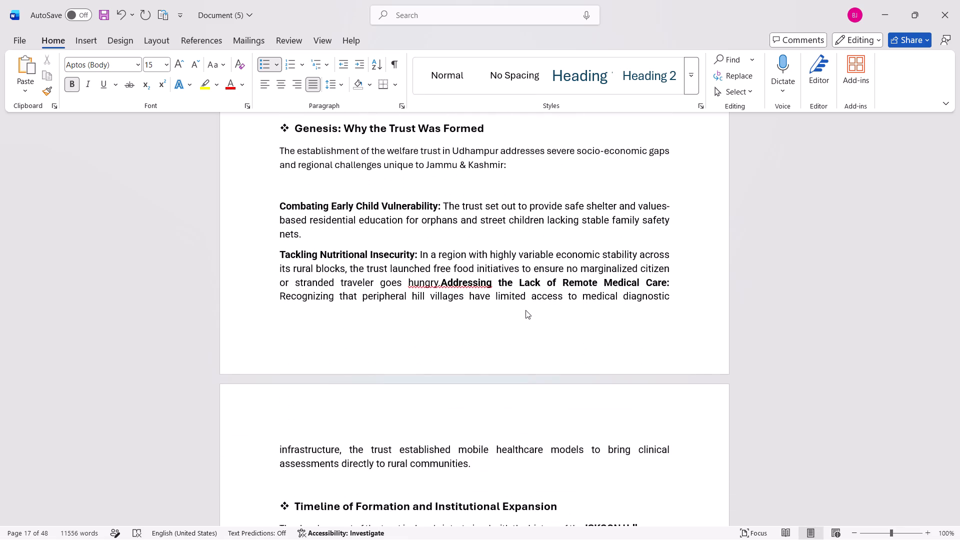
scroll(525, 310, "up", 1)
Place the text cursor at the end of the heading "Genesis: Why the Trust Was Formed".
left_click(507, 157)
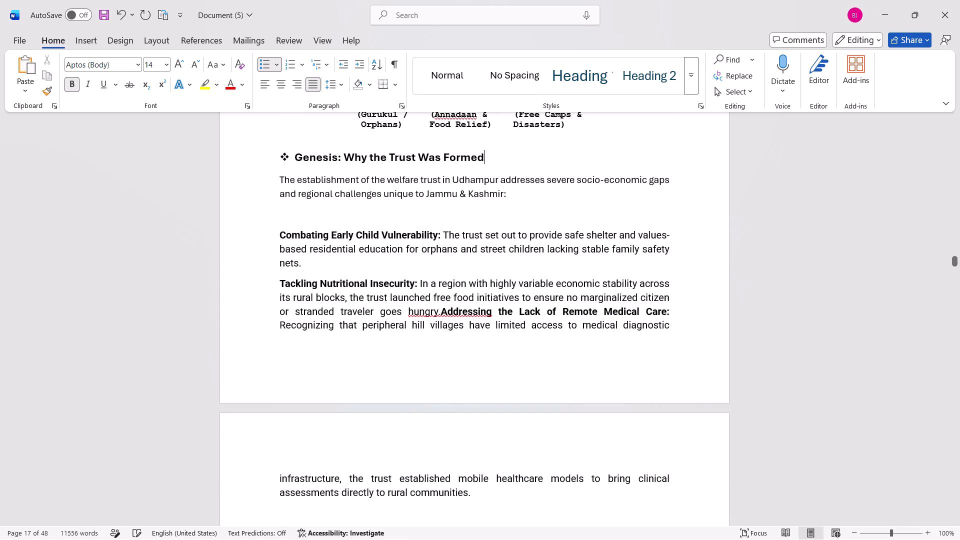
Add a space and a colon at the end of the heading "Genesis: Why the Trust Was Formed".
key("space")
key("shift+colon")
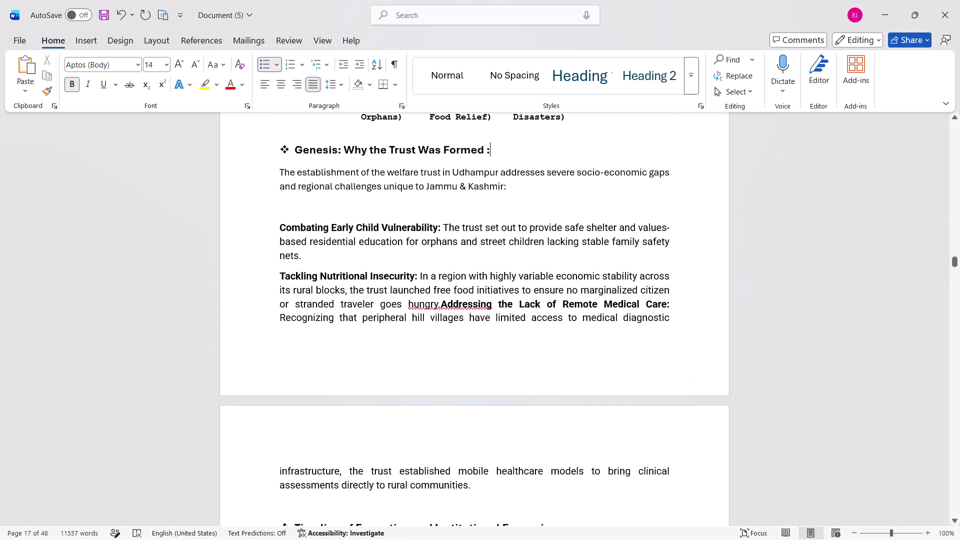
Apply an arrow bullet to the introductory paragraph beginning "The establishment of the welfare trust in Udhampur".
left_click(279, 167)
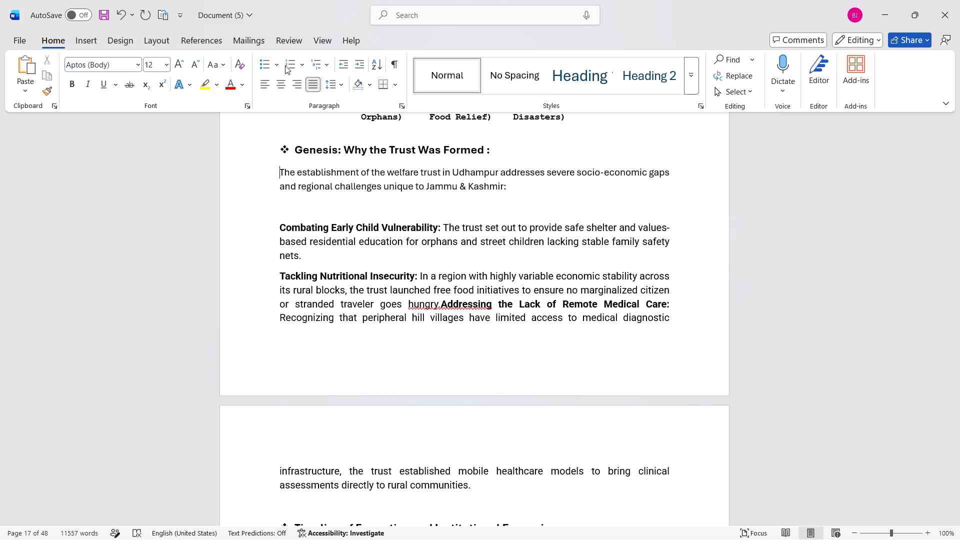
left_click(275, 63)
left_click(392, 107)
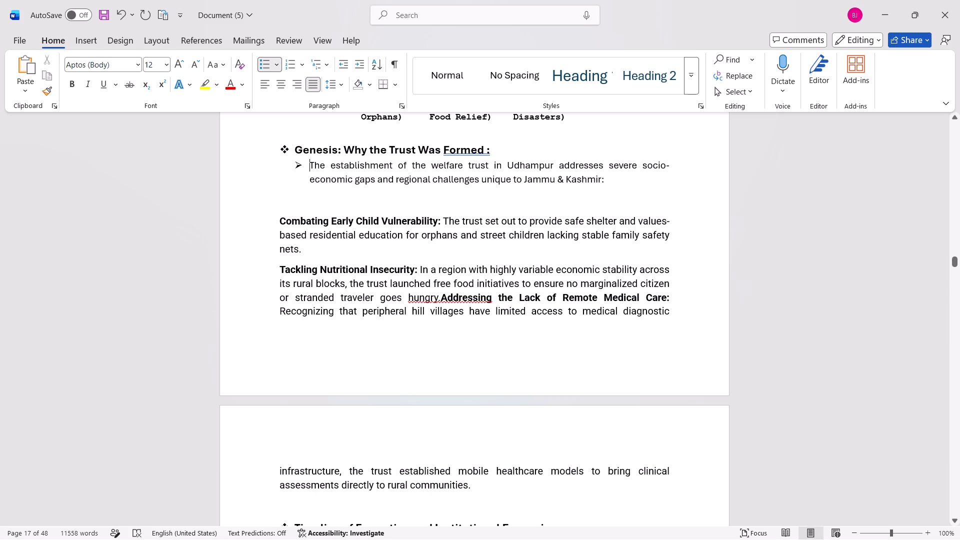
Undo the arrow bullet on the introductory paragraph under "Genesis: Why the Trust Was Formed :".
key("ctrl+z")
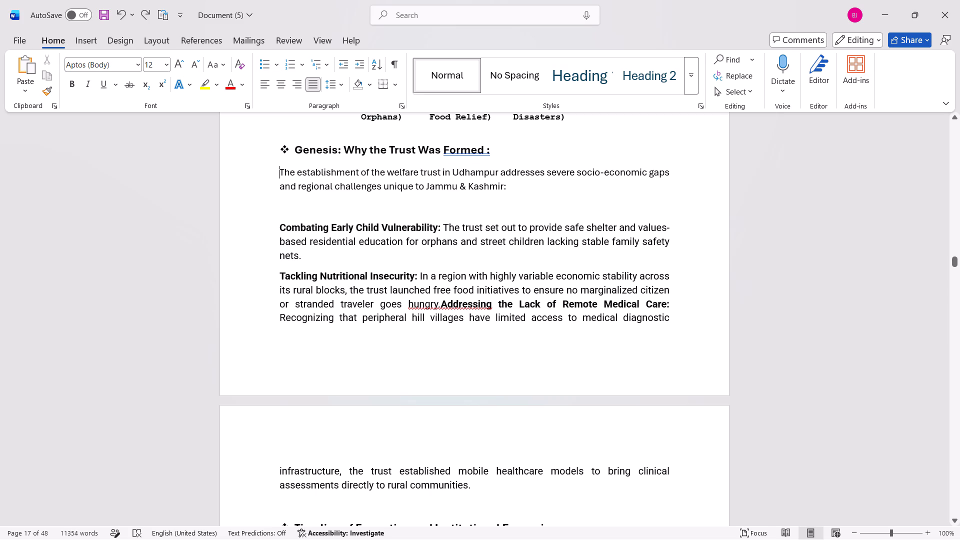
Delete the empty line between the "Genesis" introductory paragraph and "Combating Early Child Vulnerability:".
scroll(349, 169, "right", 1)
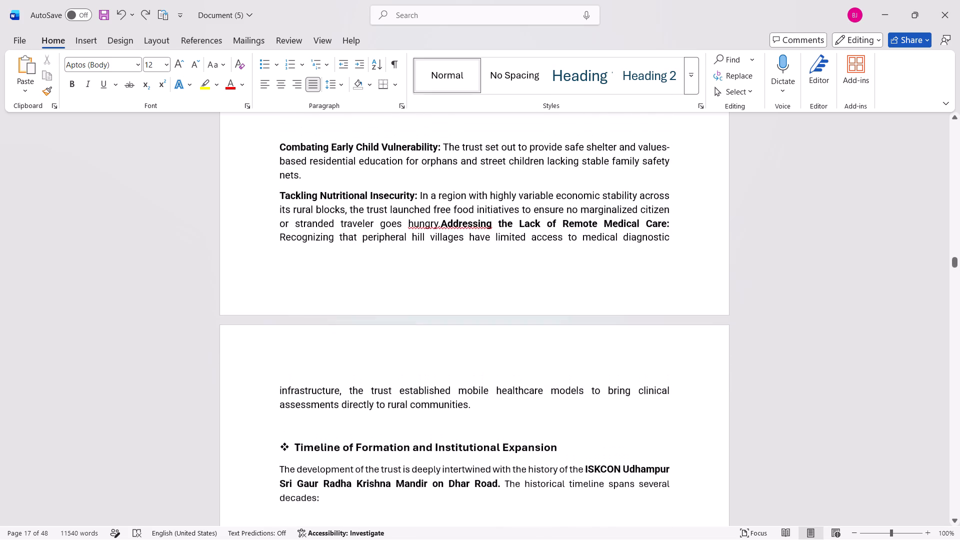
scroll(349, 169, "right", 1)
left_click(349, 169)
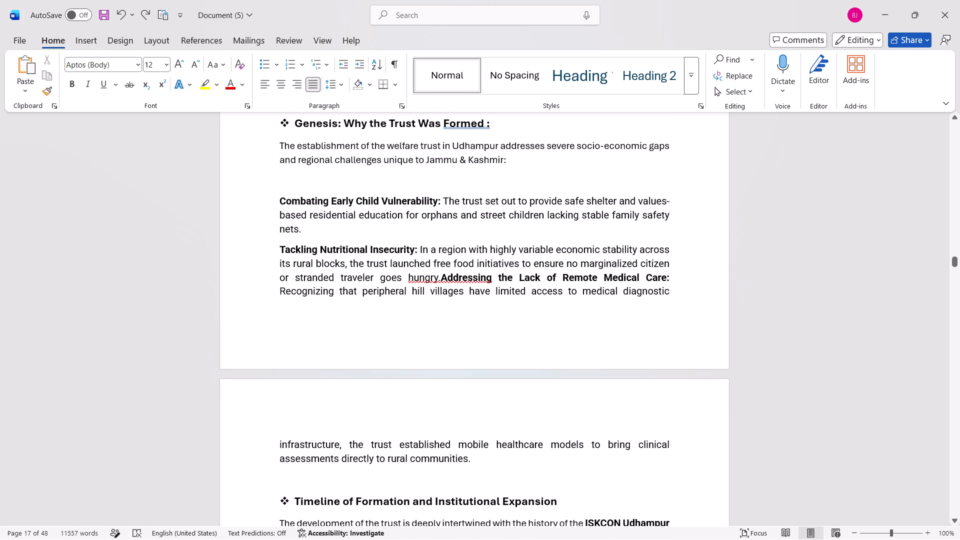
left_click(363, 195)
left_click(427, 186)
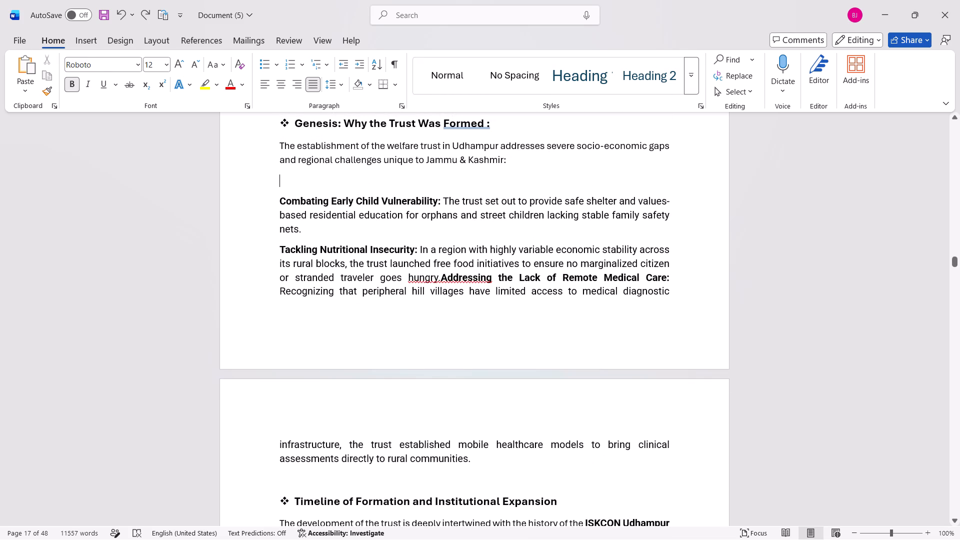
key("BackSpace")
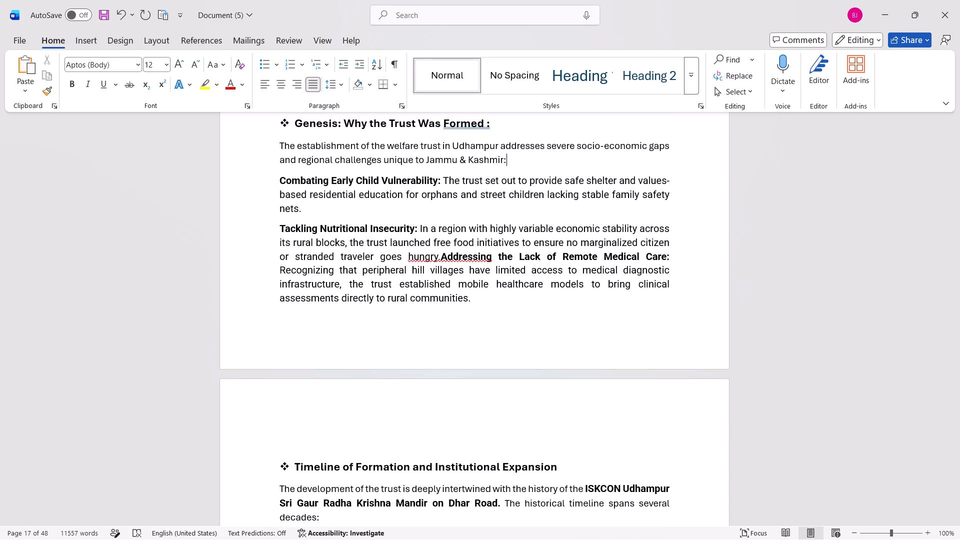
Apply hollow round bullets to the "Combating Early Child Vulnerability:" and "Tackling Nutritional Insecurity:" paragraphs.
scroll(427, 186, "down", 1)
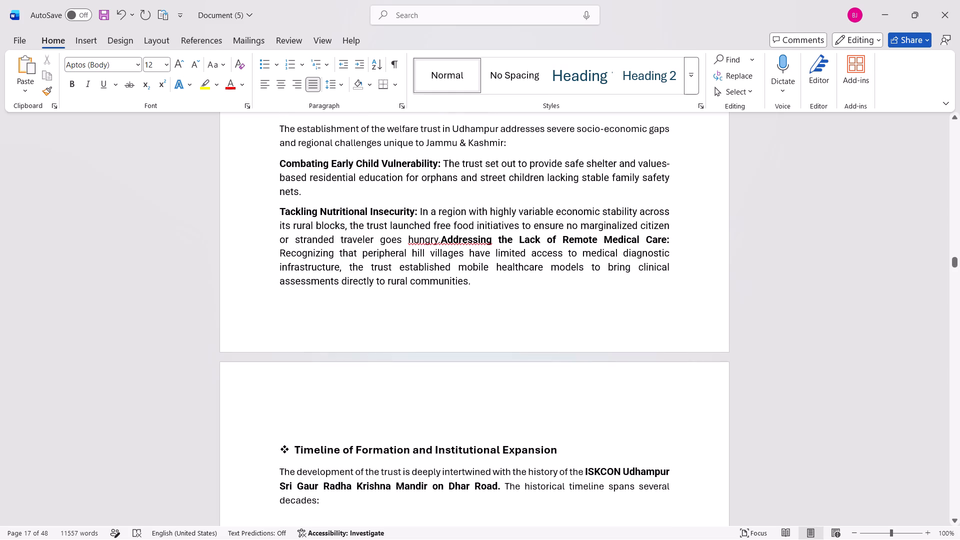
scroll(427, 186, "down", 1)
scroll(427, 186, "right", 1)
scroll(427, 186, "up", 1)
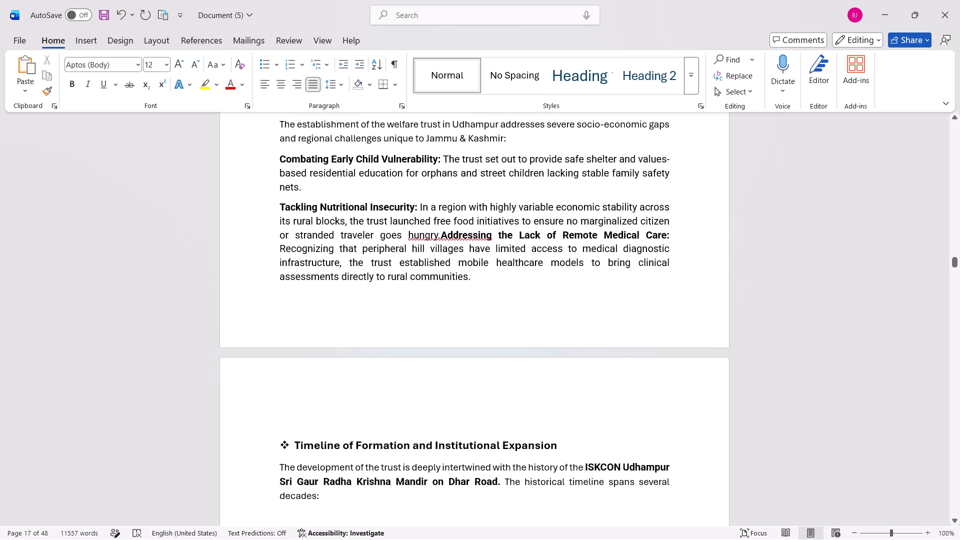
scroll(427, 186, "up", 1)
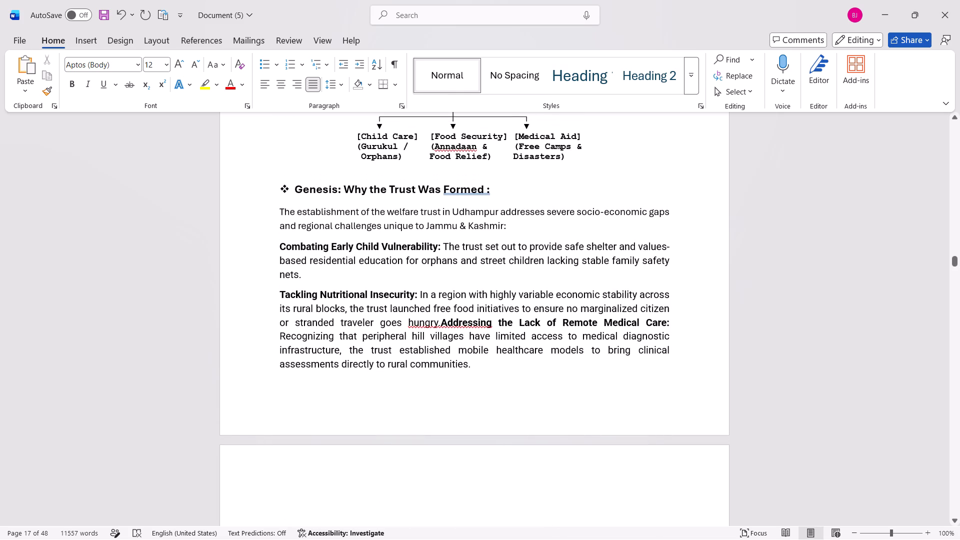
left_click(276, 244)
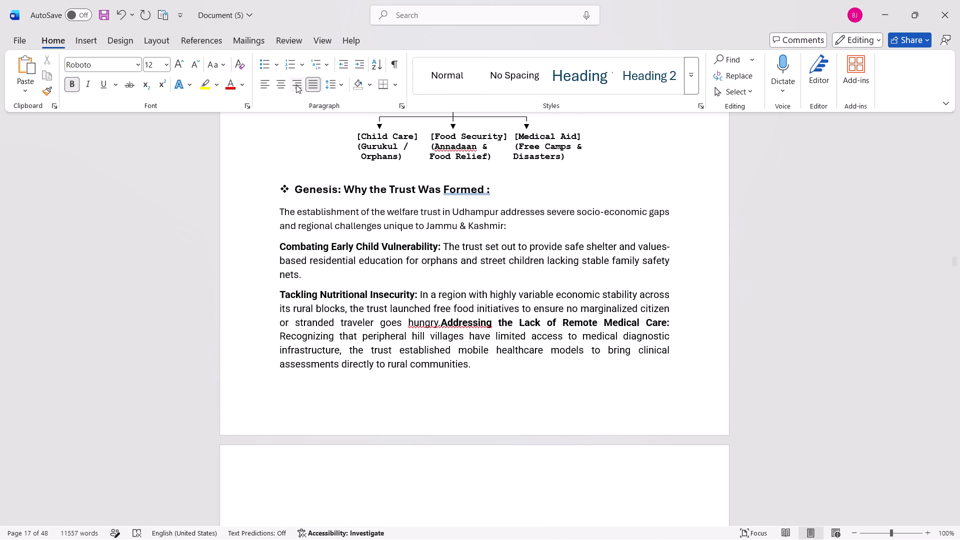
left_click(281, 67)
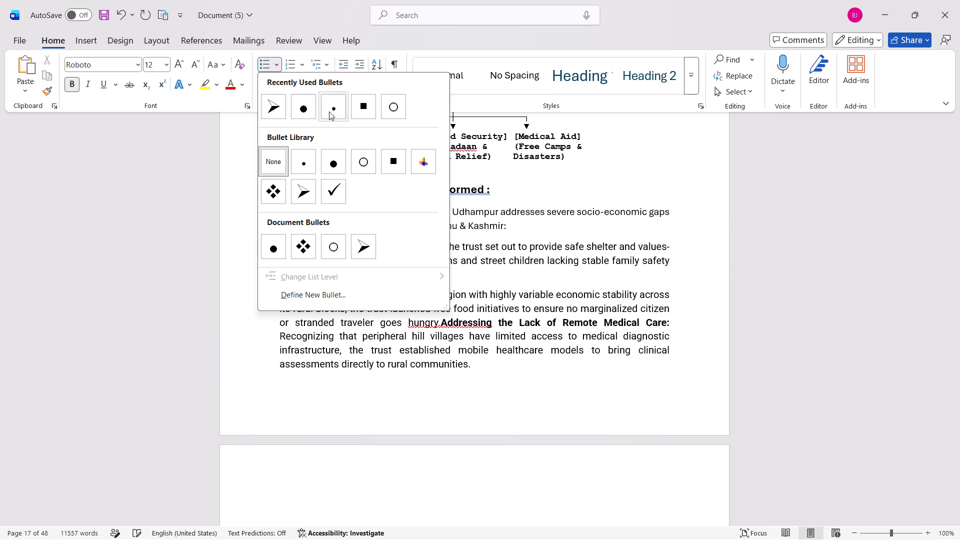
left_click(368, 169)
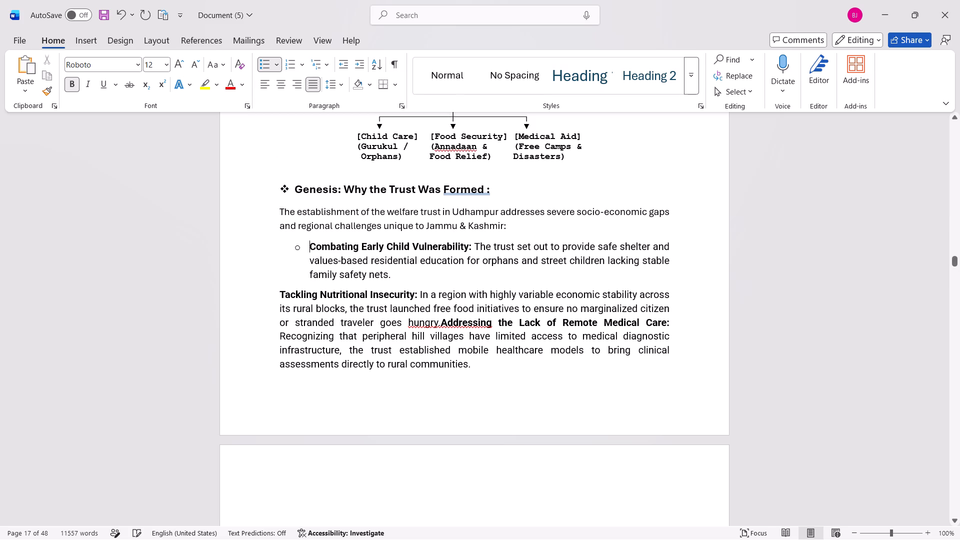
left_click(272, 289)
left_click(278, 68)
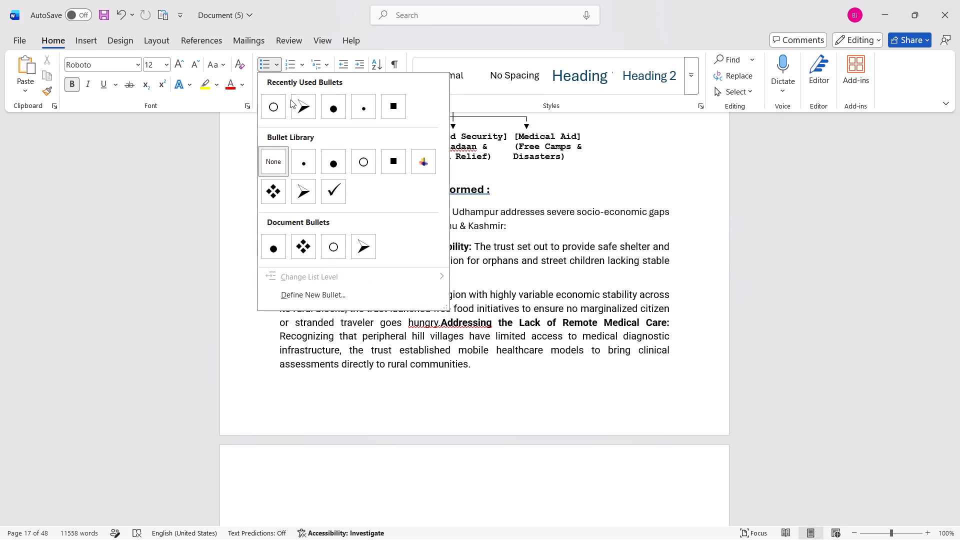
left_click(275, 107)
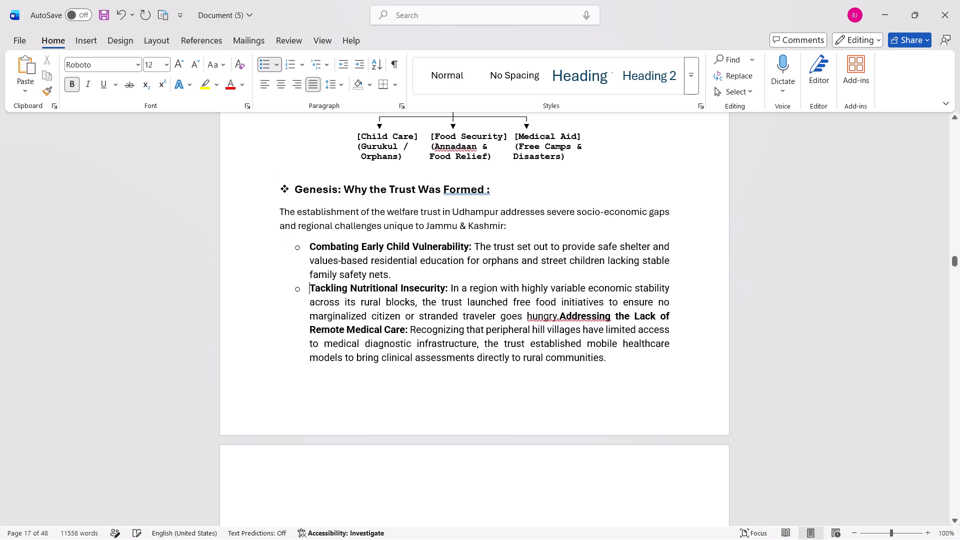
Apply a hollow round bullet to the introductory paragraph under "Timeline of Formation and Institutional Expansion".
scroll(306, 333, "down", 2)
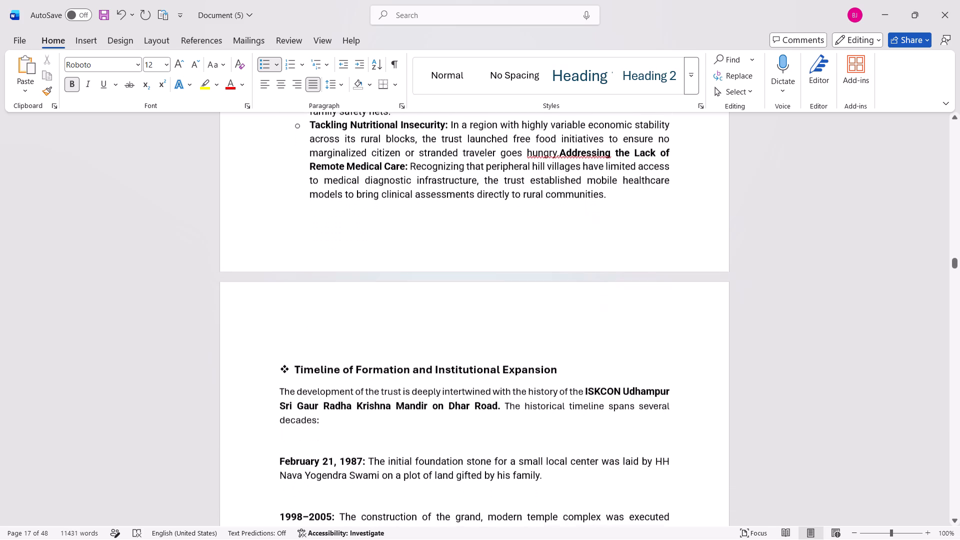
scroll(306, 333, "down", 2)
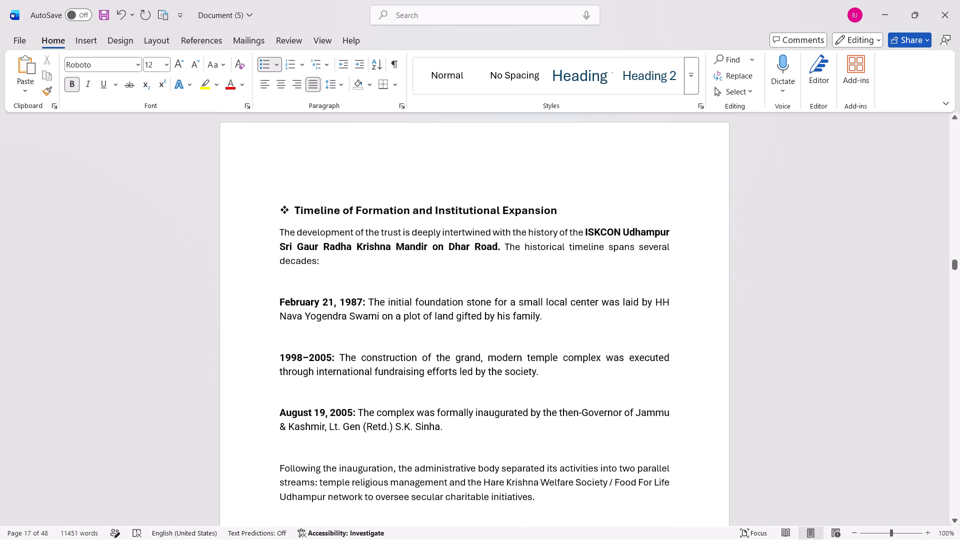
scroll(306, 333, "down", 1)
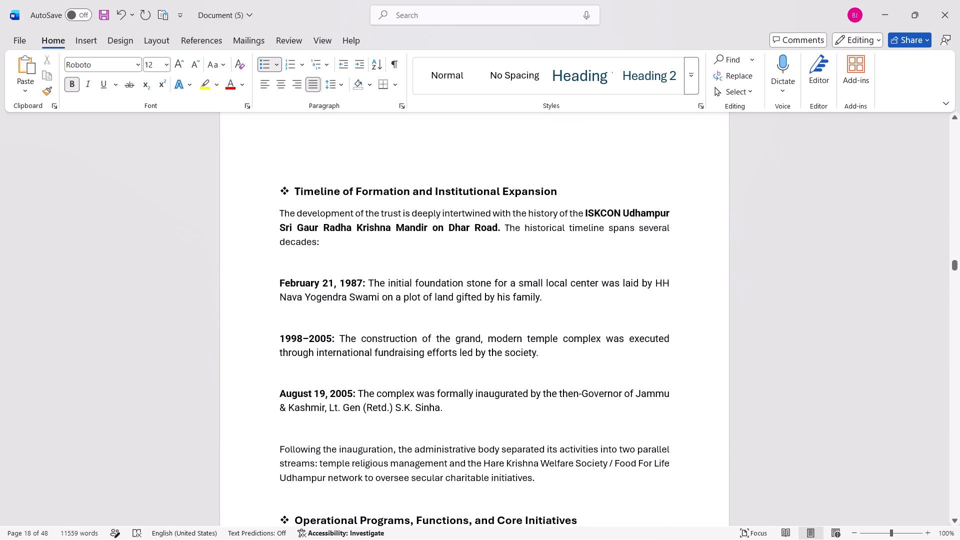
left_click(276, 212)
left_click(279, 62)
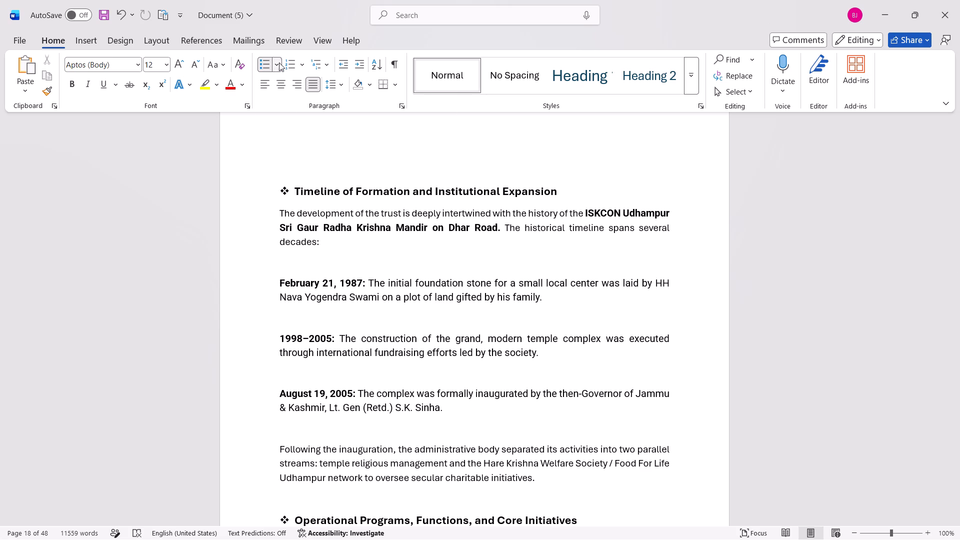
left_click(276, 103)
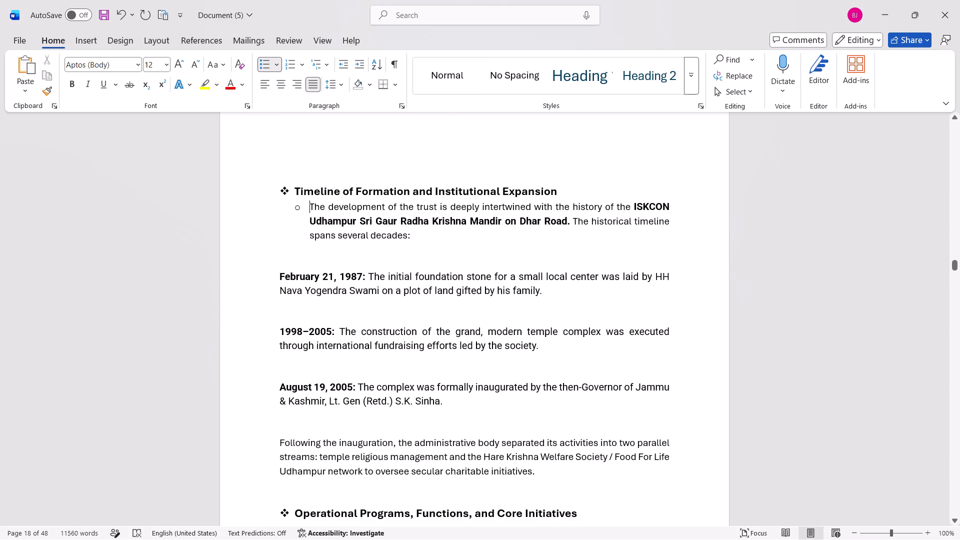
Delete the empty line between the "Timeline of Formation" introductory paragraph and the "February 21, 1987:" entry.
left_click(507, 250)
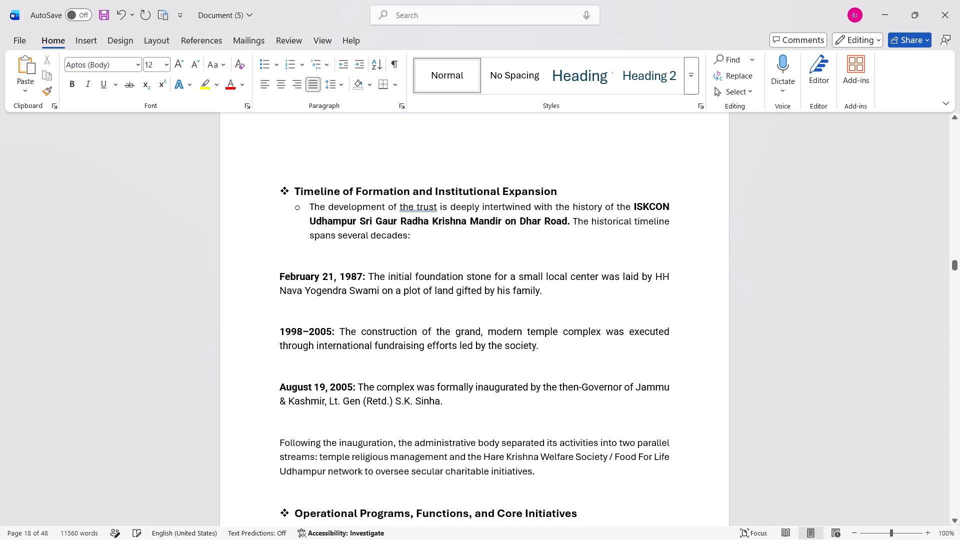
key("BackSpace")
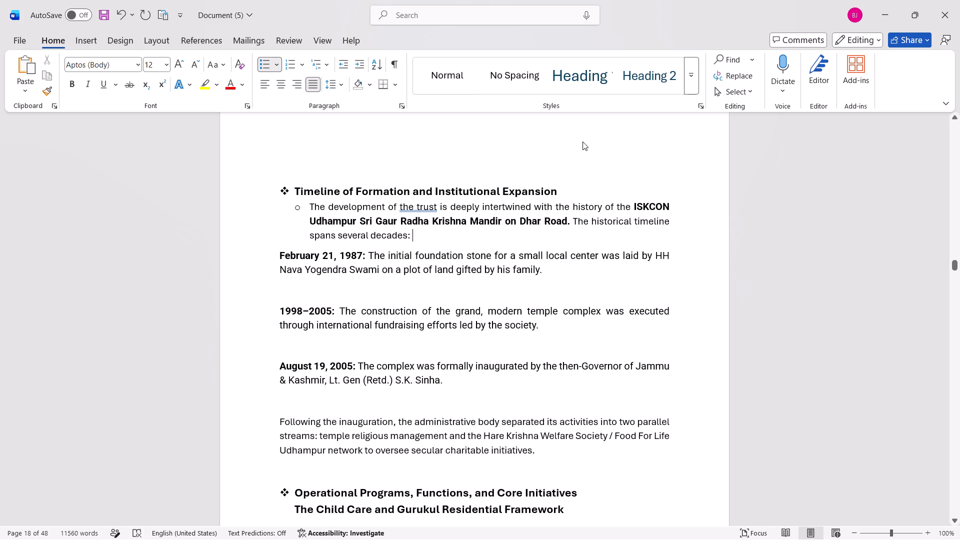
Add a space and a colon at the end of the heading "Timeline of Formation and Institutional Expansion".
left_click(562, 189)
key("space")
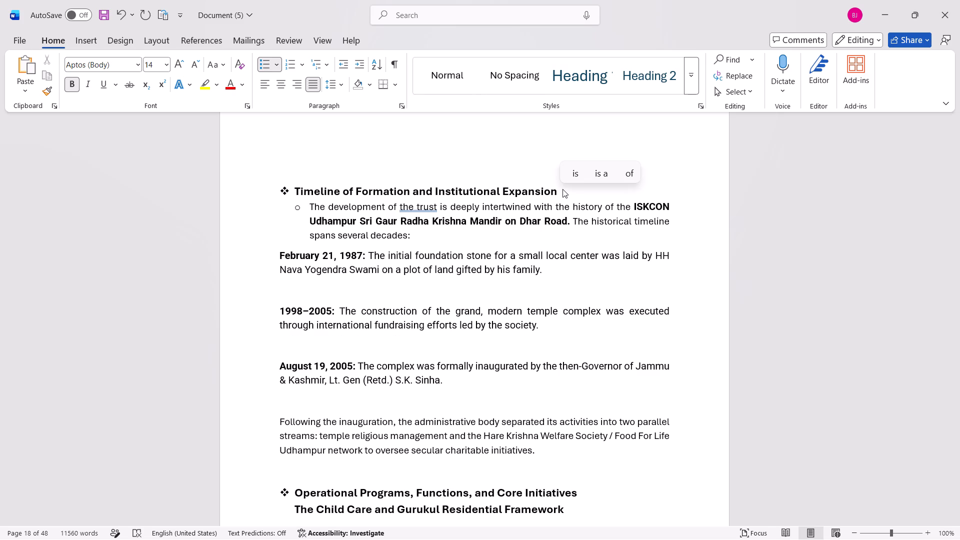
key("shift+colon")
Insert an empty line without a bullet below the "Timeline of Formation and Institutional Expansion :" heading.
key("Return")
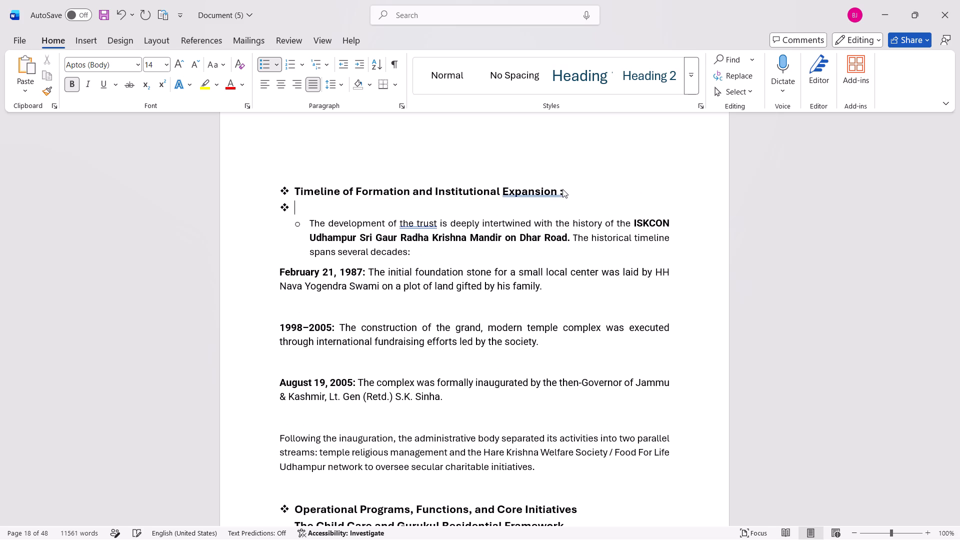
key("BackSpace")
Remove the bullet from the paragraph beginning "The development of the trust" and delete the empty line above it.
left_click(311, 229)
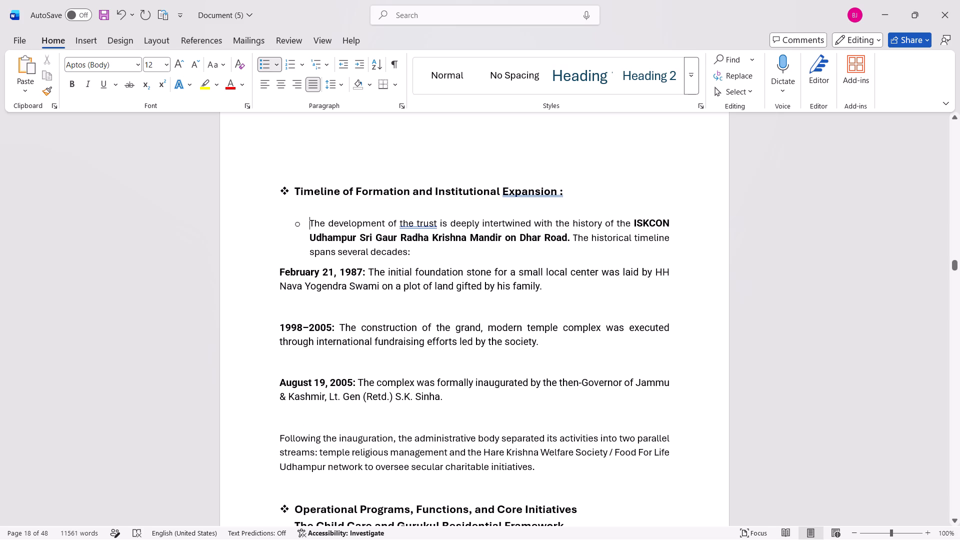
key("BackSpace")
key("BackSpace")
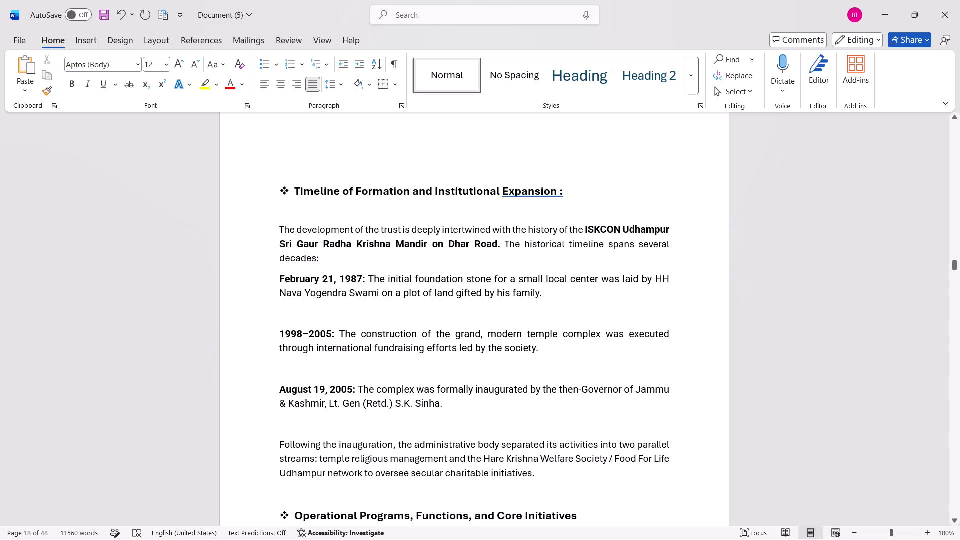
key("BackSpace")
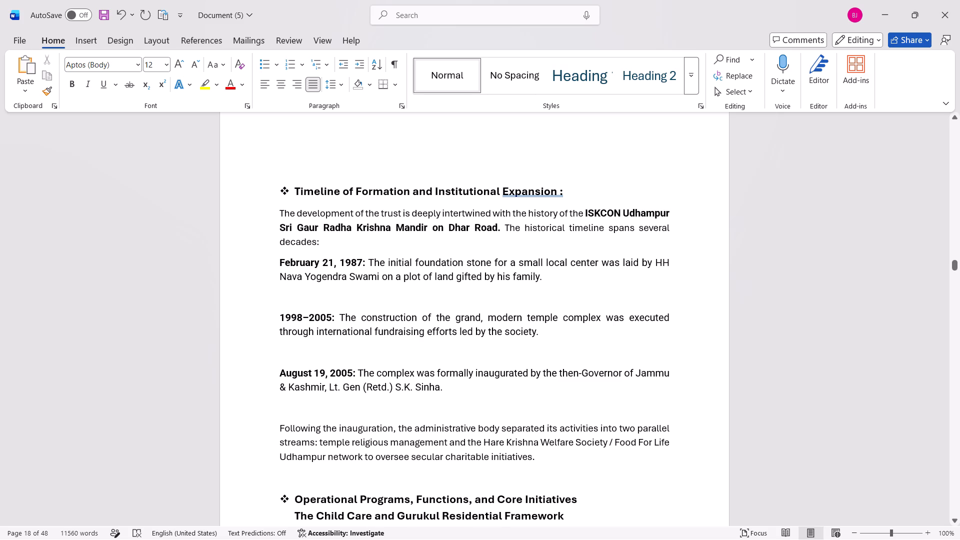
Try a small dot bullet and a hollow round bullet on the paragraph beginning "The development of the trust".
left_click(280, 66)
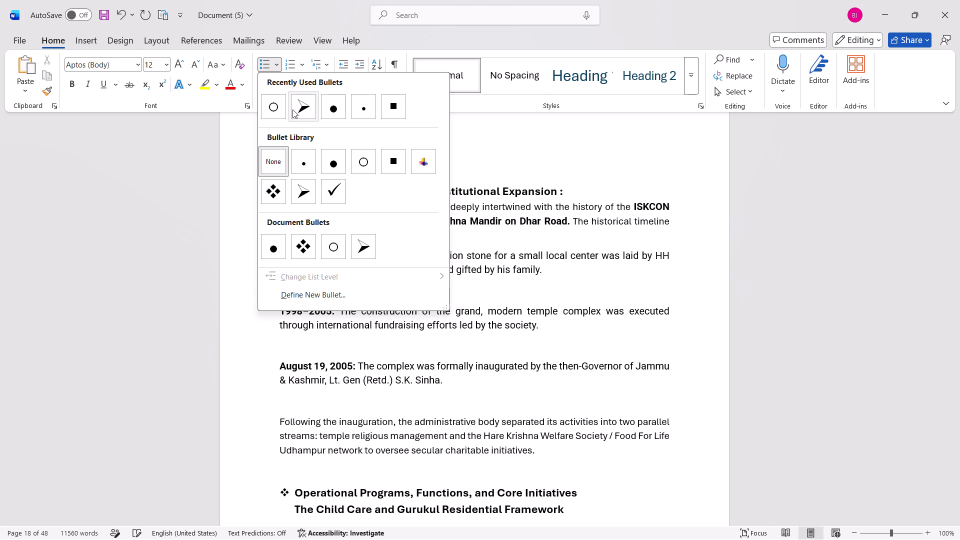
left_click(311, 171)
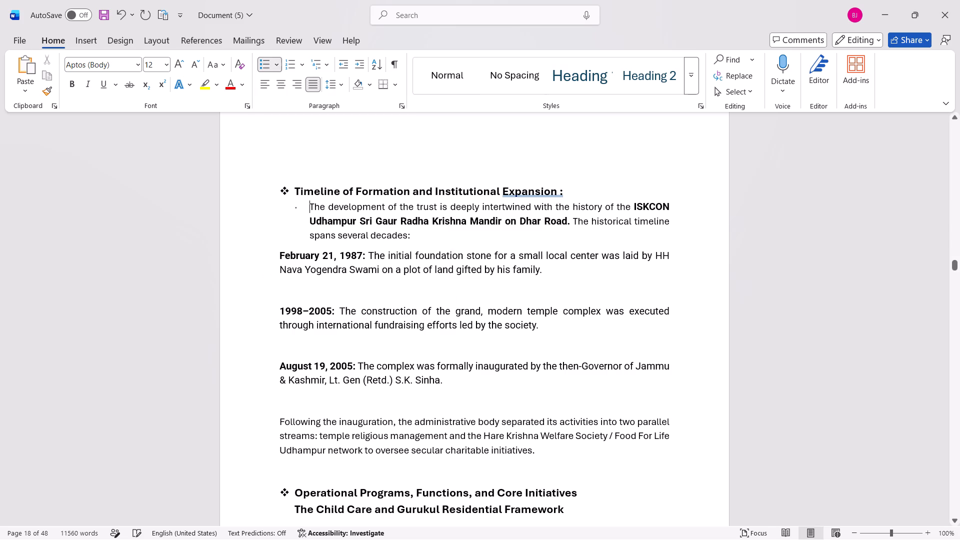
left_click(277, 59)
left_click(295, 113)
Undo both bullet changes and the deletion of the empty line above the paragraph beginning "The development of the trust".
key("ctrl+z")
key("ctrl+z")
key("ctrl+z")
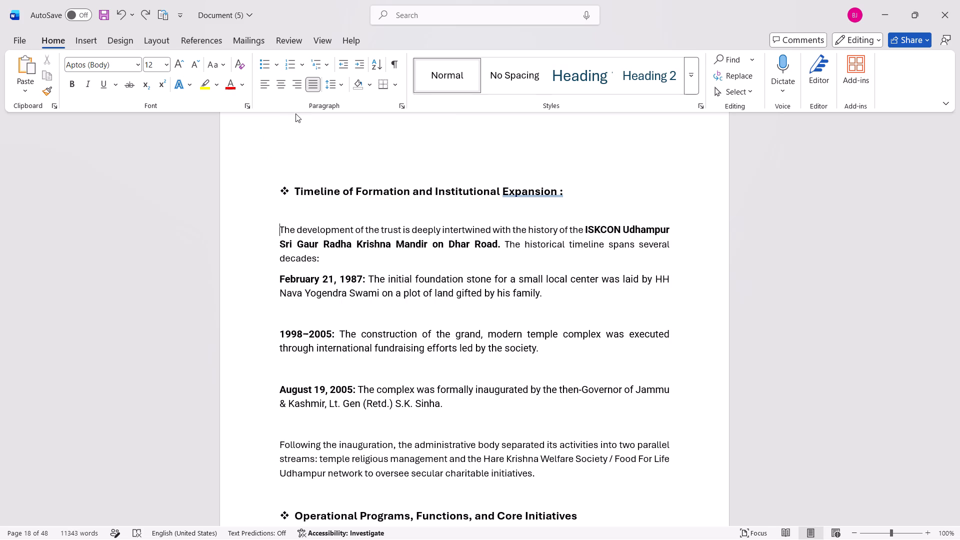
Delete the empty line above the paragraph beginning "The development of the trust" and give that paragraph a hollow round bullet.
key("BackSpace")
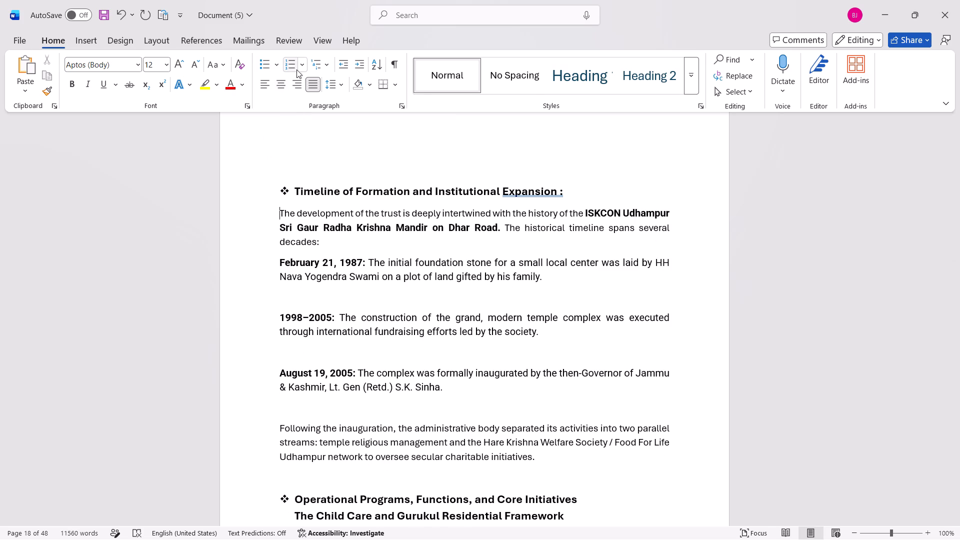
left_click(279, 65)
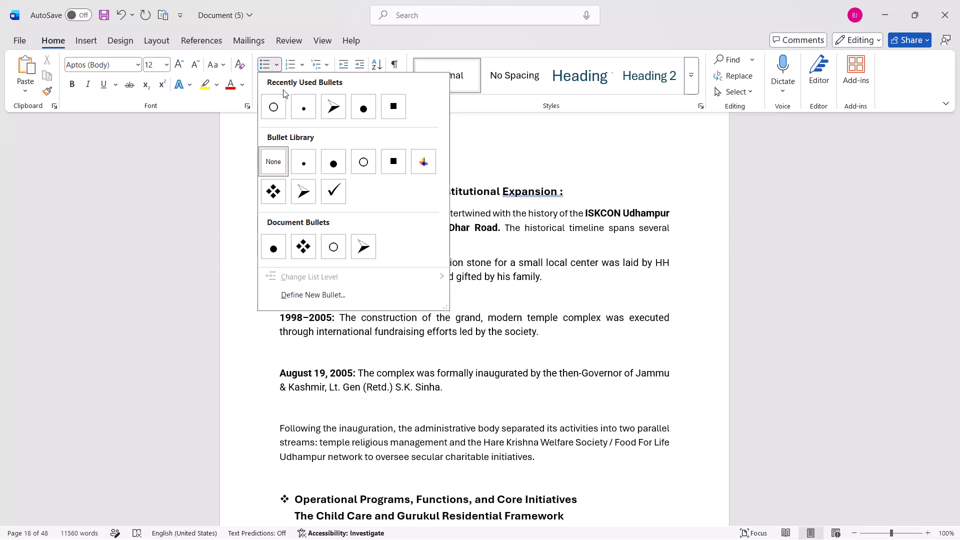
left_click(274, 105)
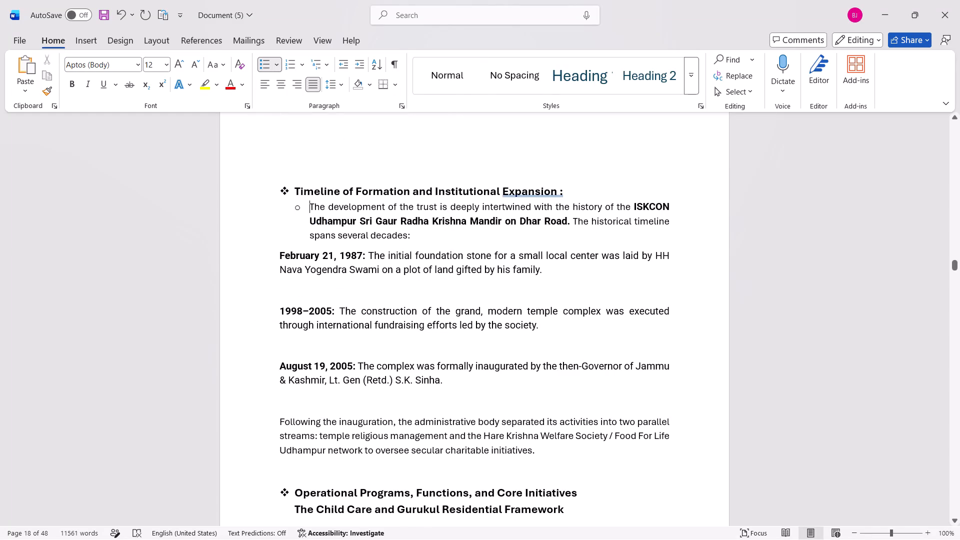
Insert an unbulleted empty line below the "Timeline of Formation and Institutional Expansion" heading, keeping the paragraph beneath it as a hollow round bullet.
key("Return")
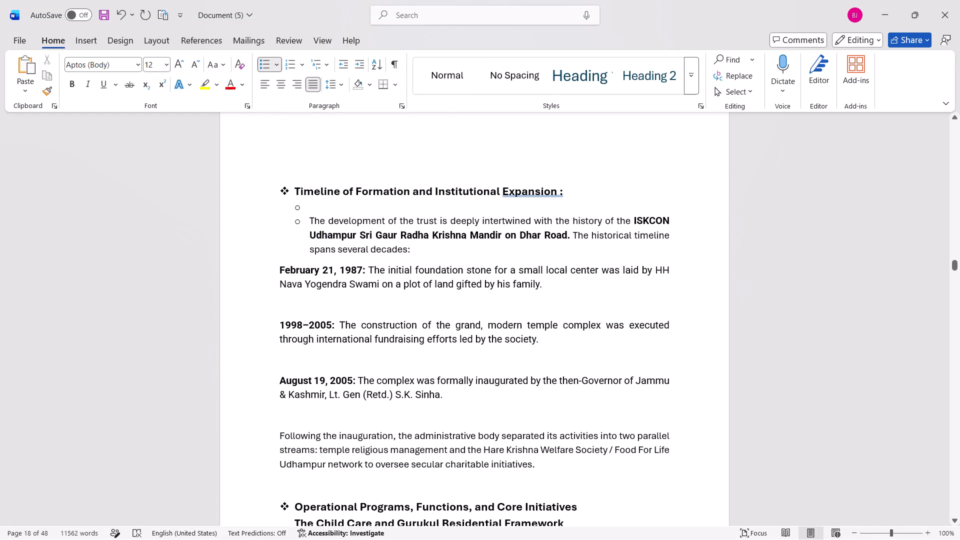
key("BackSpace")
key("BackSpace")
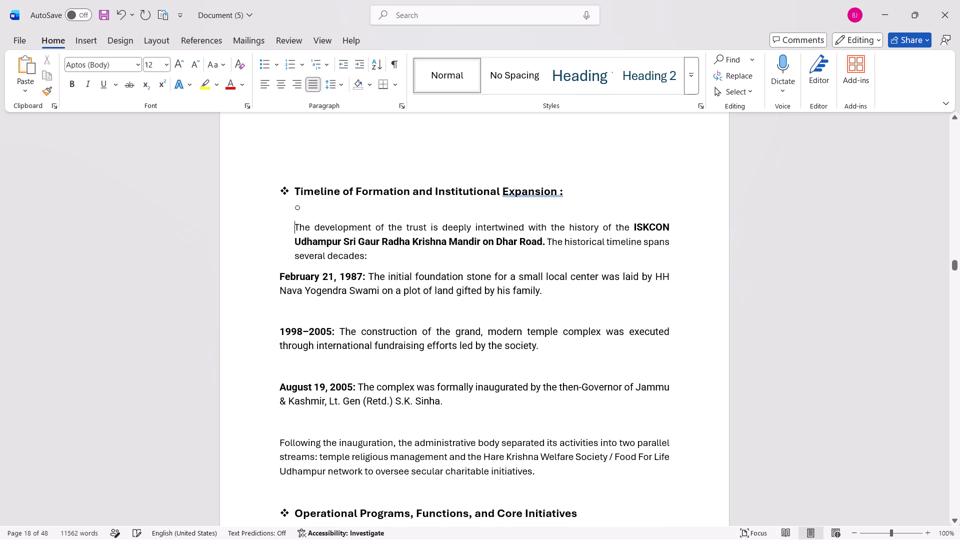
key("BackSpace")
key("BackSpace")
key("BackSpace")
key("BackSpace")
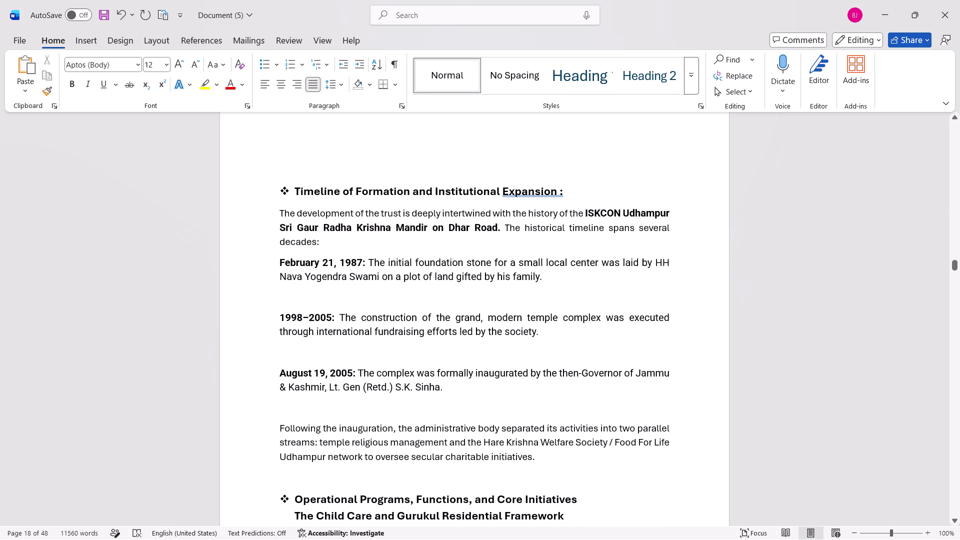
key("Return")
left_click(272, 59)
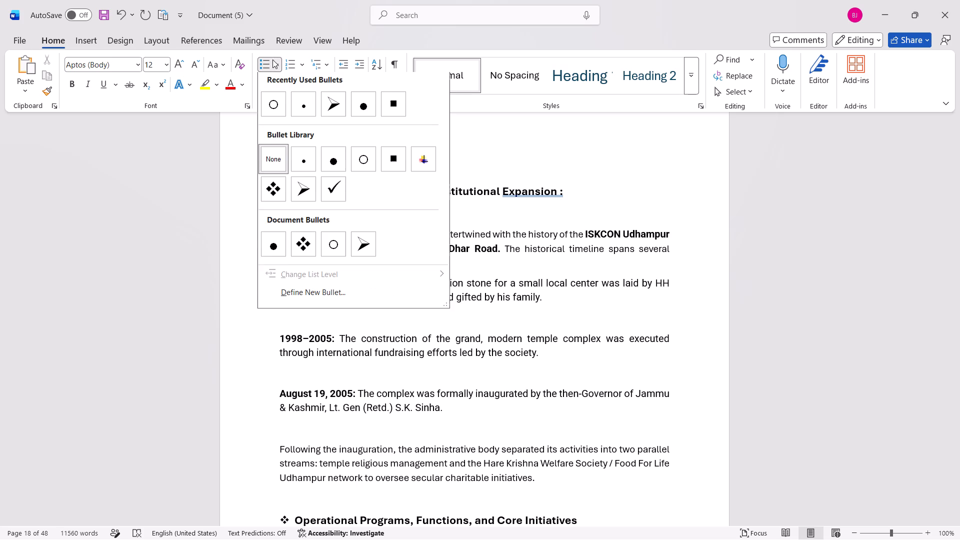
left_click(276, 117)
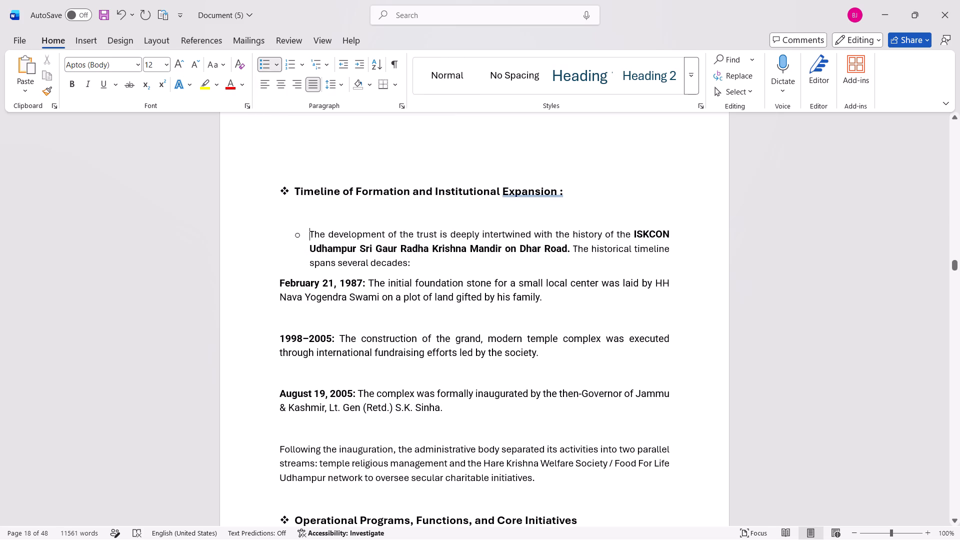
Replace the empty line below the "Timeline of Formation and Institutional Expansion" heading with an unbulleted blank line continuing from the heading.
left_click(326, 219)
key("BackSpace")
key("Return")
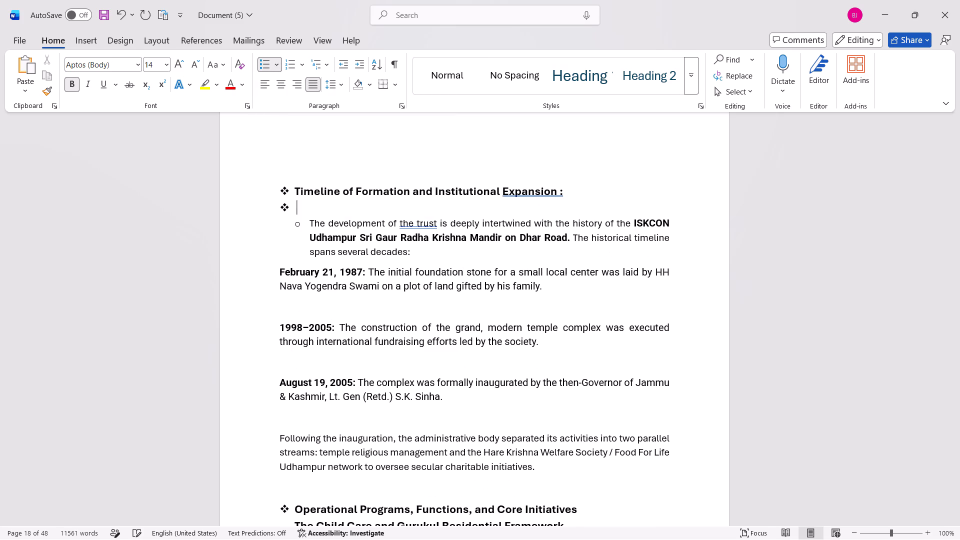
key("BackSpace")
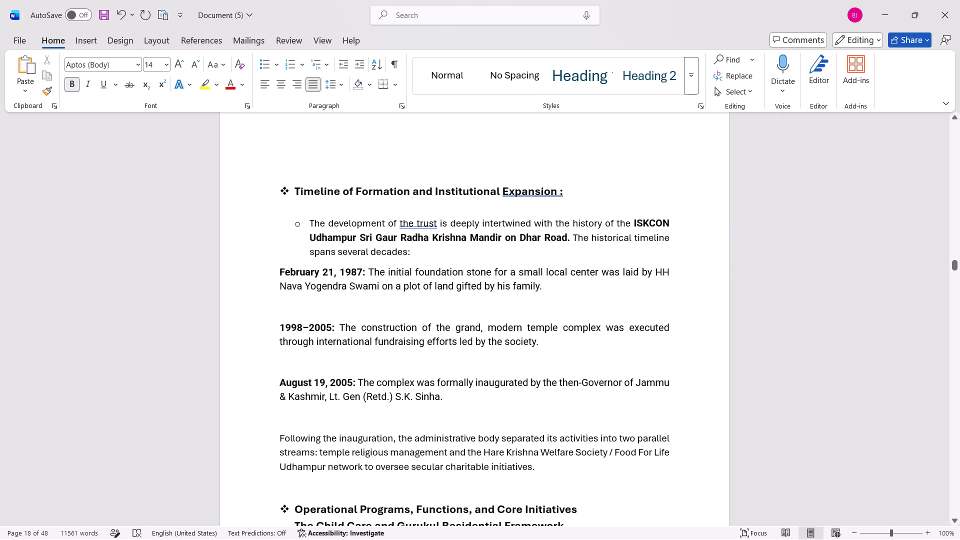
Delete the empty space above the "Timeline of Formation and Institutional Expansion" heading so it starts at the top of its page.
double_click(358, 176)
key("BackSpace")
key("BackSpace")
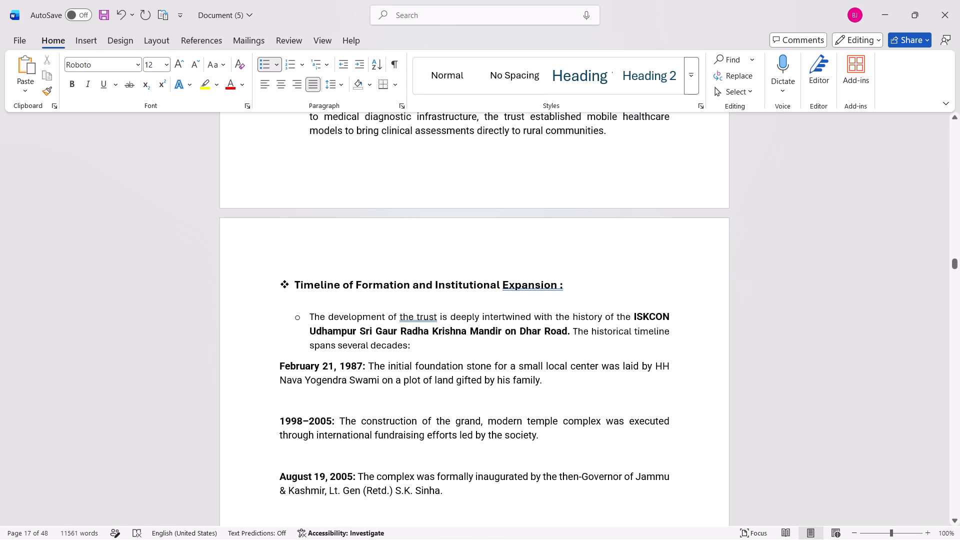
Give the "February 21, 1987" and "1998–2005" paragraphs hollow round bullets and delete the empty line between them.
left_click(275, 364)
left_click(277, 66)
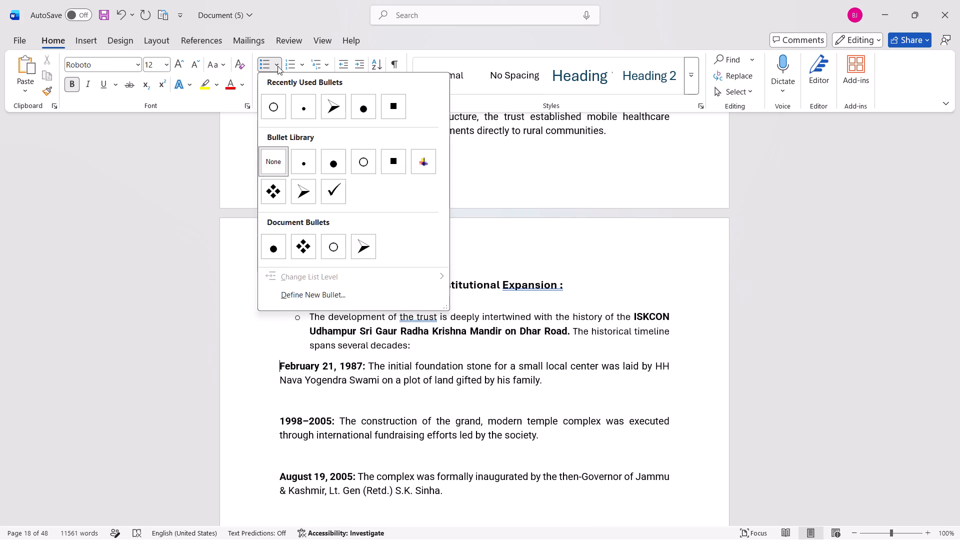
left_click(272, 103)
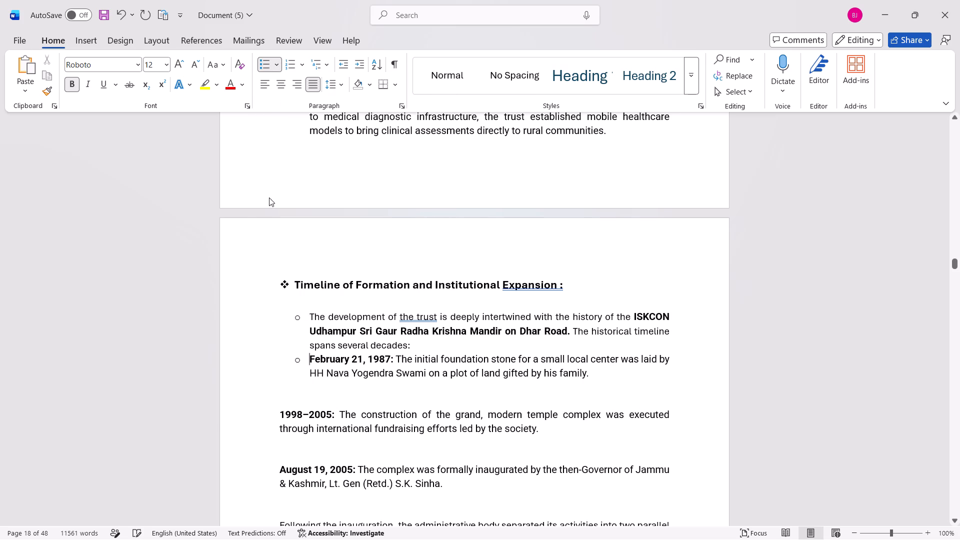
left_click(278, 413)
left_click(275, 60)
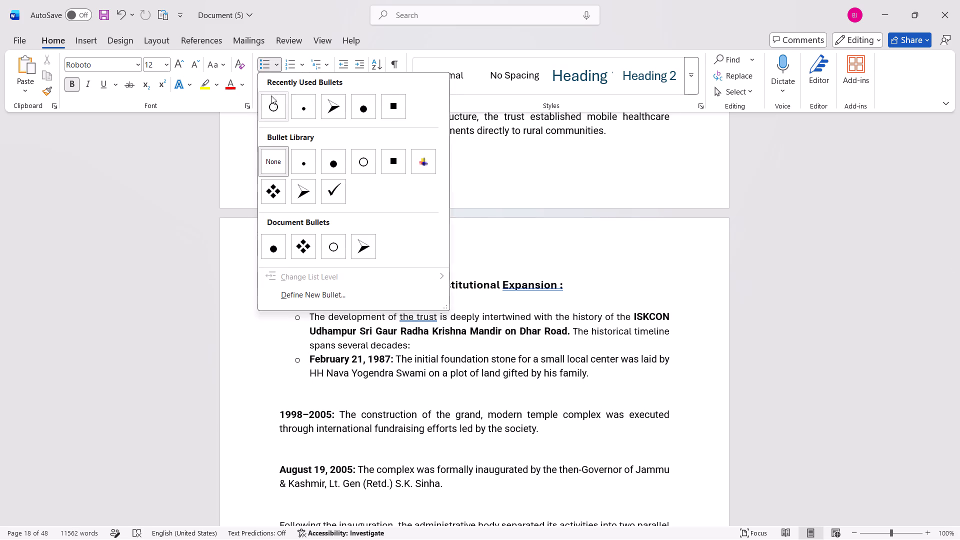
left_click(271, 101)
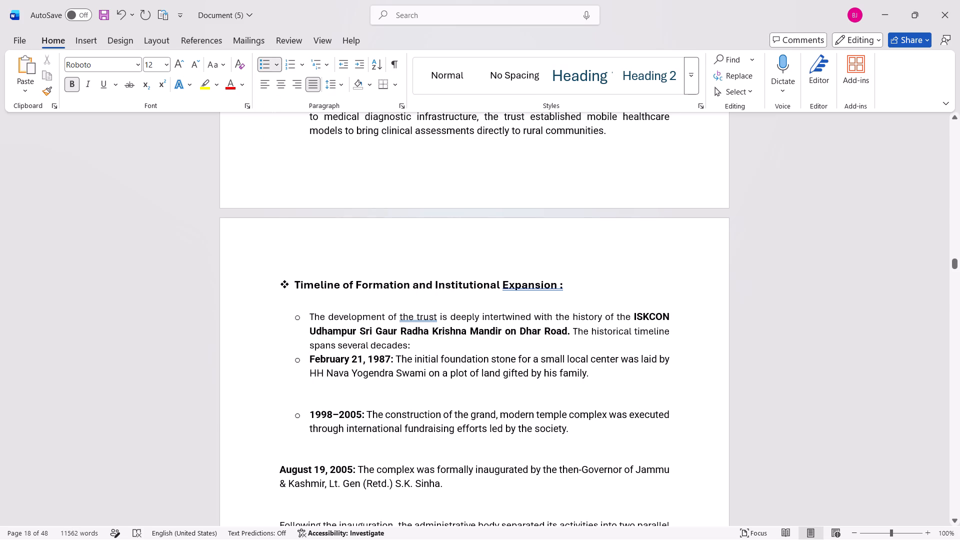
left_click(335, 401)
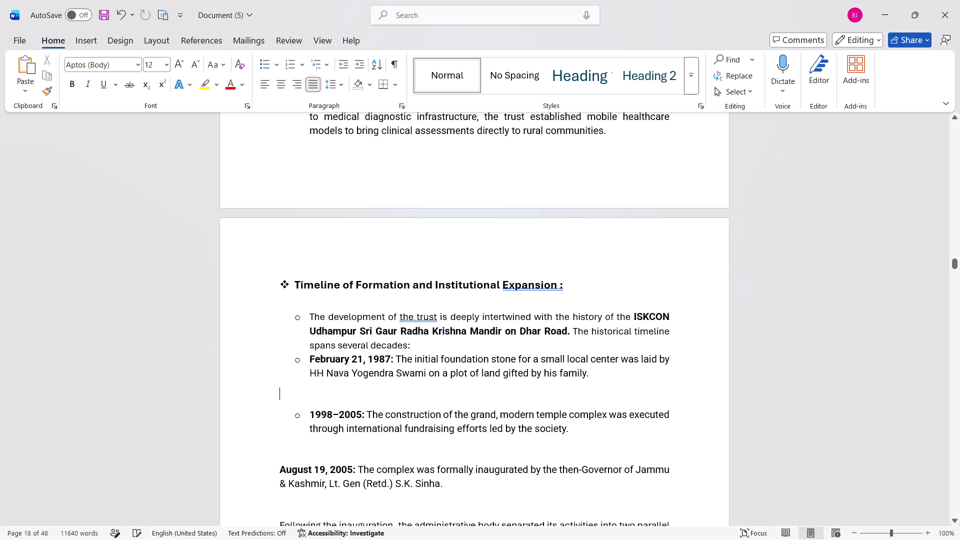
key("BackSpace")
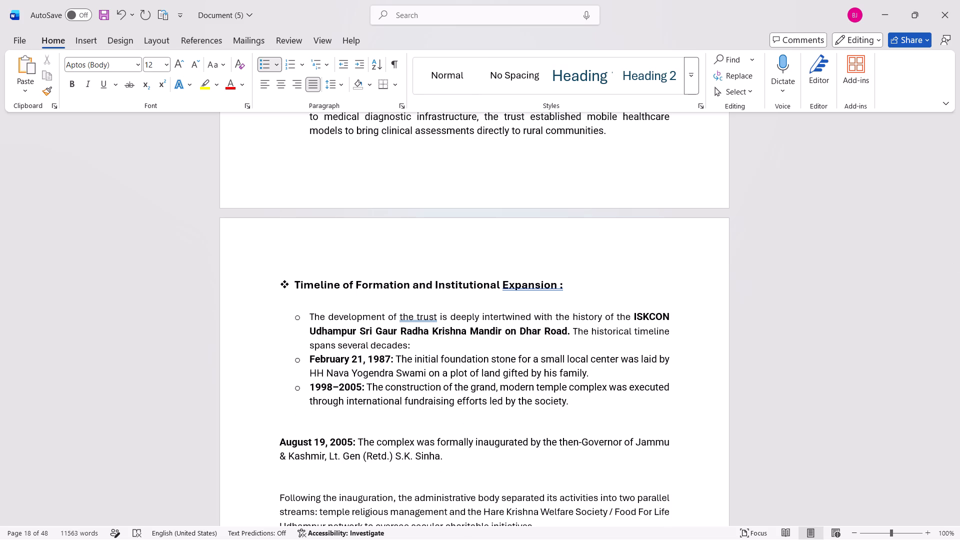
Delete the empty line above the "August 19, 2005" paragraph and give that paragraph a hollow round bullet.
left_click(278, 448)
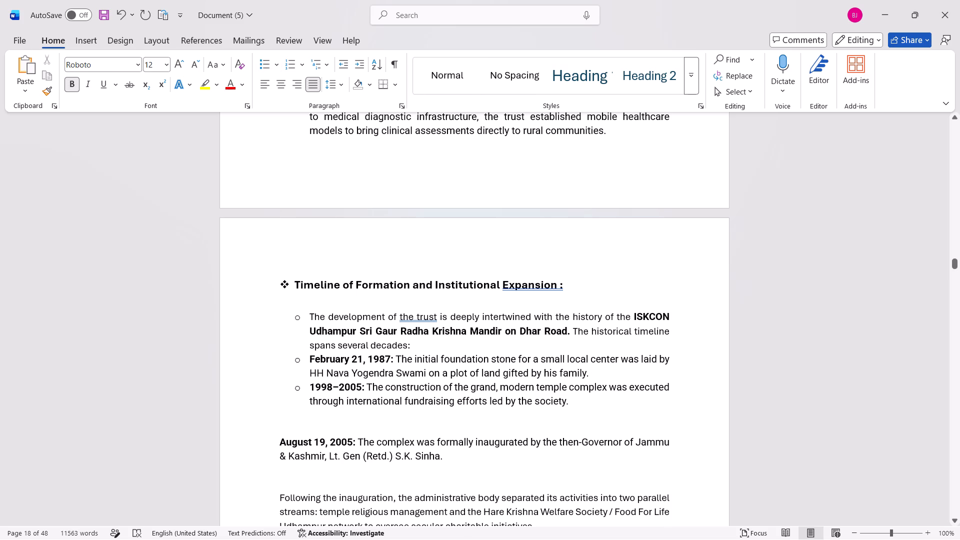
left_click(280, 65)
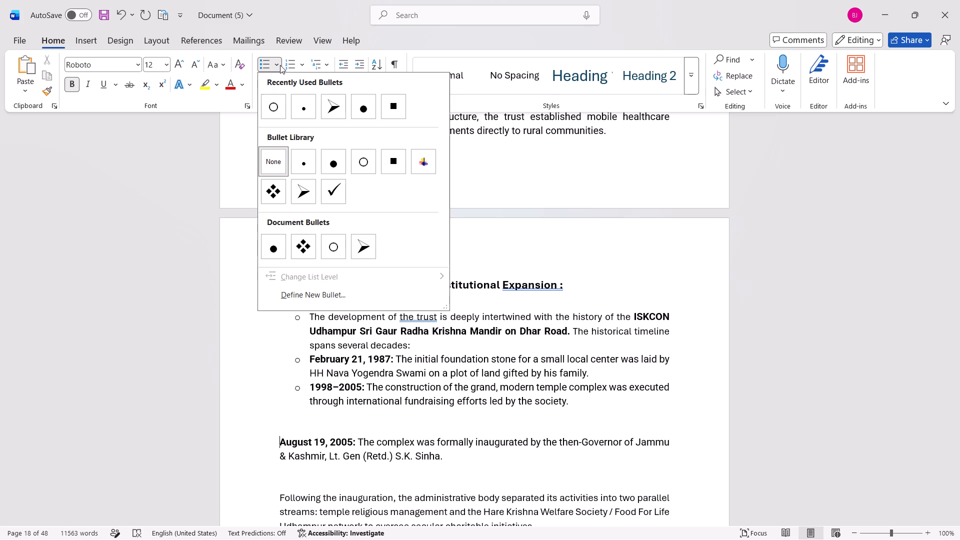
left_click(273, 100)
left_click(273, 100)
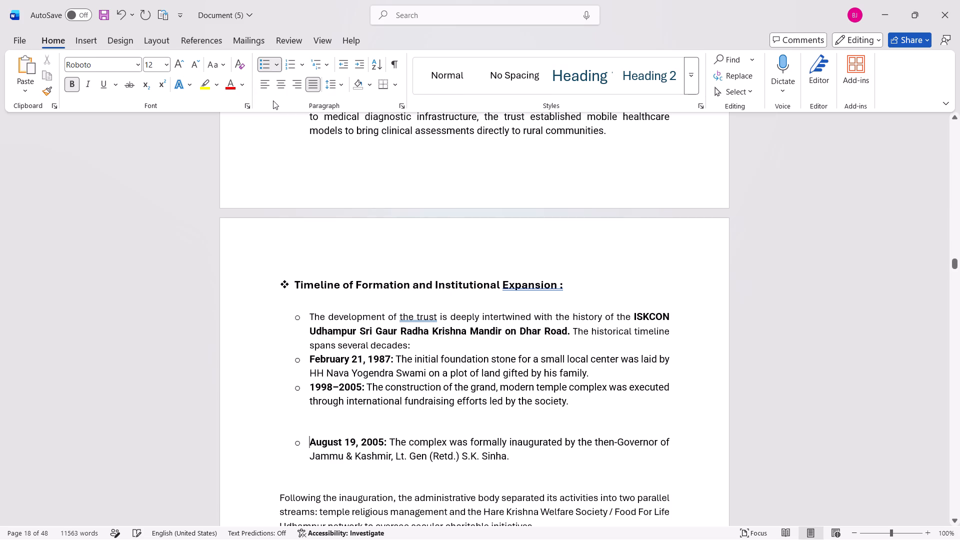
key("BackSpace")
key("BackSpace")
key("BackSpace")
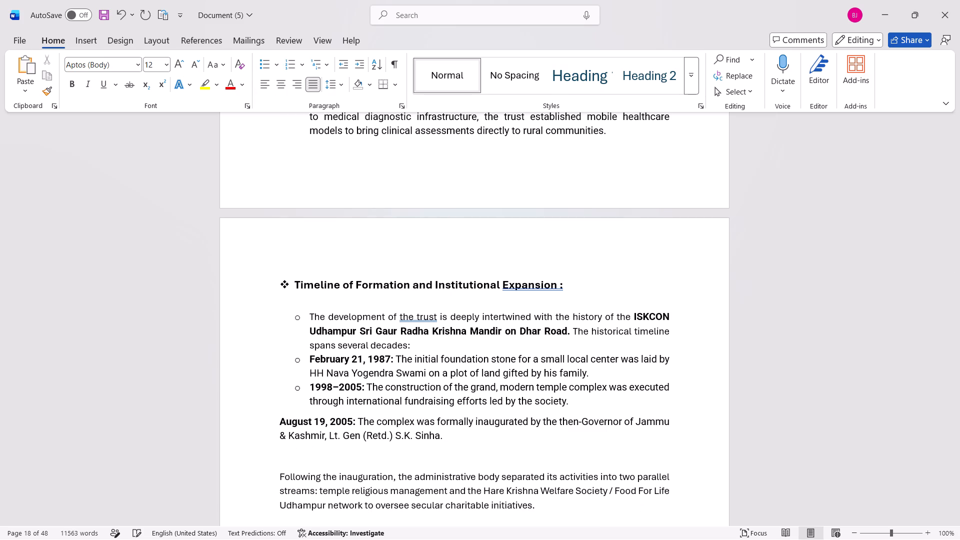
left_click(280, 69)
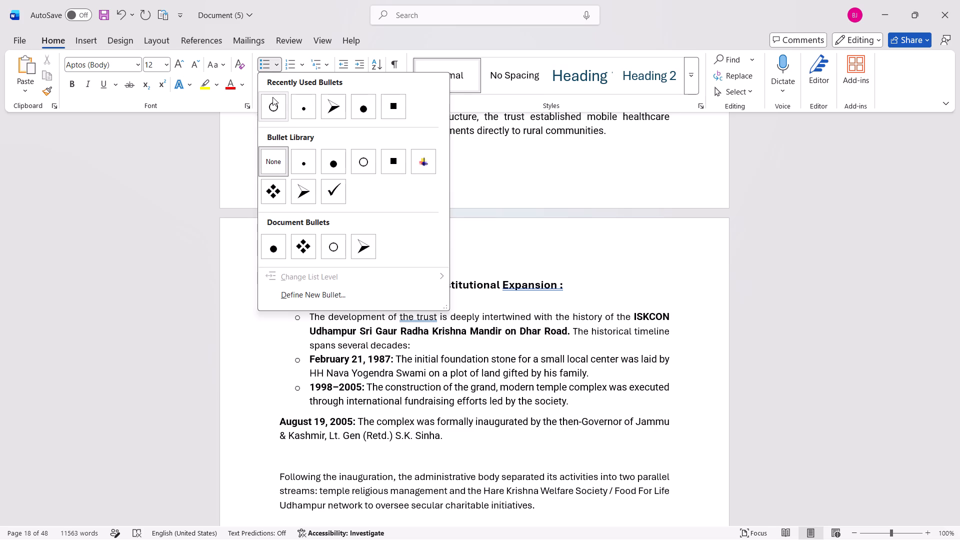
left_click(272, 98)
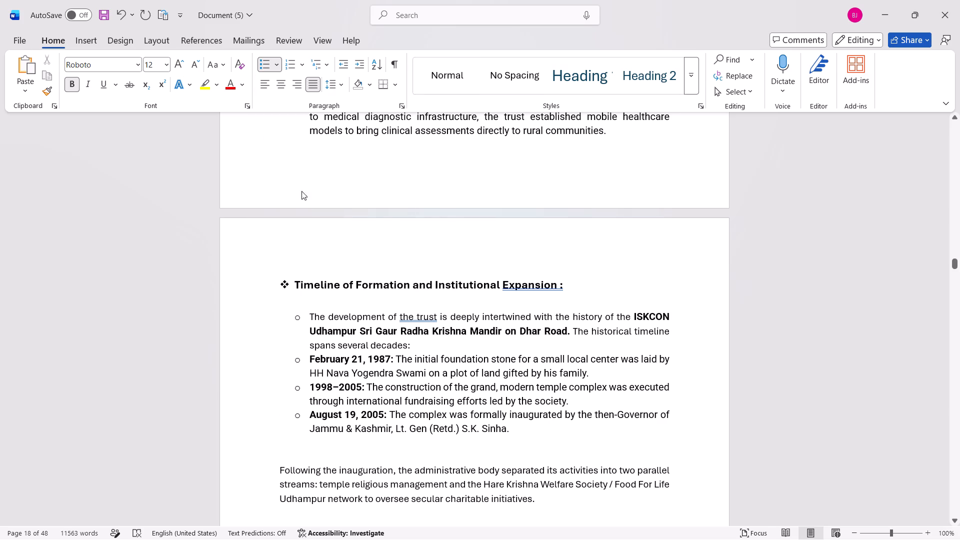
Set the font size of the four bulleted timeline paragraphs to 12.
left_click_drag(292, 313, 475, 410)
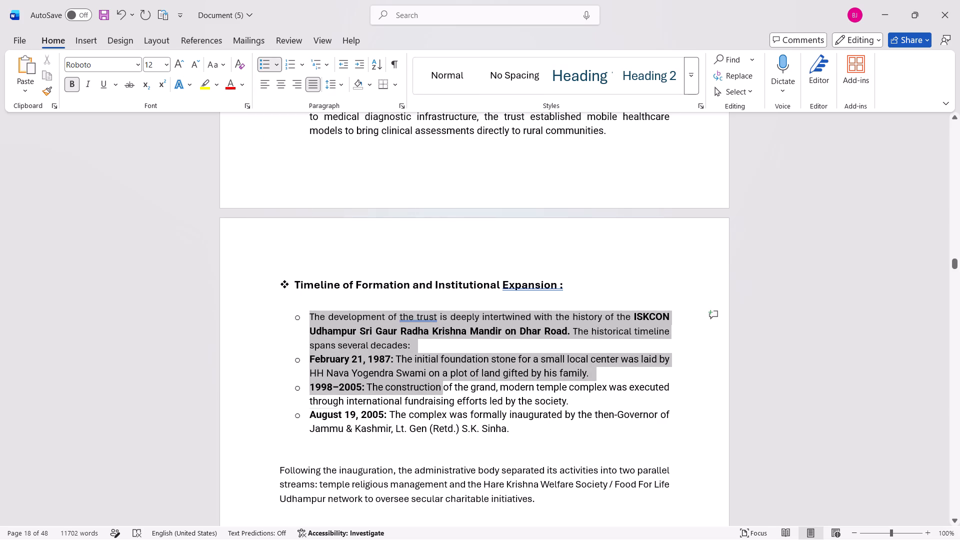
left_click_drag(475, 410, 568, 432)
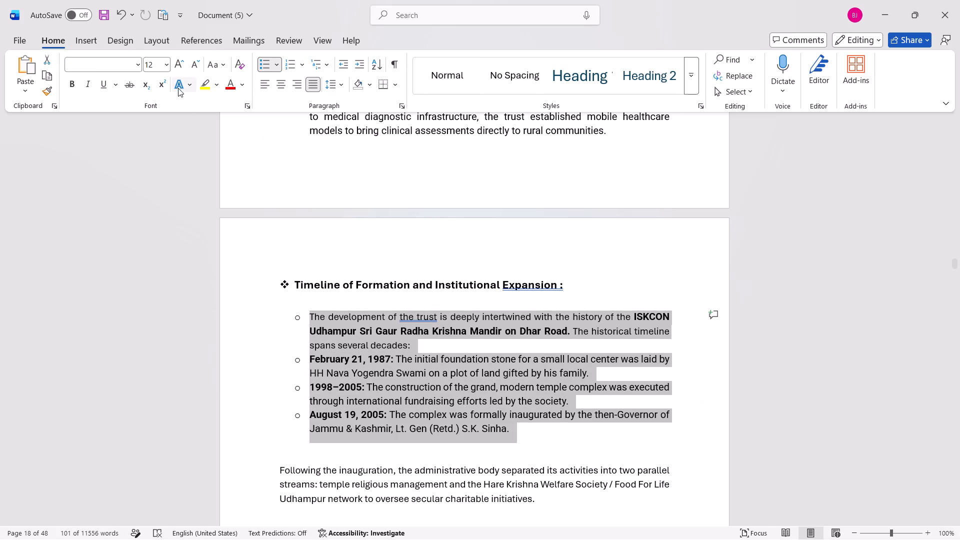
left_click(161, 64)
left_click(164, 63)
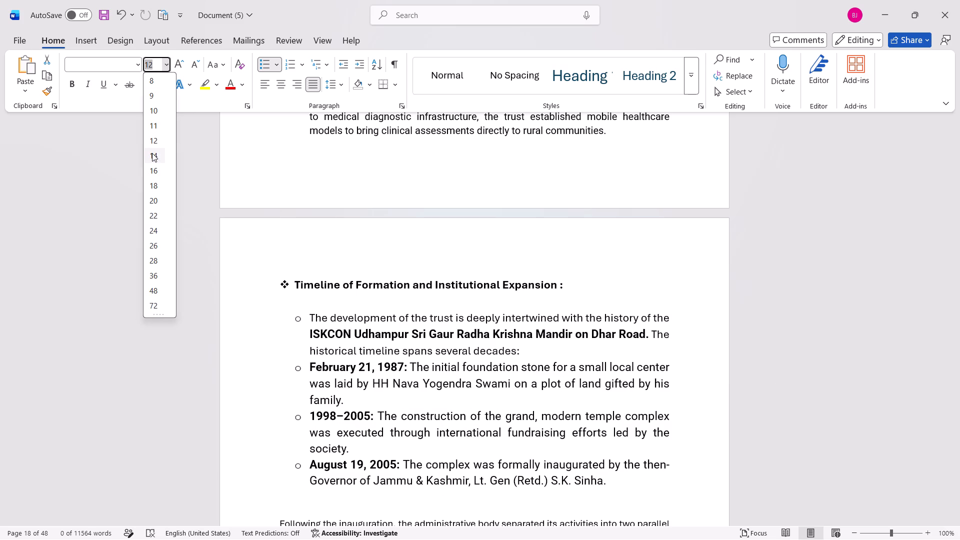
left_click(150, 144)
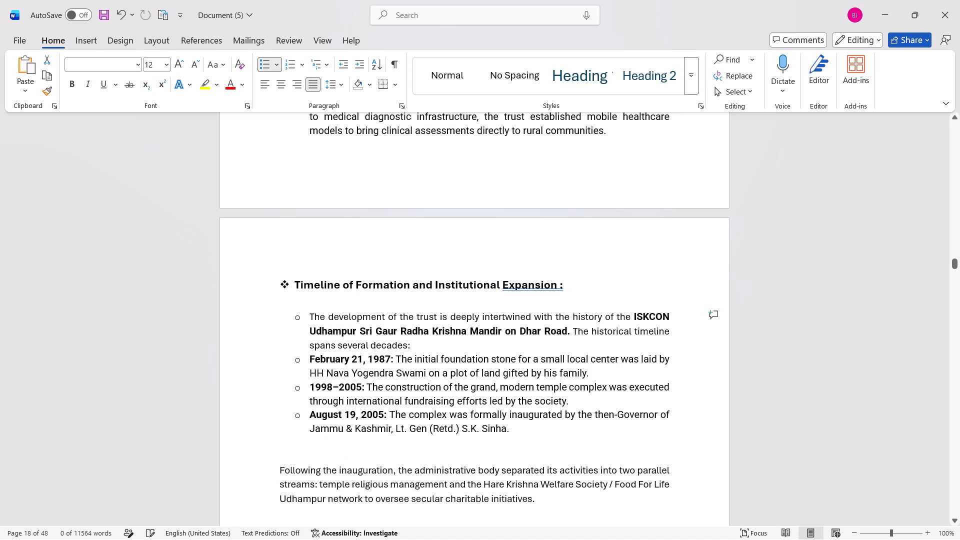
Delete the two empty lines above the "Trust Child Welfare Track" flowchart.
scroll(293, 344, "down", 3)
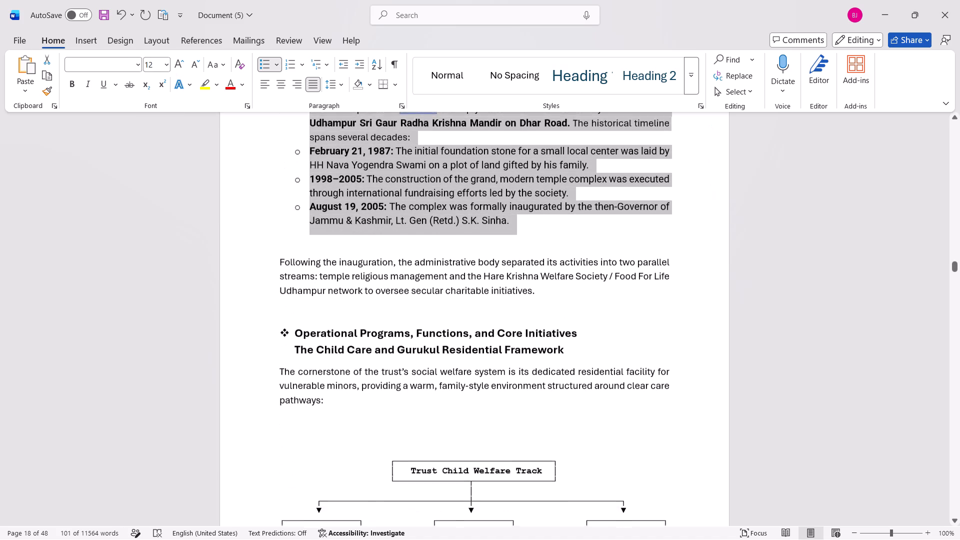
scroll(293, 344, "down", 1)
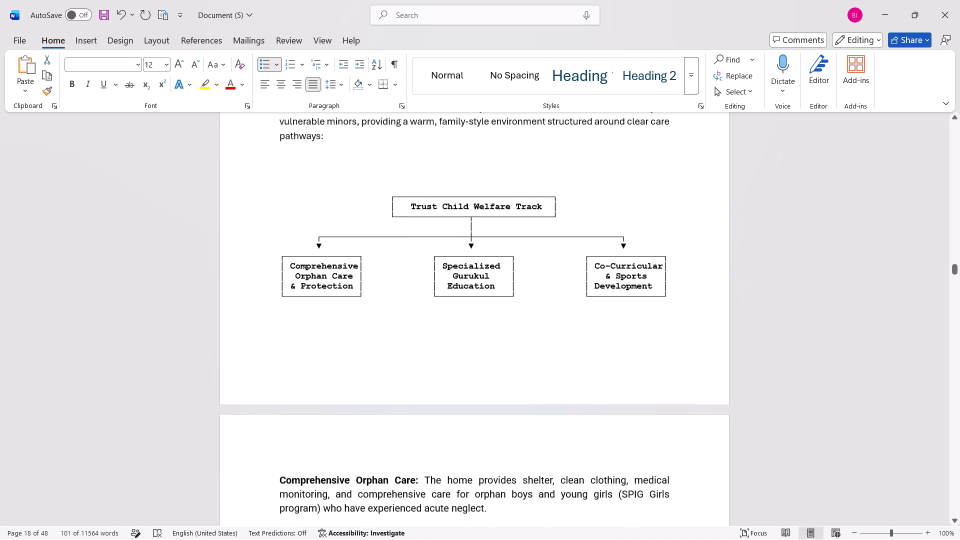
left_click(361, 185)
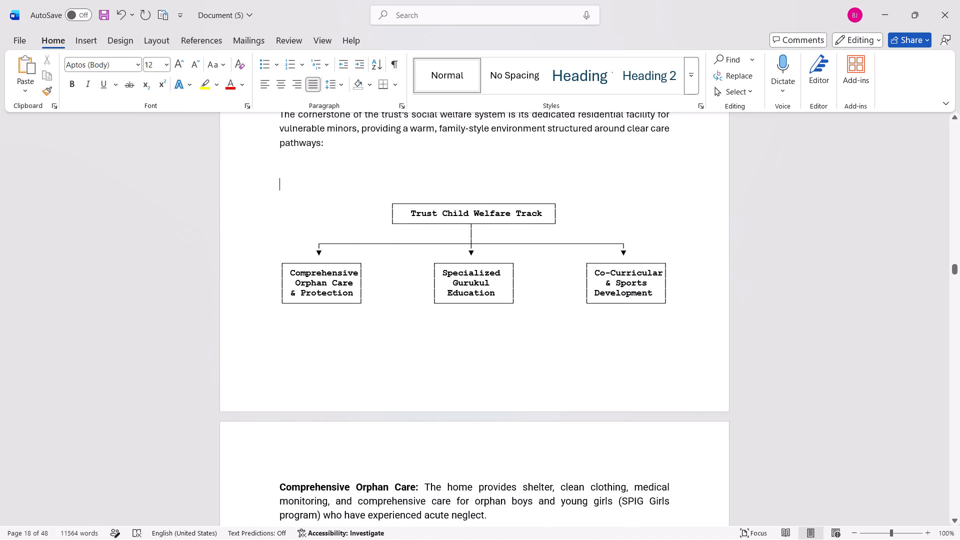
key("BackSpace")
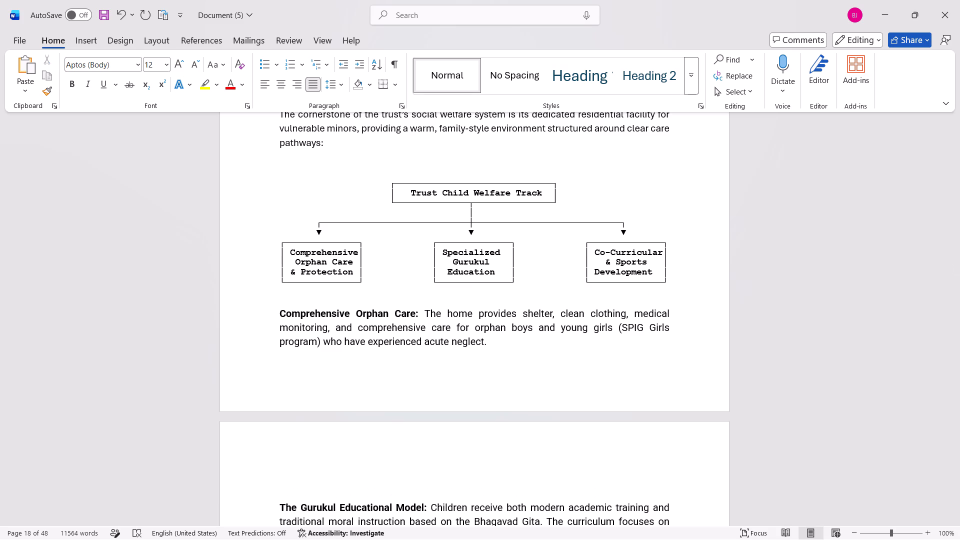
key("BackSpace")
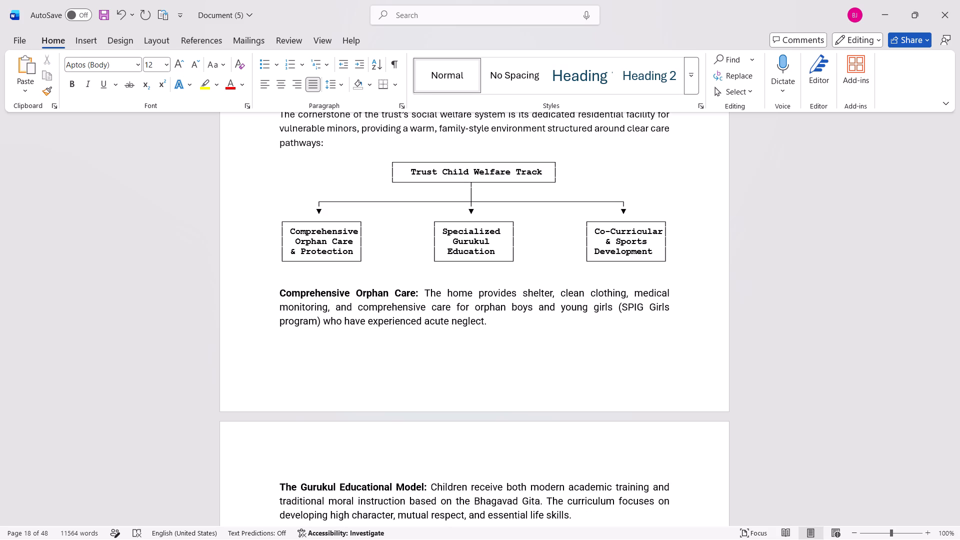
scroll(361, 185, "up", 2)
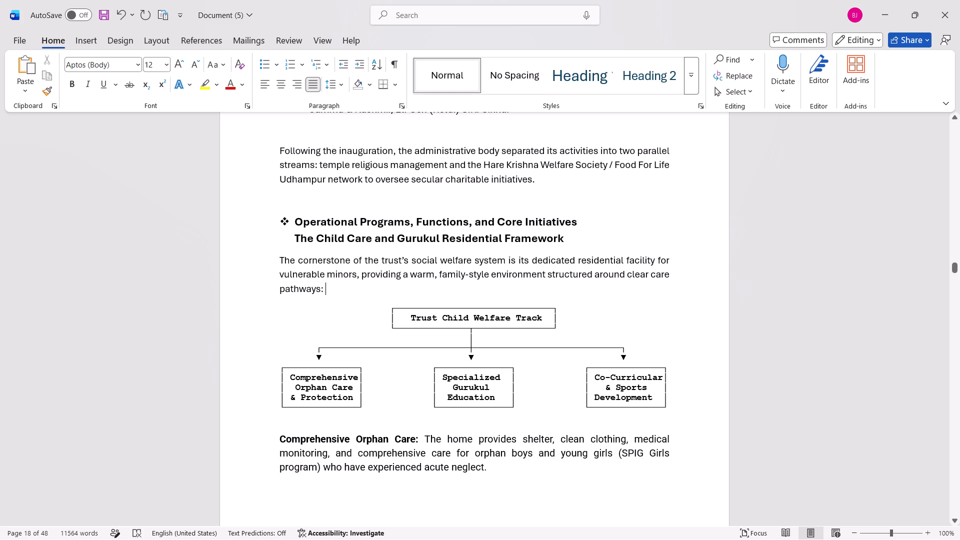
Add a space and a colon to the end of the "The Food For Life (FFL) Nutritional Security Program" heading.
scroll(599, 217, "down", 1)
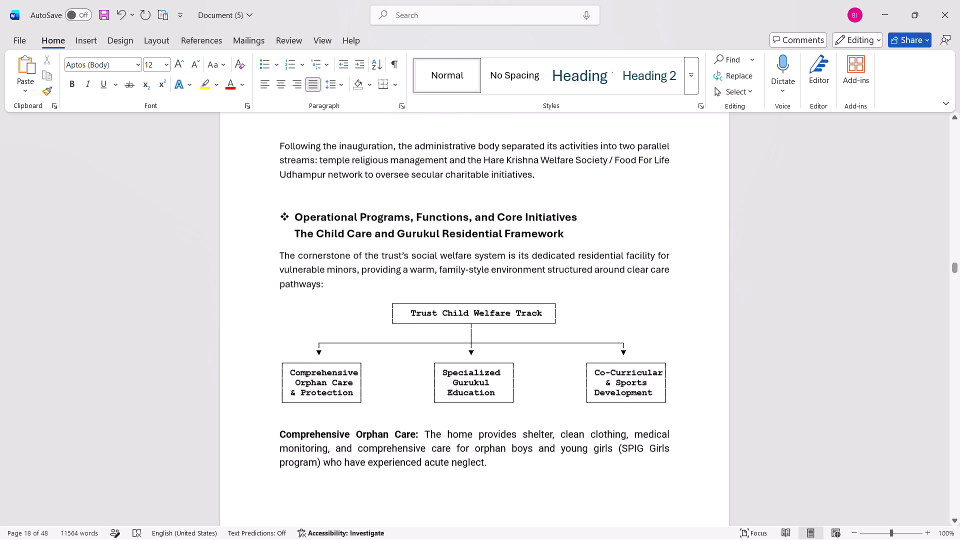
scroll(599, 217, "down", 5)
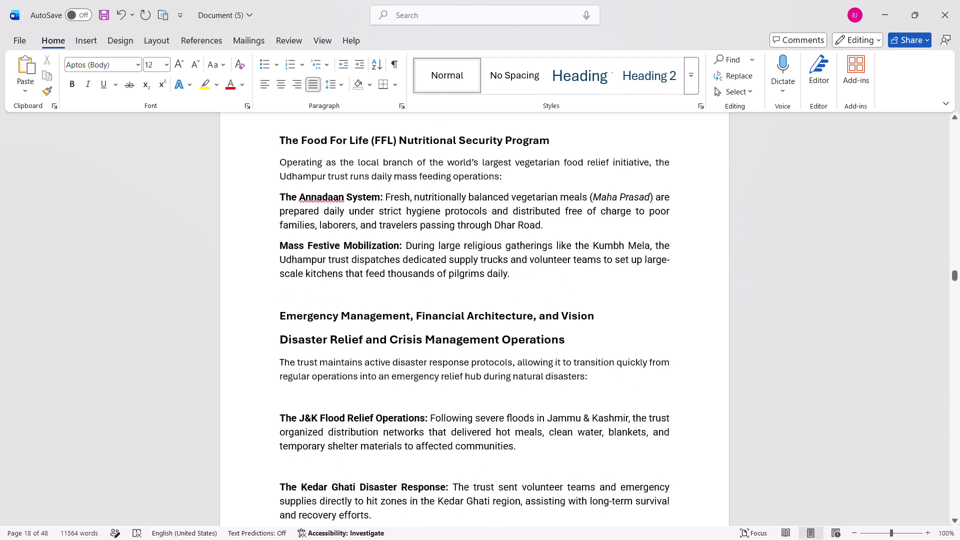
scroll(599, 217, "up", 2)
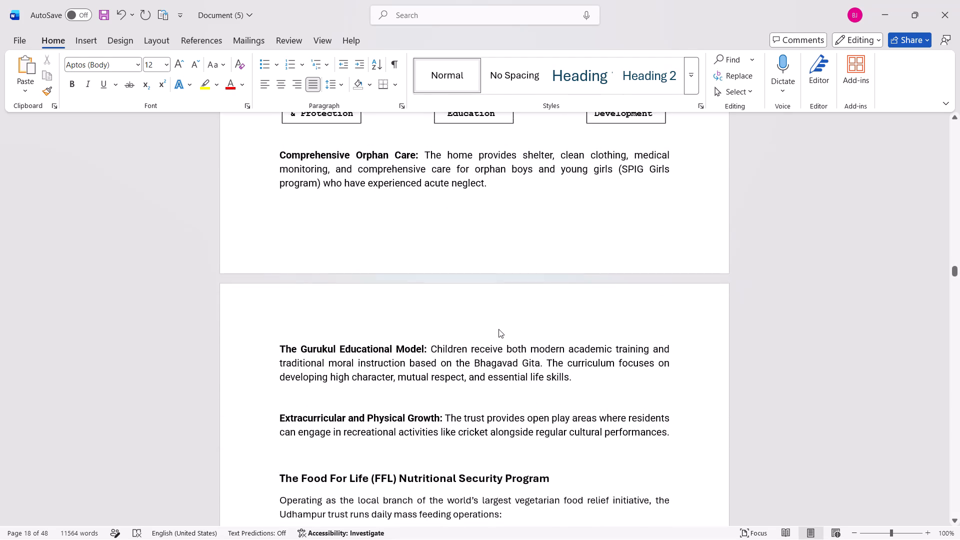
scroll(498, 329, "down", 1)
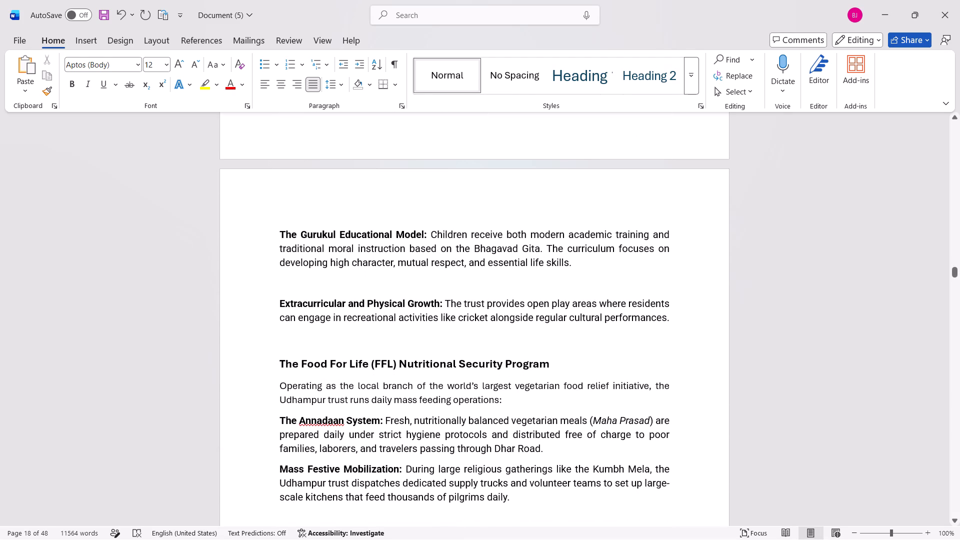
left_click(576, 358)
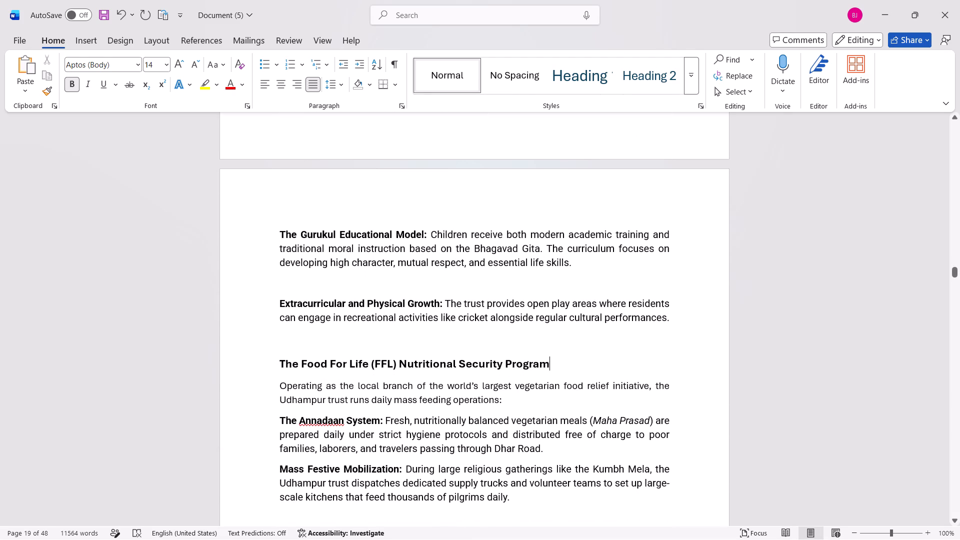
left_click(549, 357)
key("space")
key("shift+colon")
Append " :-" to the "Emergency Management, Financial Architecture, and Vision" heading and " :" to the "Disaster Relief and Crisis Management Operations" heading.
scroll(571, 358, "down", 2)
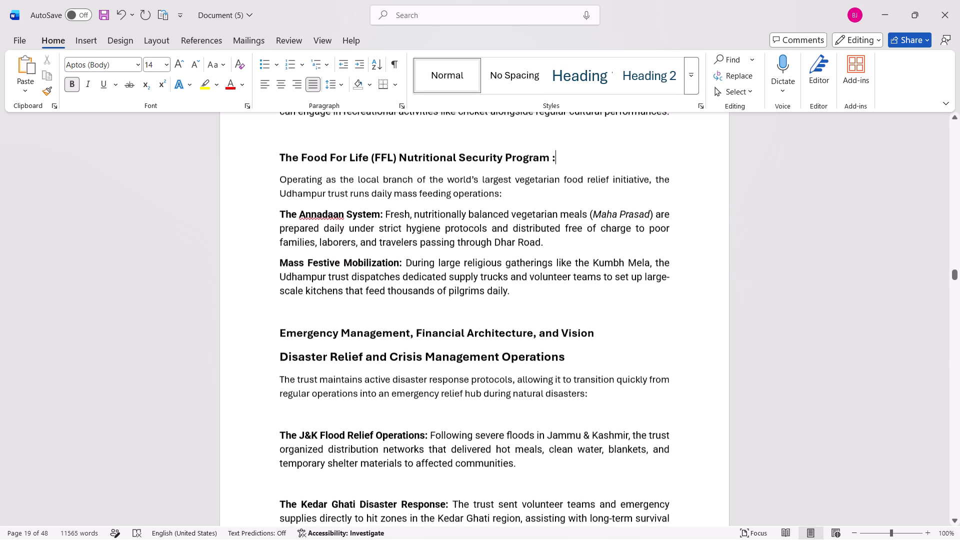
scroll(571, 358, "down", 3)
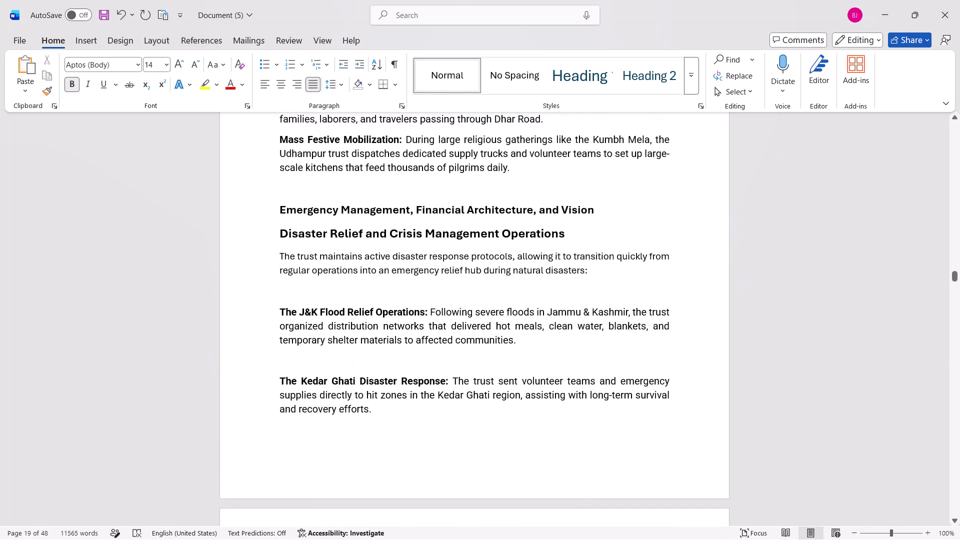
left_click(618, 202)
left_click(590, 237)
left_click(604, 210)
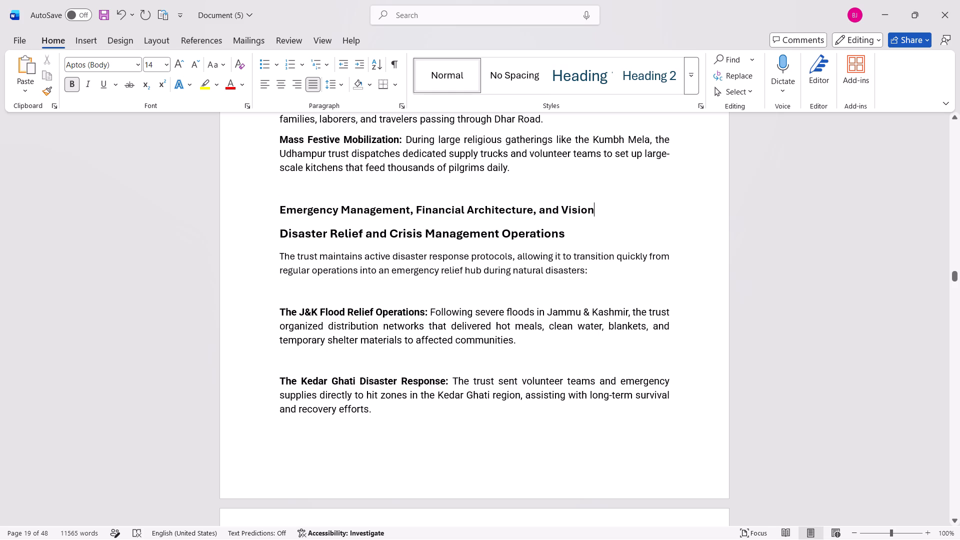
key("space")
type(":")
key("minus")
left_click(576, 231)
key("space")
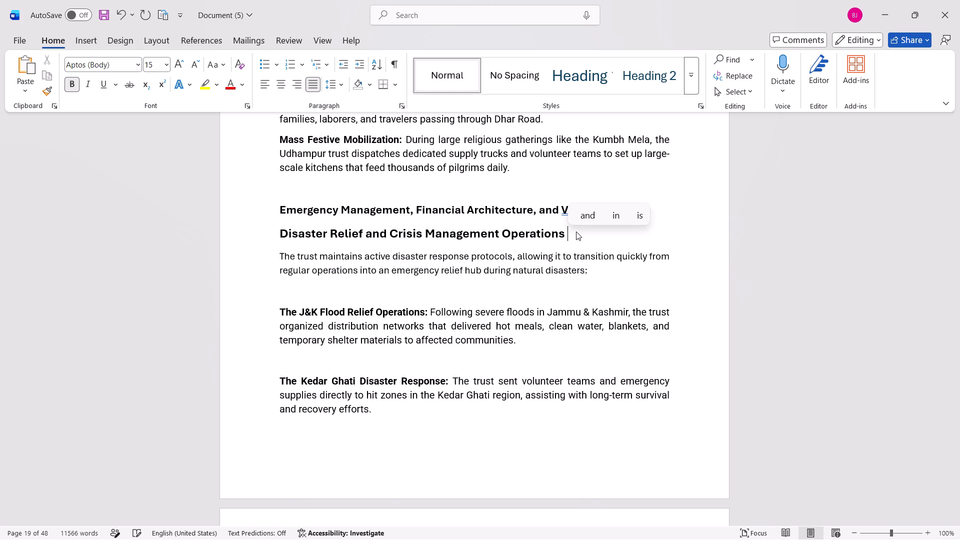
key("shift+colon")
Give the "Disaster Relief and Crisis Management Operations" heading a solid round bullet.
scroll(576, 231, "up", 1)
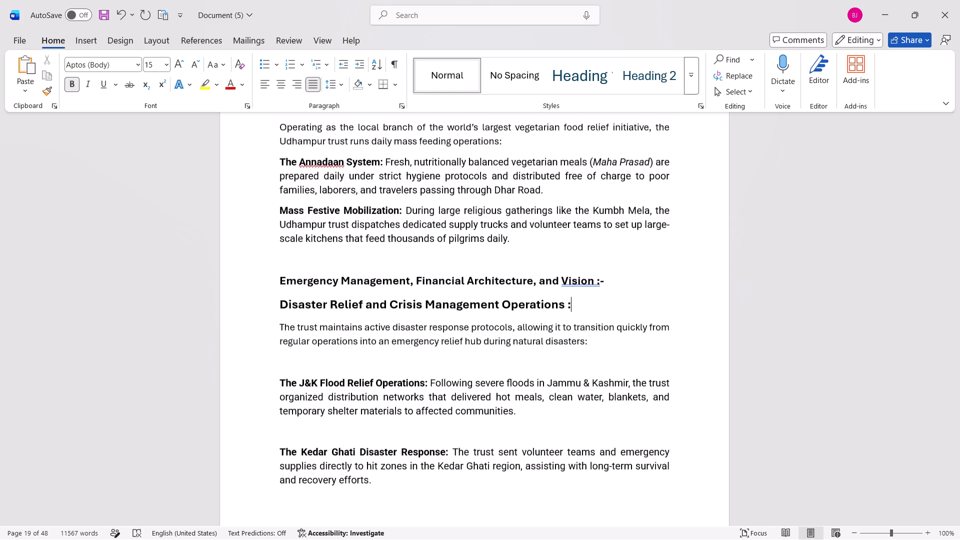
left_click(277, 307)
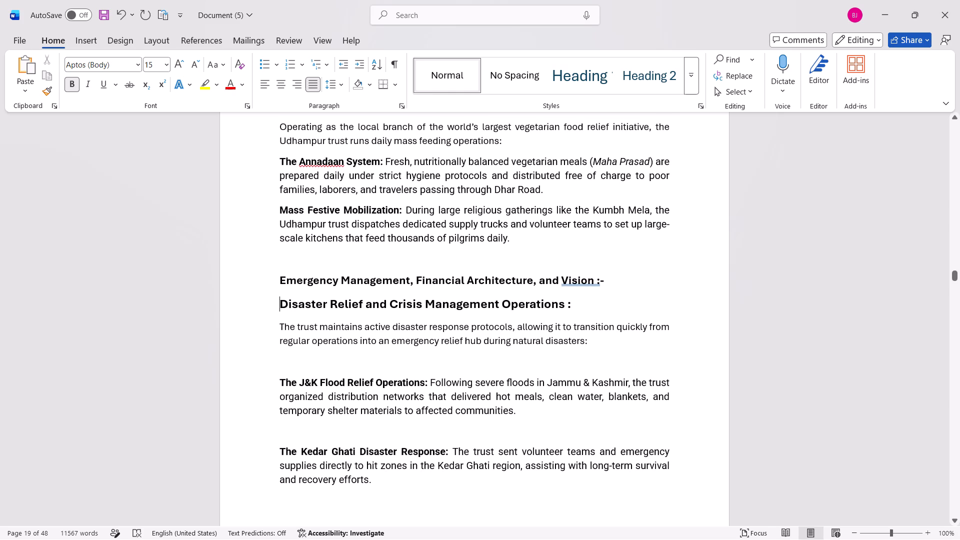
left_click(276, 70)
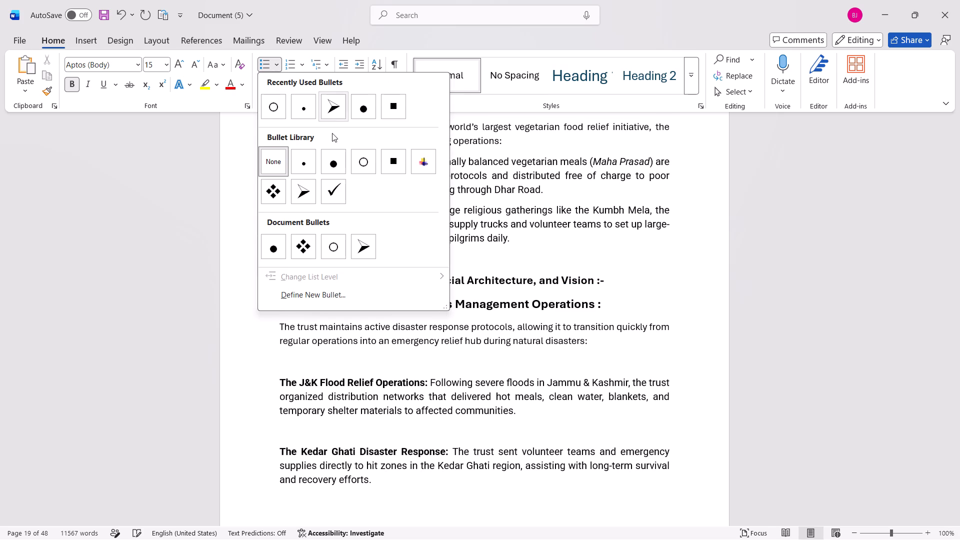
left_click(332, 158)
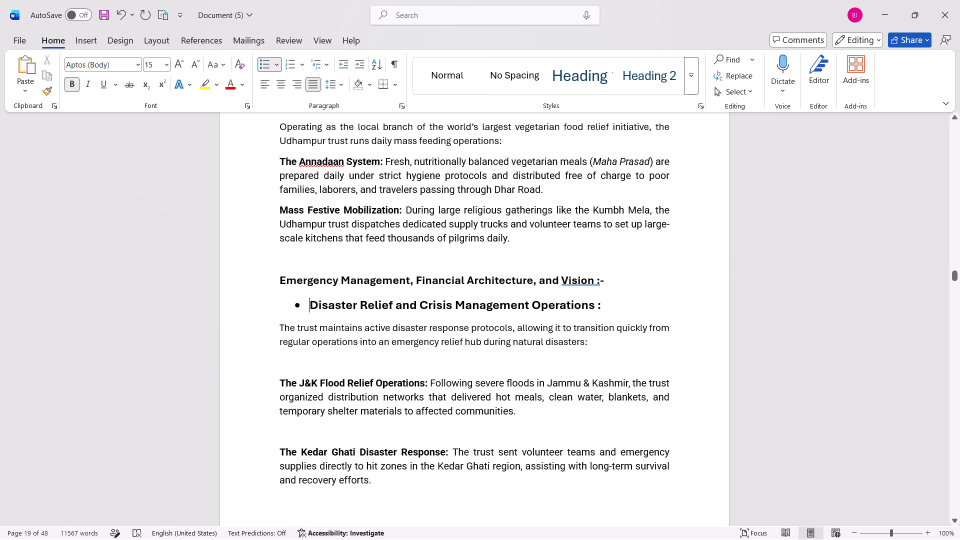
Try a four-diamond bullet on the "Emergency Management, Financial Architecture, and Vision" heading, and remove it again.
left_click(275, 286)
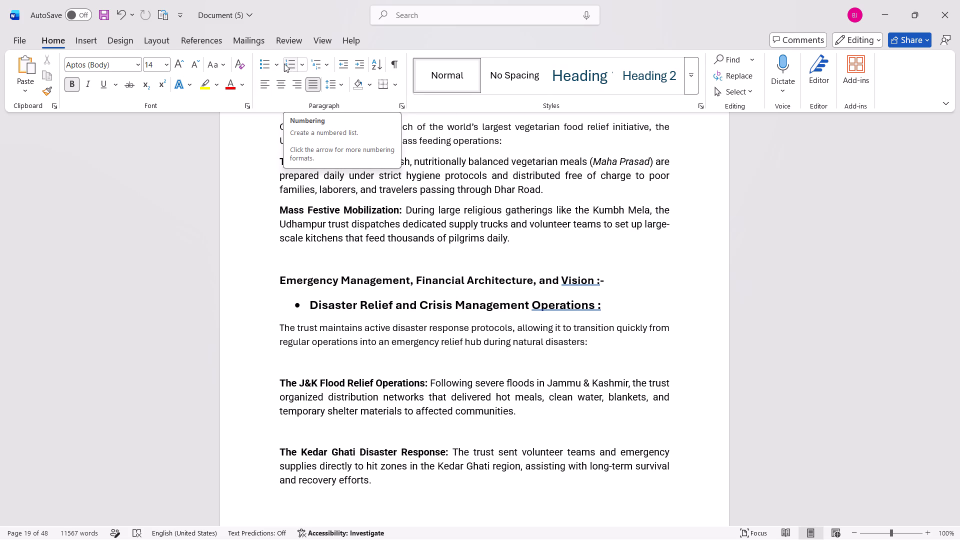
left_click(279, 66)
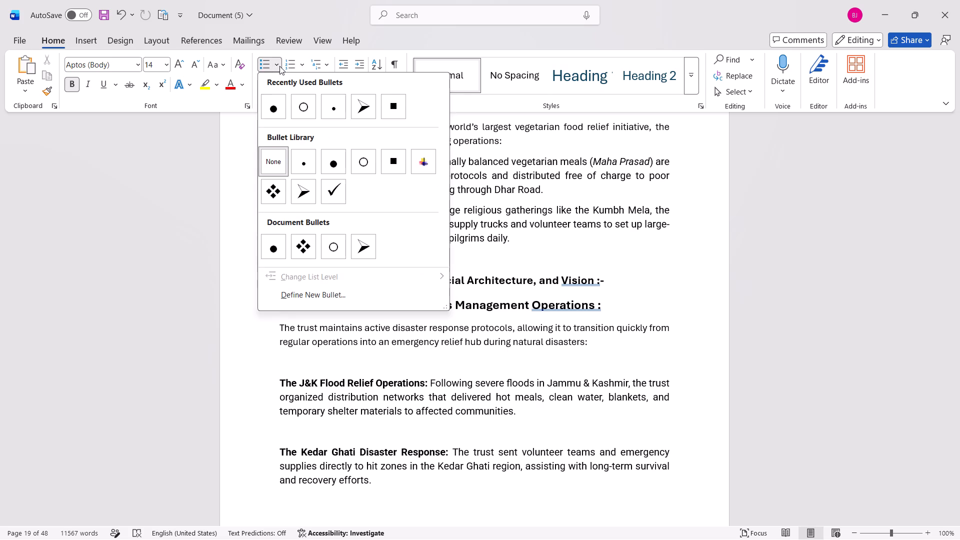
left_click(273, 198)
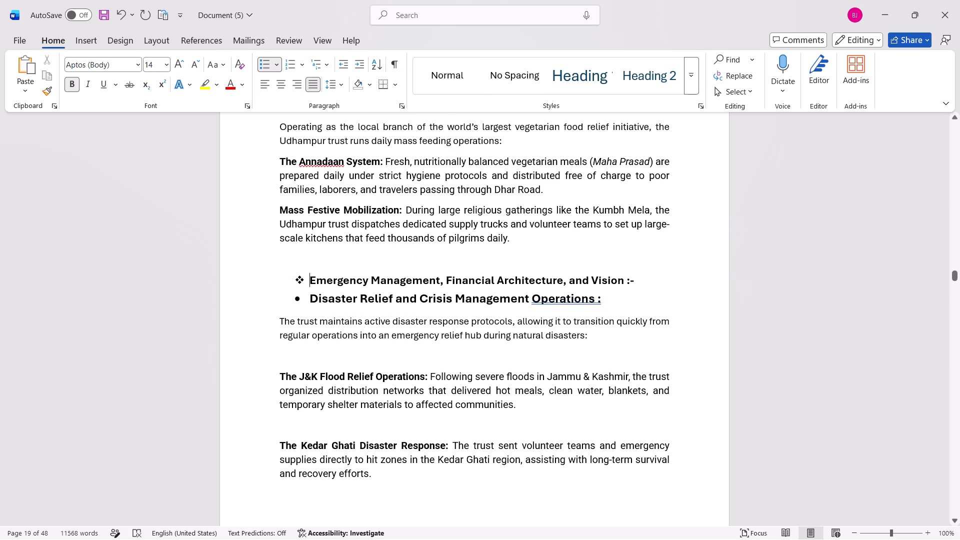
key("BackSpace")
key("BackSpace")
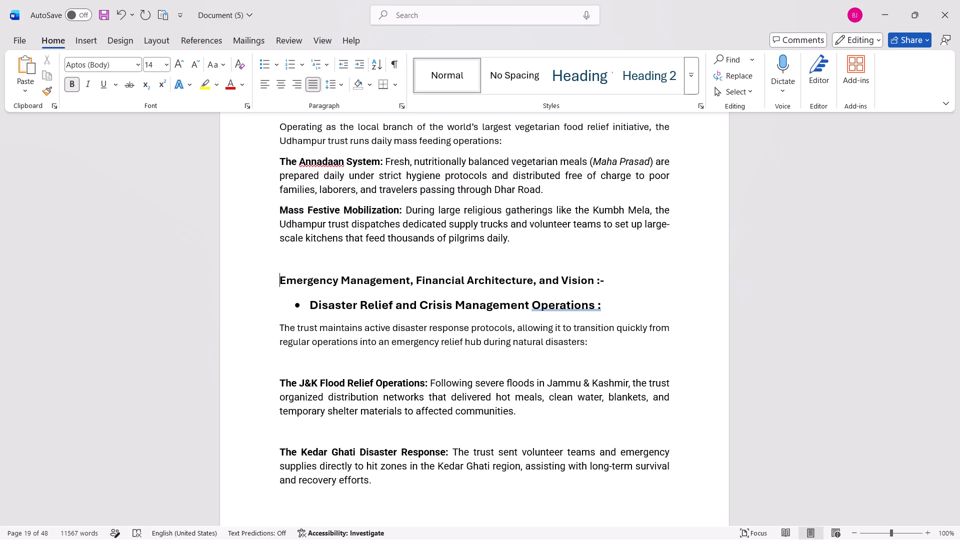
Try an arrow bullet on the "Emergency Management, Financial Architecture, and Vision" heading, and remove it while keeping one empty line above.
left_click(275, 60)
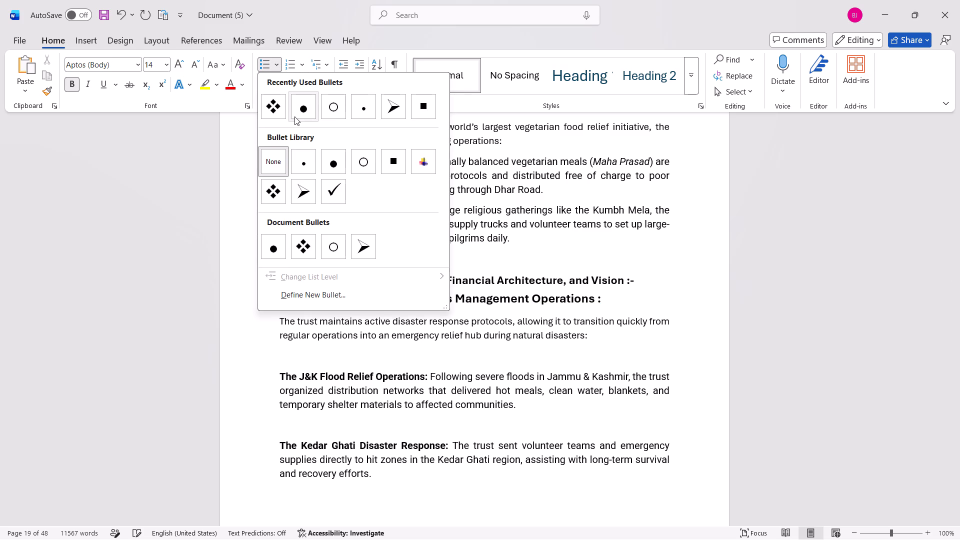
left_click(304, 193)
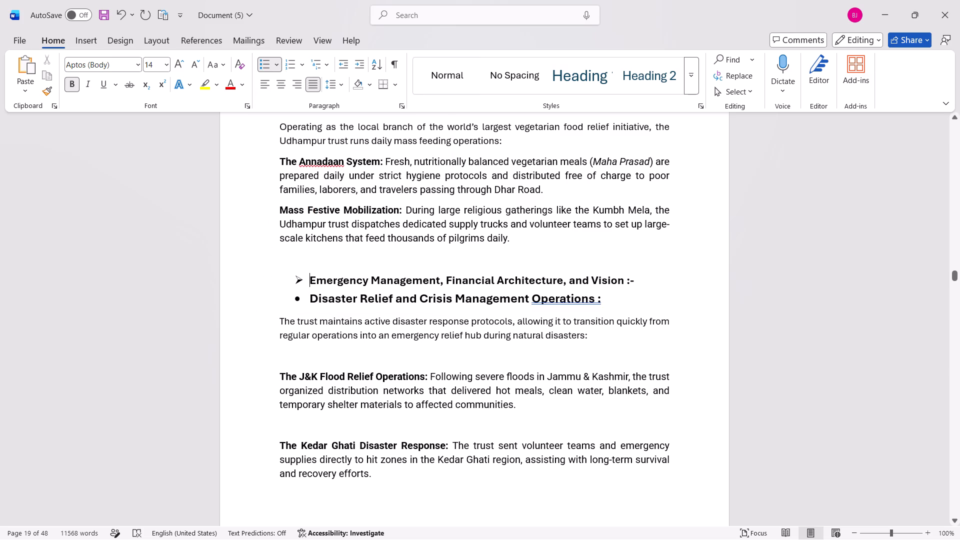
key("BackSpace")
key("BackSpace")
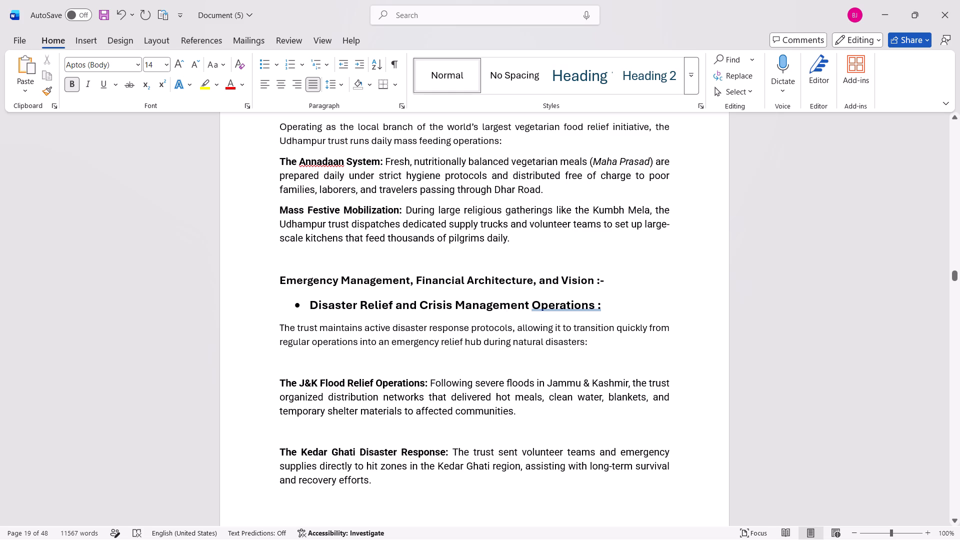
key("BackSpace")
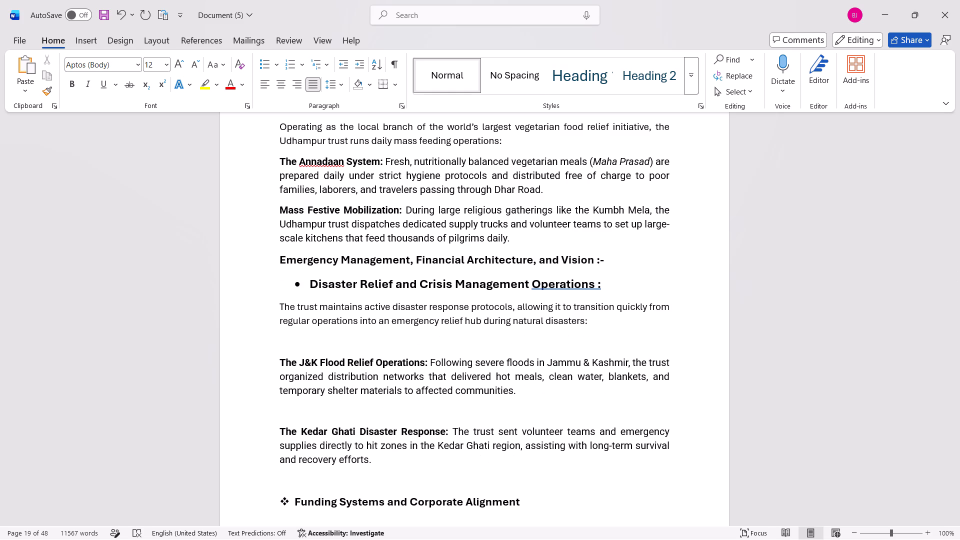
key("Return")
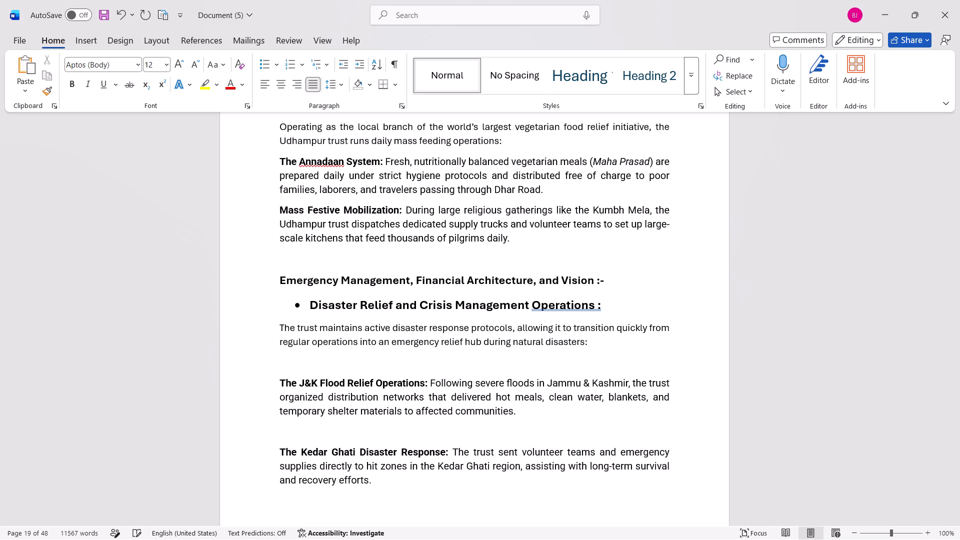
Give the "Emergency Management, Financial Architecture, and Vision" heading an arrow bullet.
left_click(274, 65)
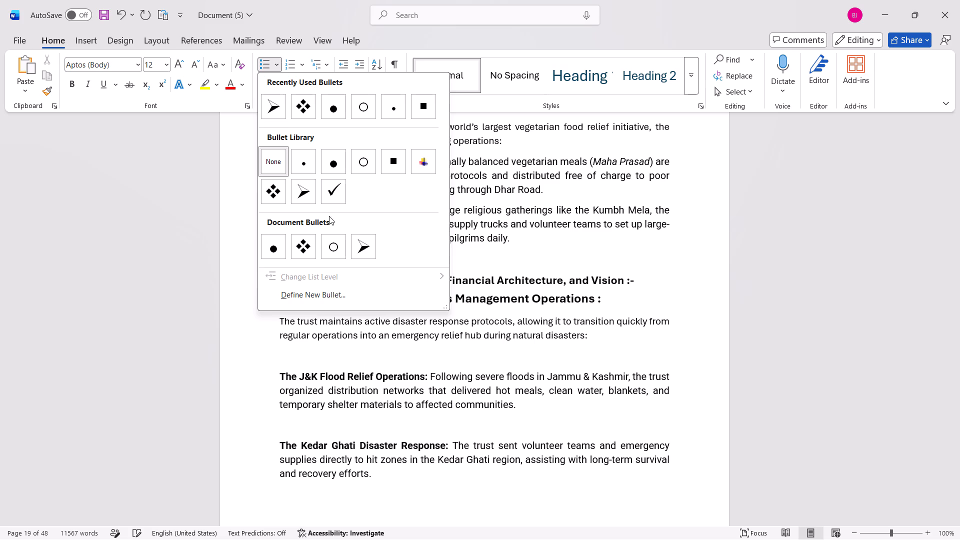
left_click(361, 246)
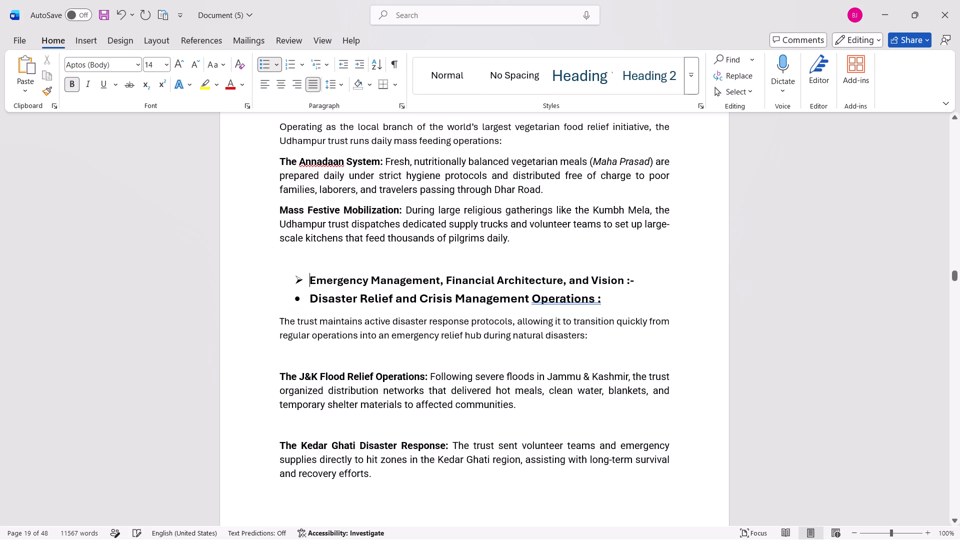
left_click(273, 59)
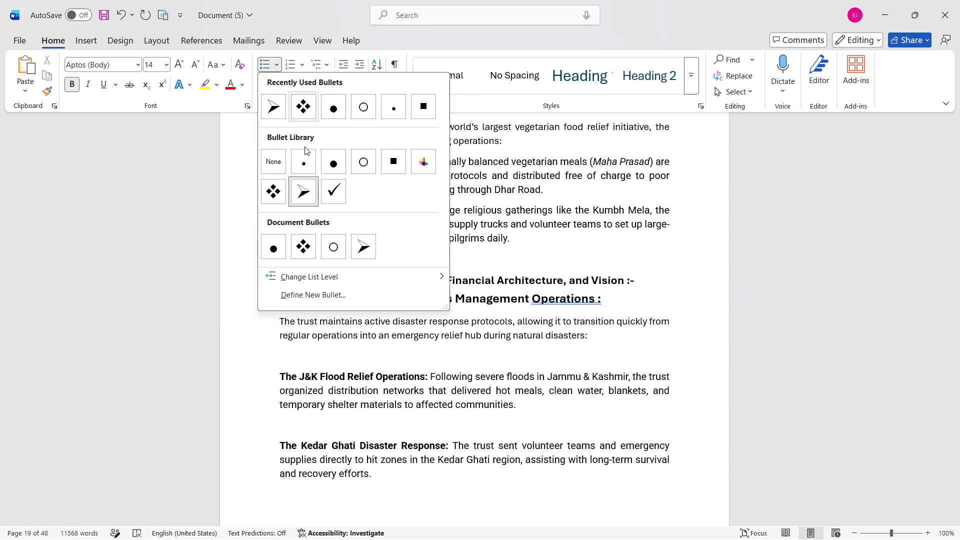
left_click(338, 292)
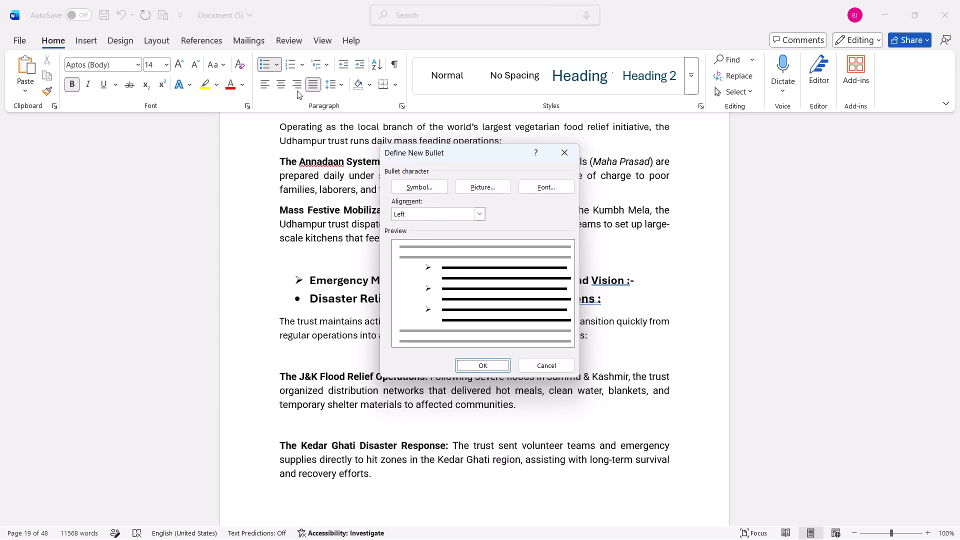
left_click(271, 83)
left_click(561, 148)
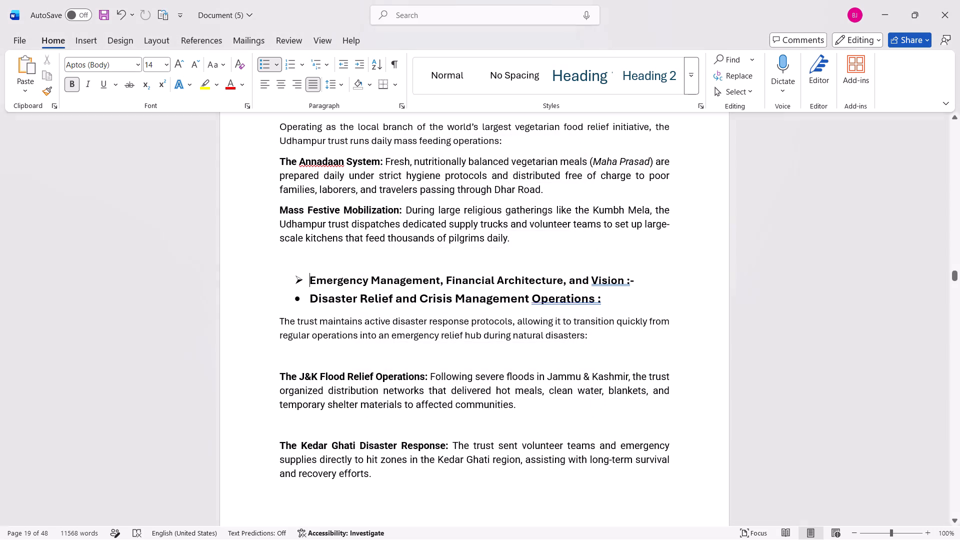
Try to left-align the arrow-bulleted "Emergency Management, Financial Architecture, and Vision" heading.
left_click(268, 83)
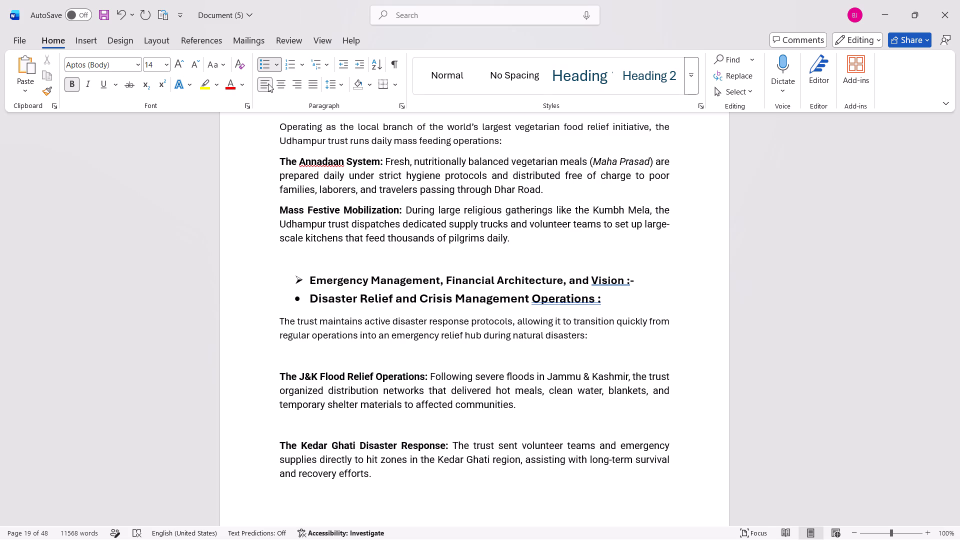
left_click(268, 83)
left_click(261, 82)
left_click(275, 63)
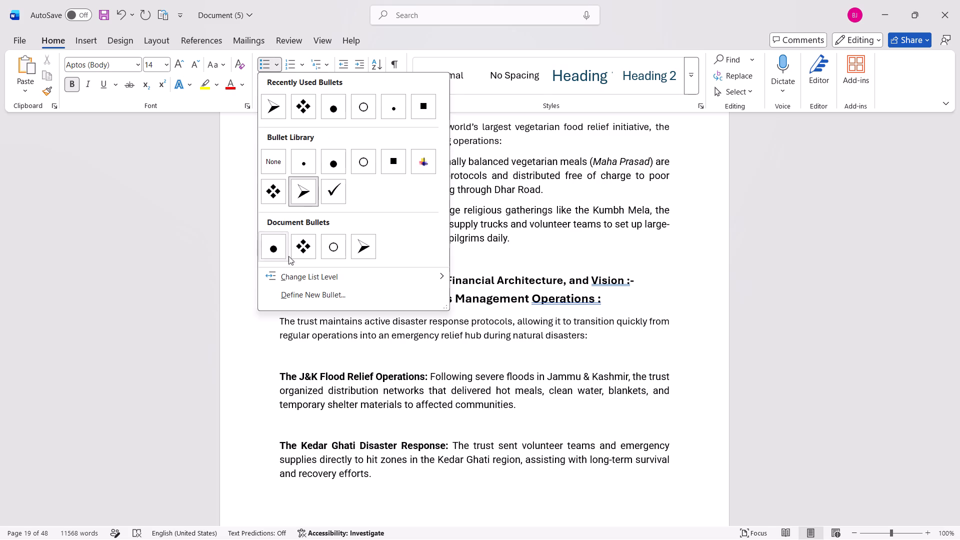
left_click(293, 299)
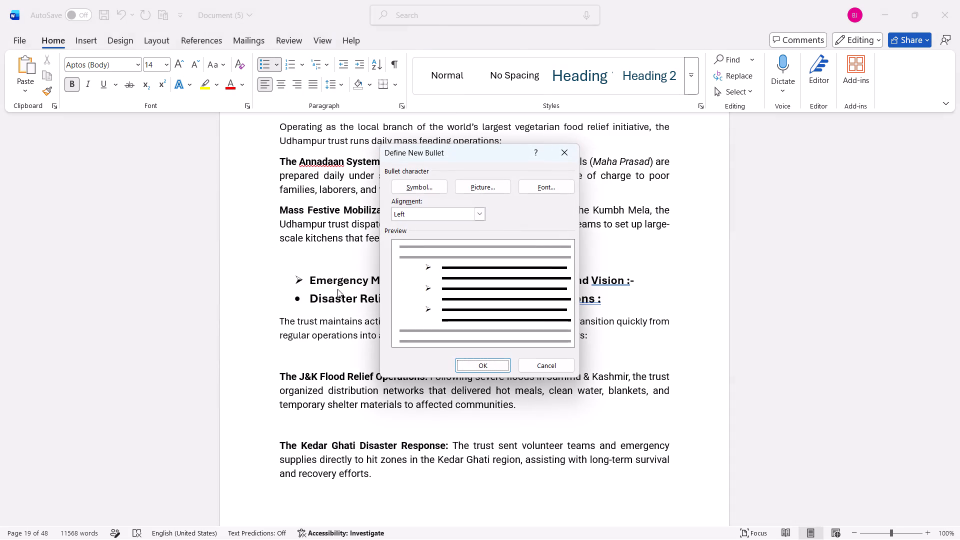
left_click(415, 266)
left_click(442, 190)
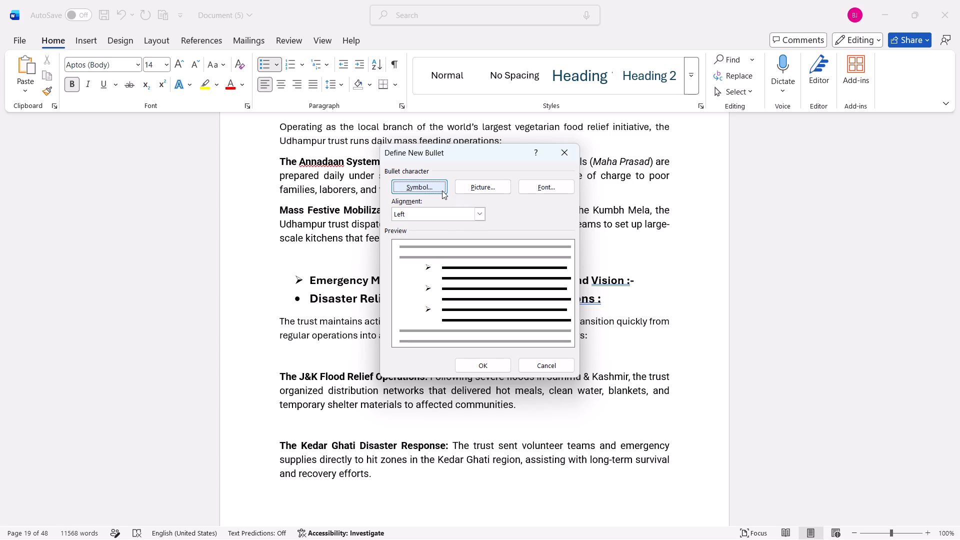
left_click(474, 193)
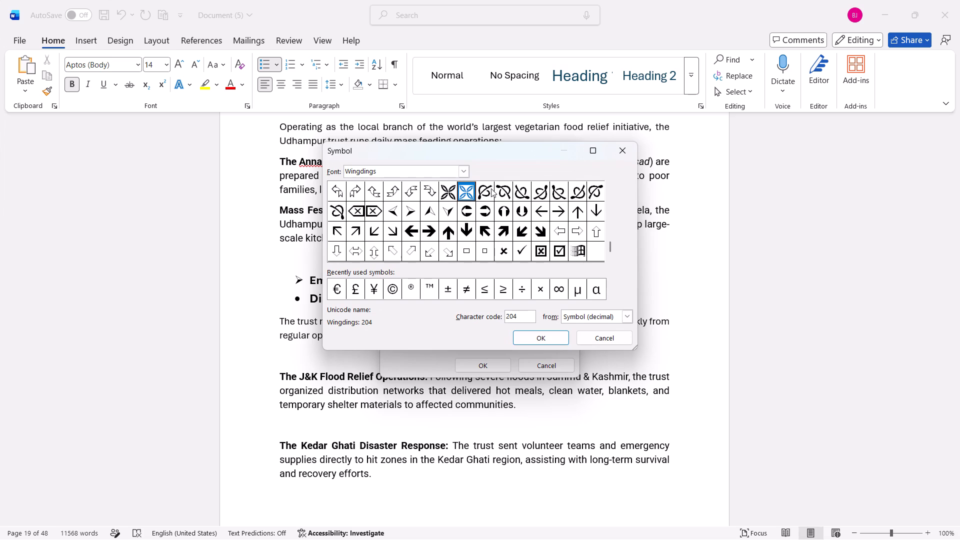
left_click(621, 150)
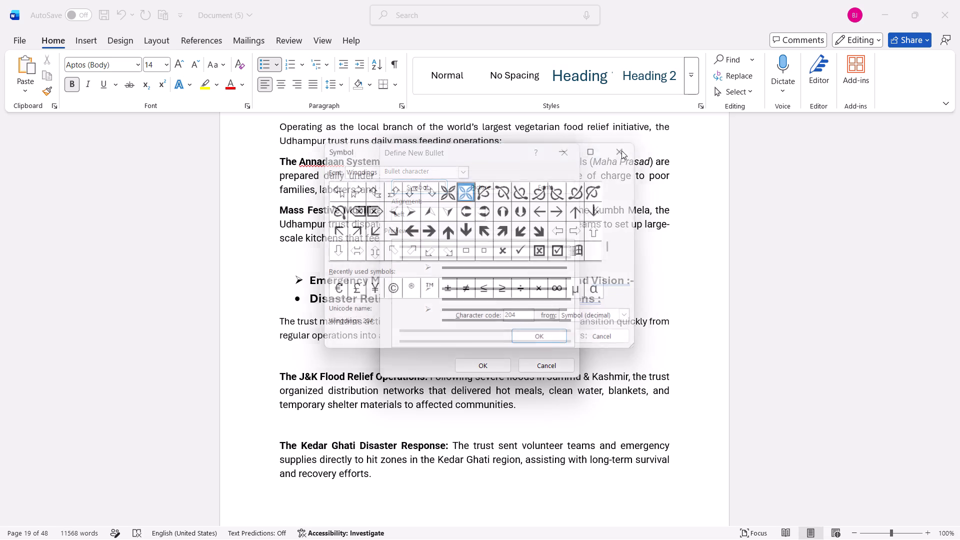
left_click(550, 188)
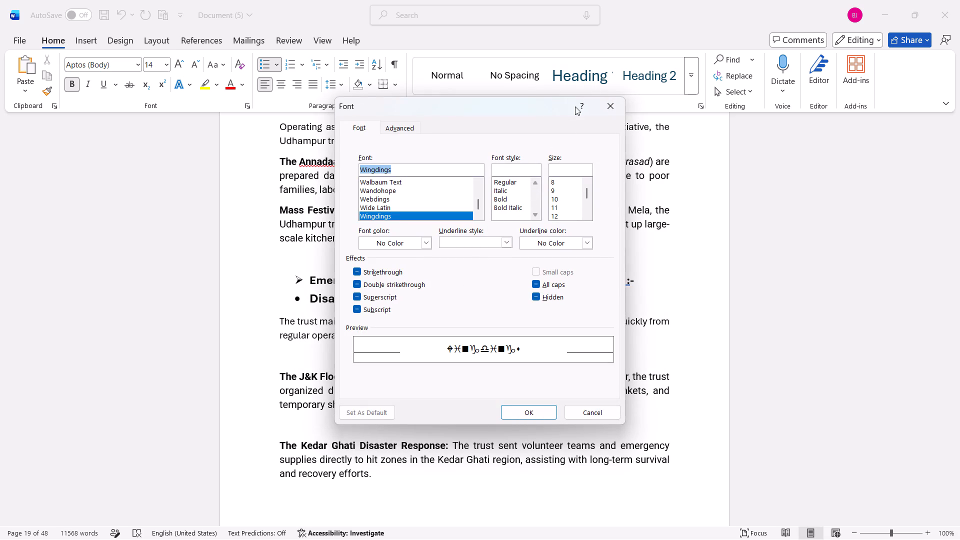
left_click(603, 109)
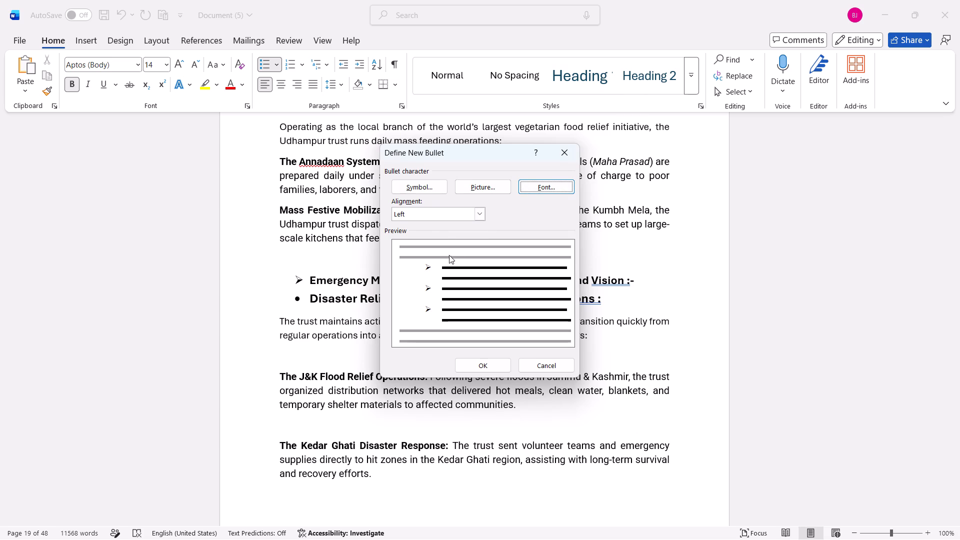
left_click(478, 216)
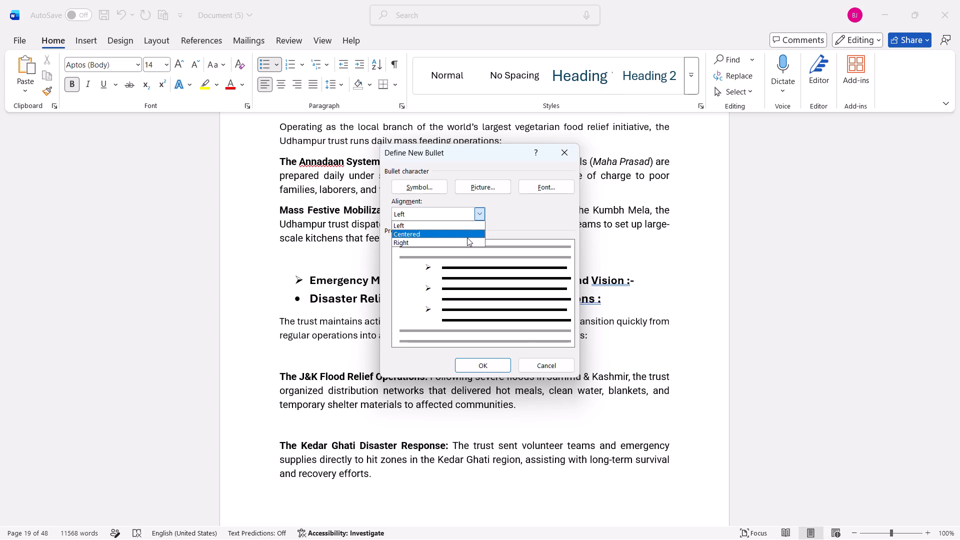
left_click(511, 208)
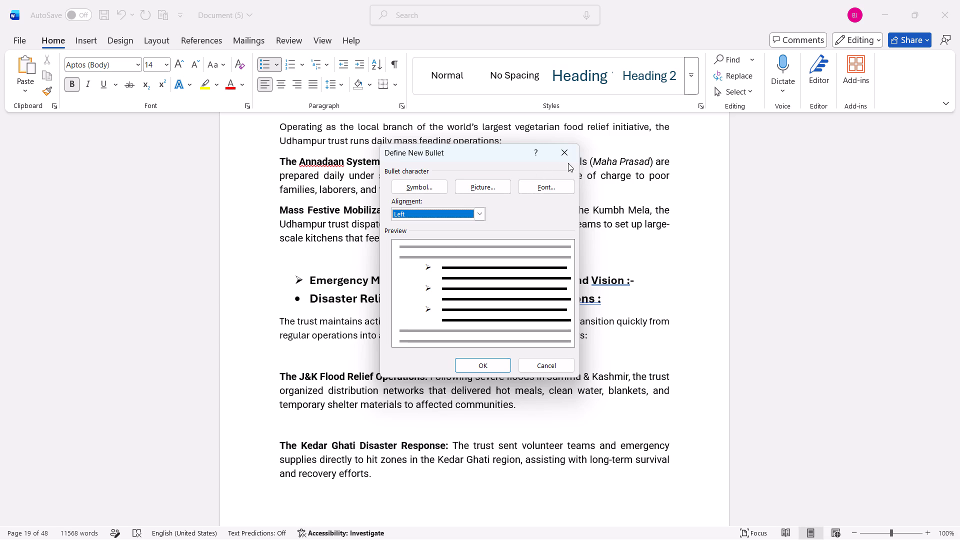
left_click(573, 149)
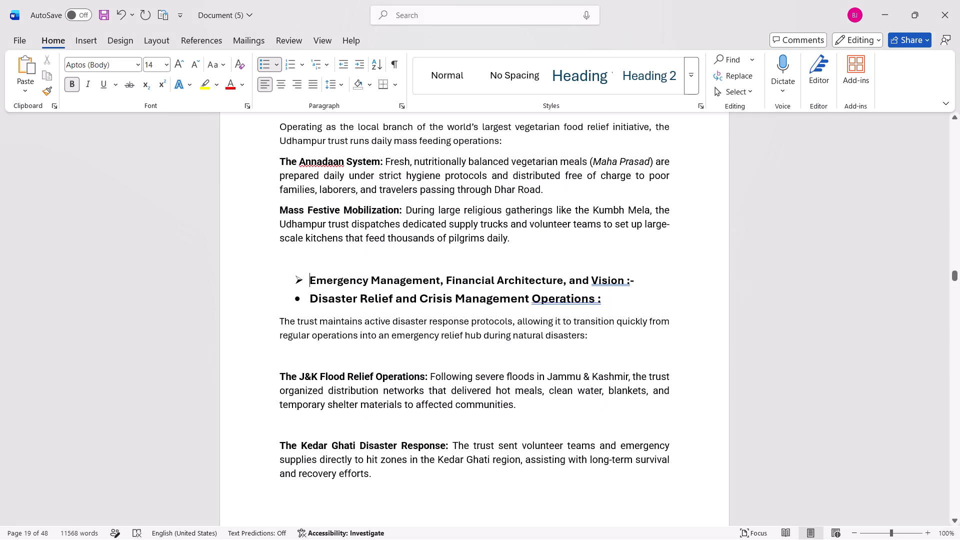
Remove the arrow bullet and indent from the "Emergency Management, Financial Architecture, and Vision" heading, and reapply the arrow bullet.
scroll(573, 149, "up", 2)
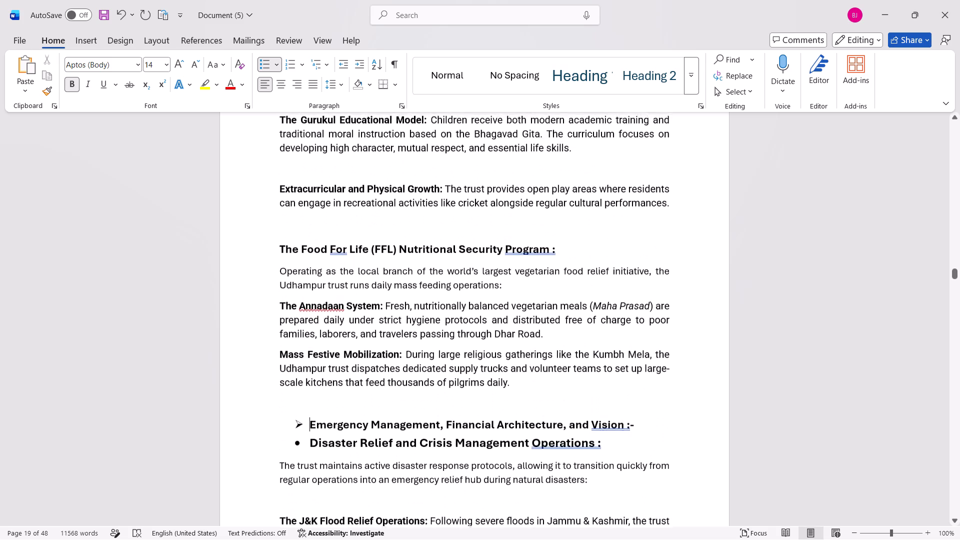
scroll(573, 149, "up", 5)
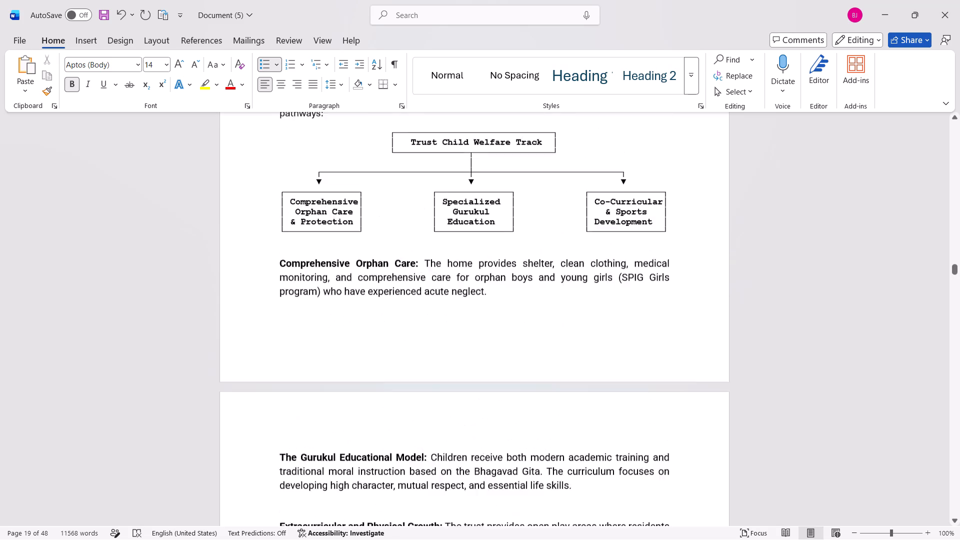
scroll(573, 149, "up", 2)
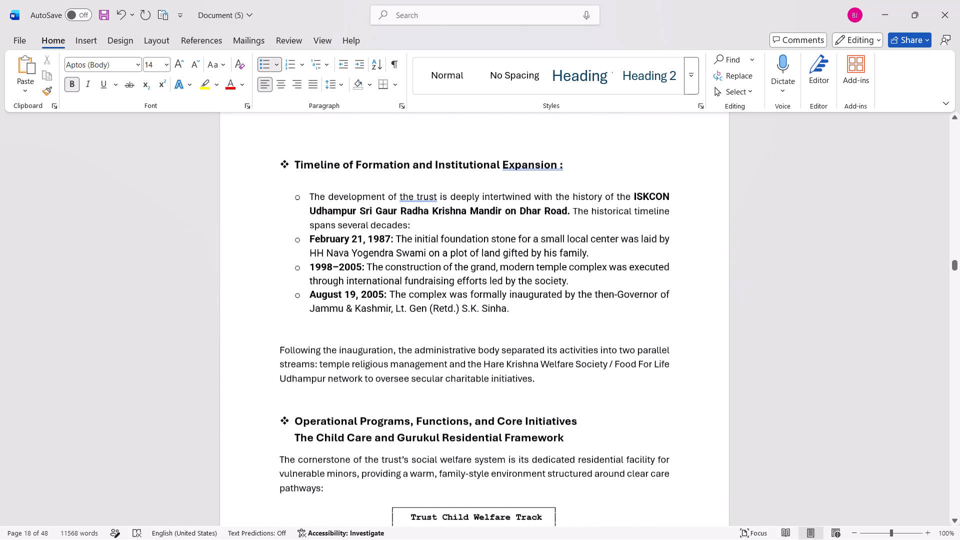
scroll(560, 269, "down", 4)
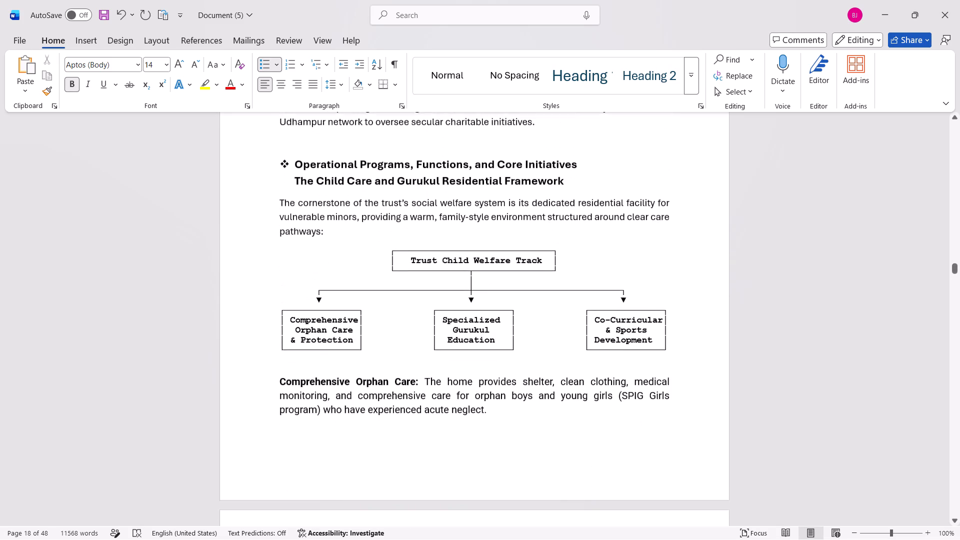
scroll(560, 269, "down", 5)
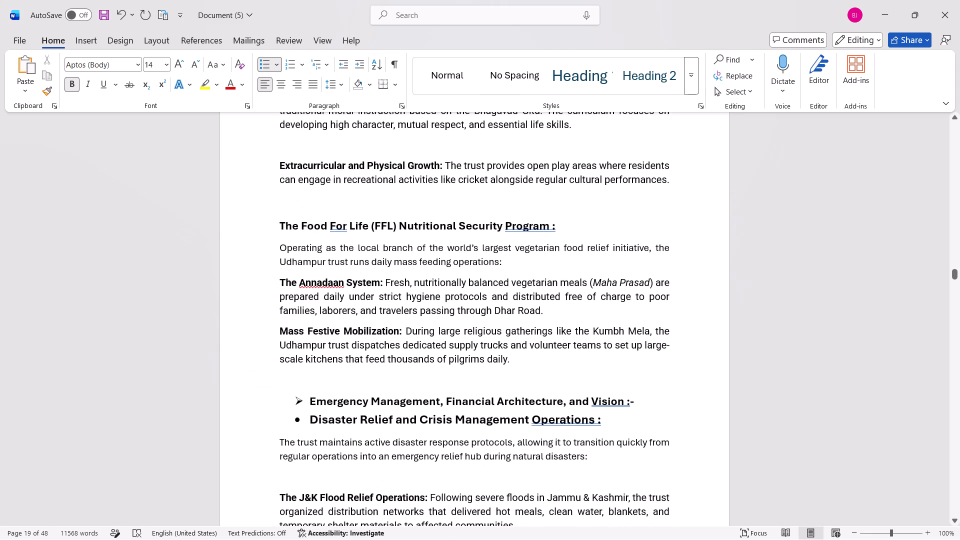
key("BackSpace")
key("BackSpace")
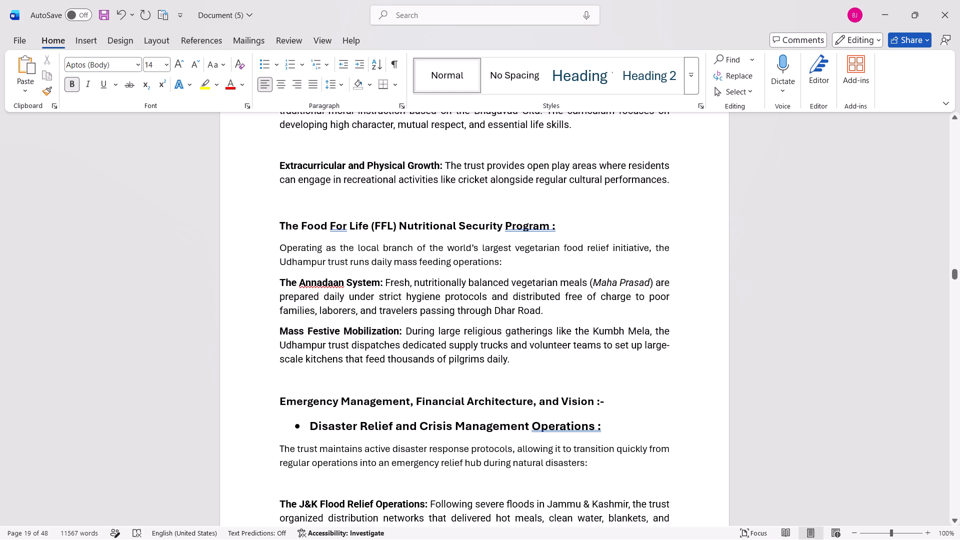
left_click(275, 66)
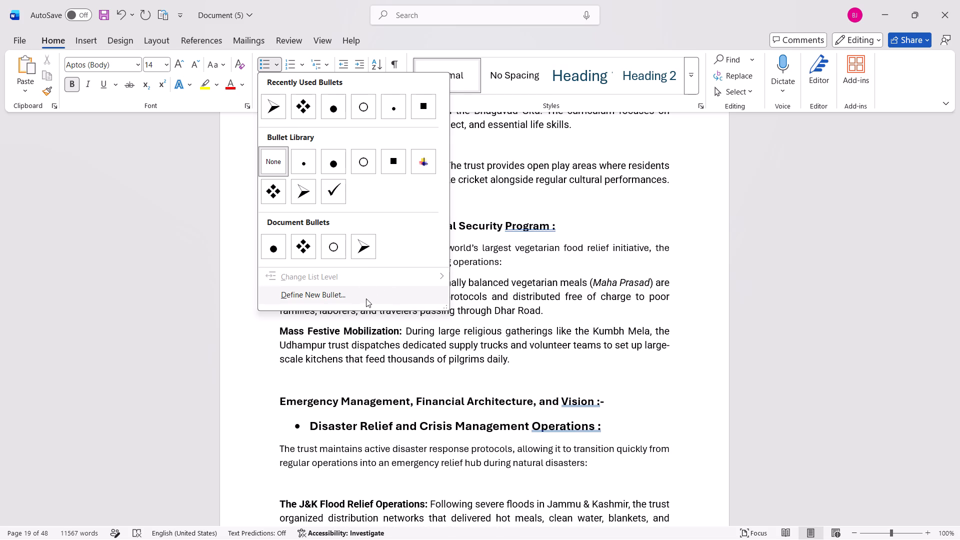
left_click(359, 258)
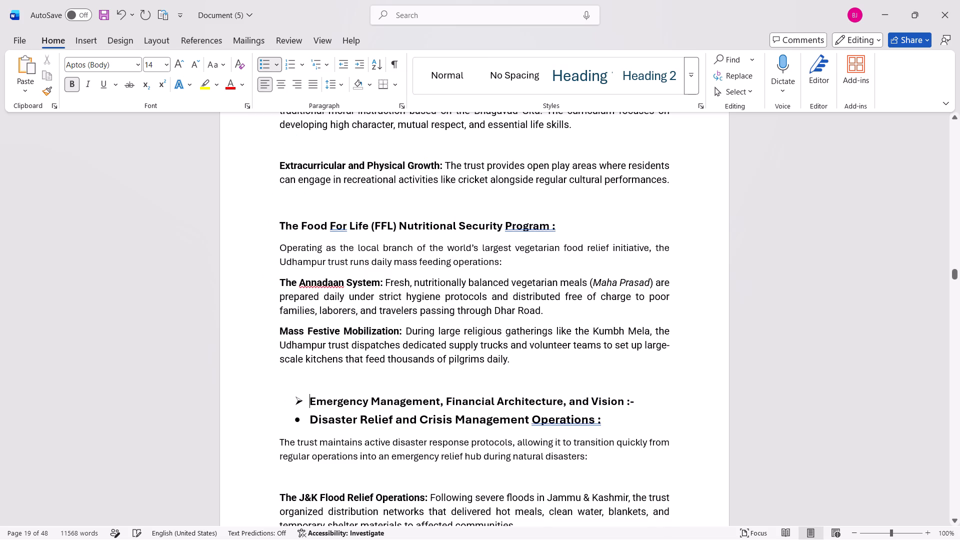
Remove the round bullet from the "Disaster Relief and Crisis Management Operations" heading, keeping a small indent.
left_click(308, 424)
key("BackSpace")
key("BackSpace")
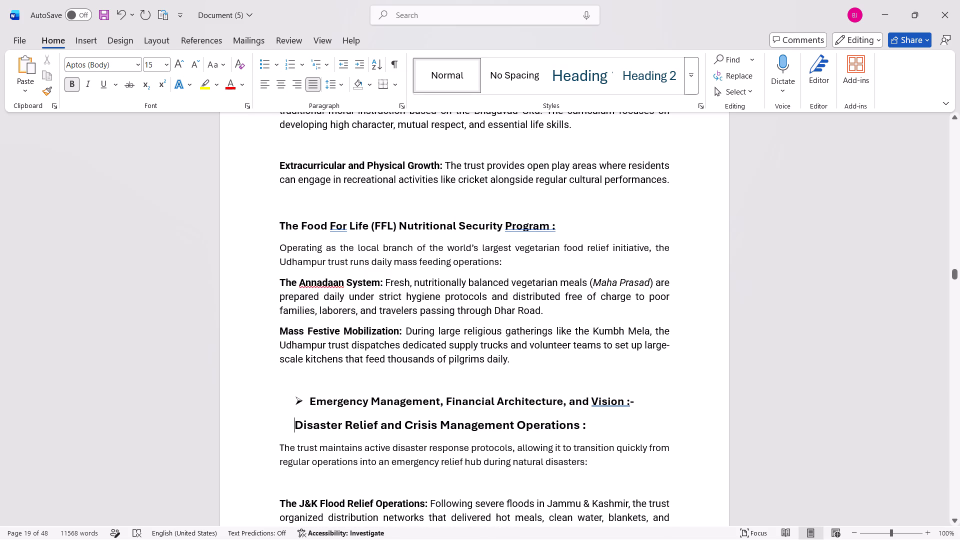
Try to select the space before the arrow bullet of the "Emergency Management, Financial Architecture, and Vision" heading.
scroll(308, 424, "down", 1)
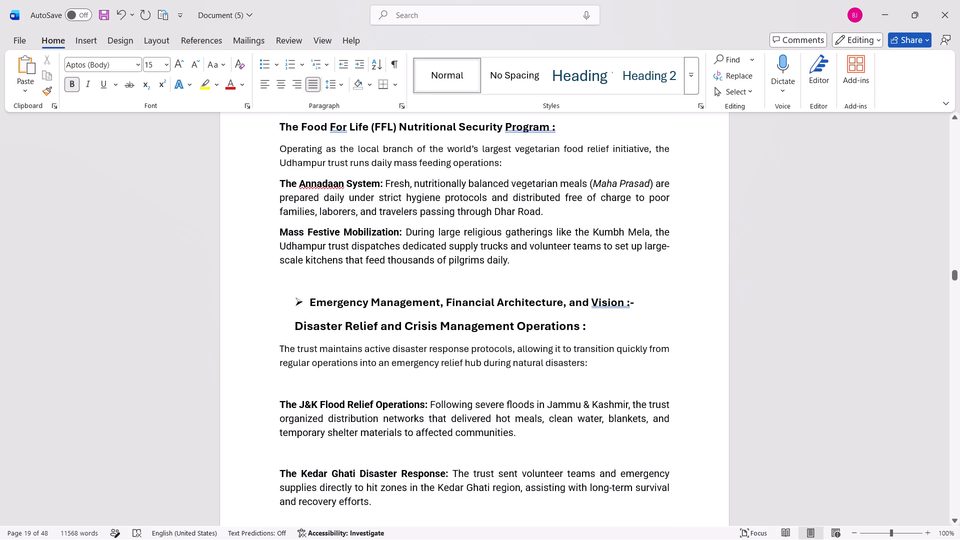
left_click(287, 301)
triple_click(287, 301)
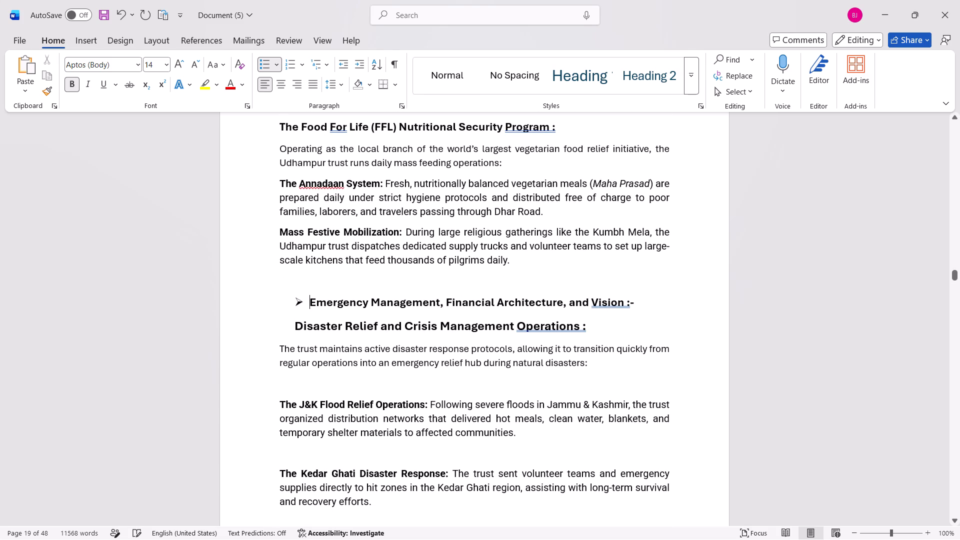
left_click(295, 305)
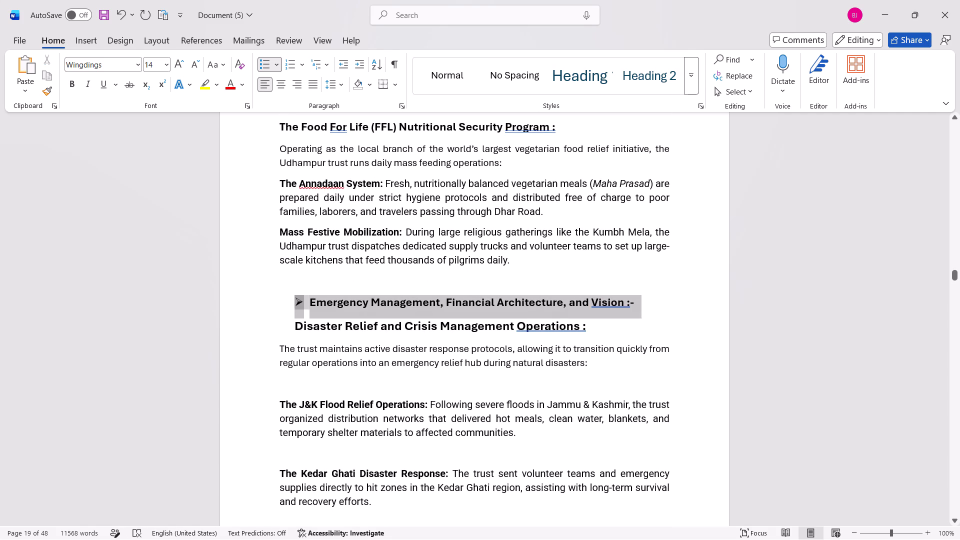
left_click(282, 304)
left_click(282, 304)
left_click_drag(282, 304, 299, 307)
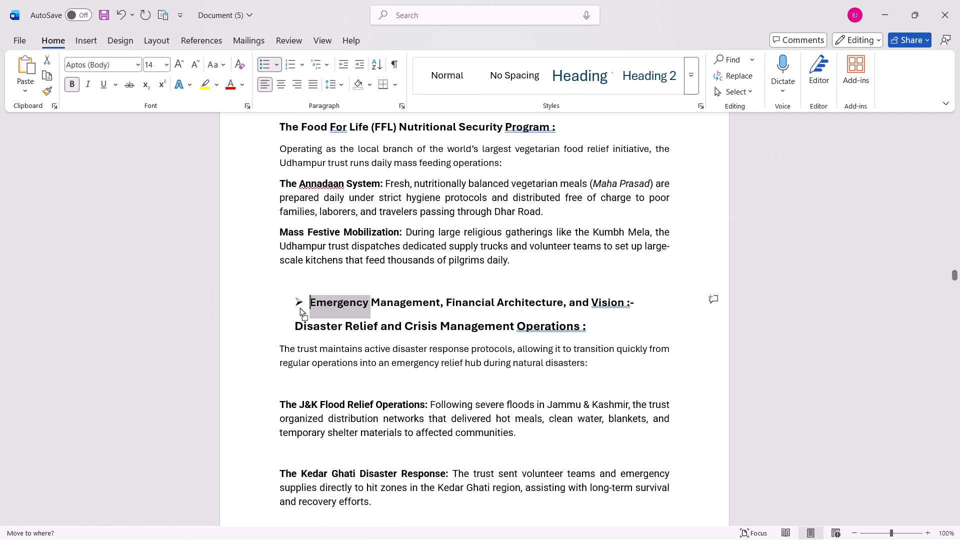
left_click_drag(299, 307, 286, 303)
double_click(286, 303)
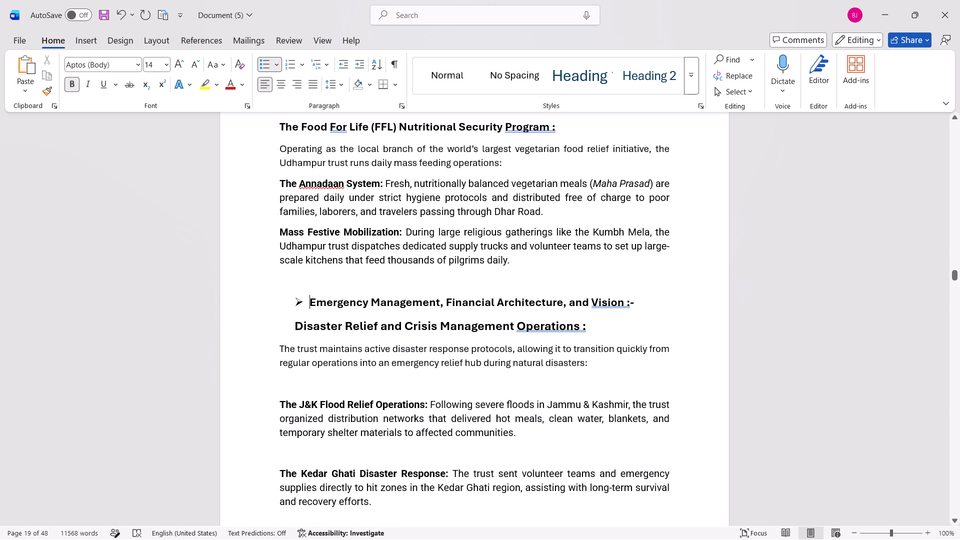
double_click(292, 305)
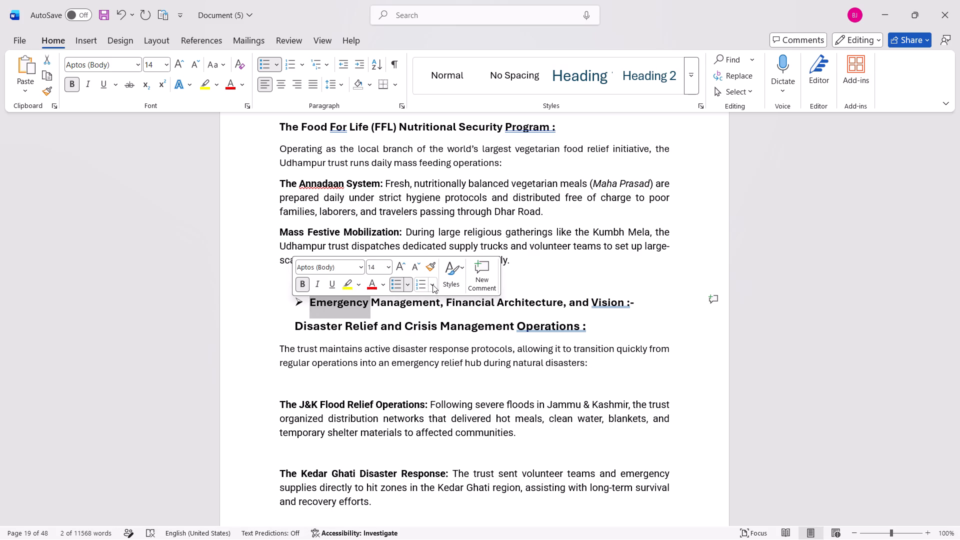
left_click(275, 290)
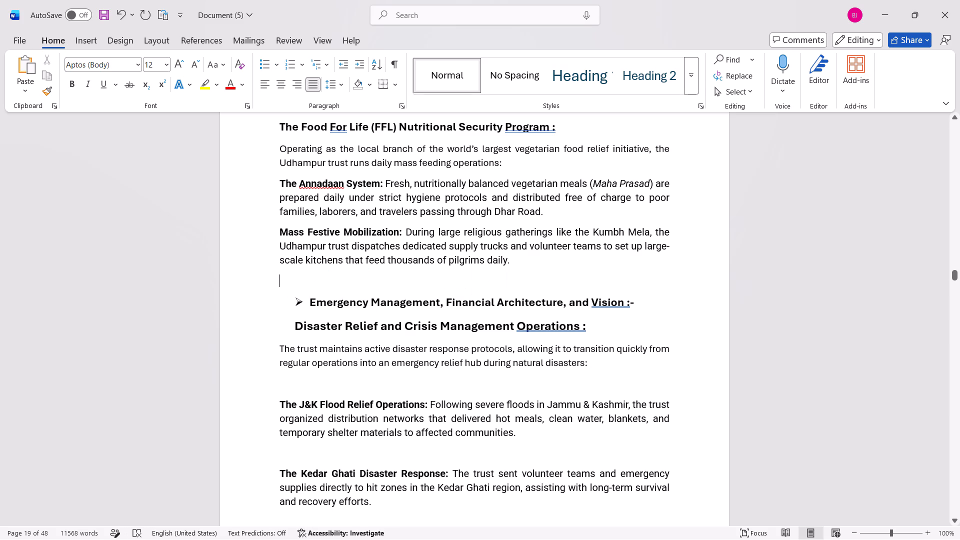
Remove the arrow bullet from the "Emergency Management, Financial Architecture, and Vision" heading while keeping its text indent.
left_click(289, 306)
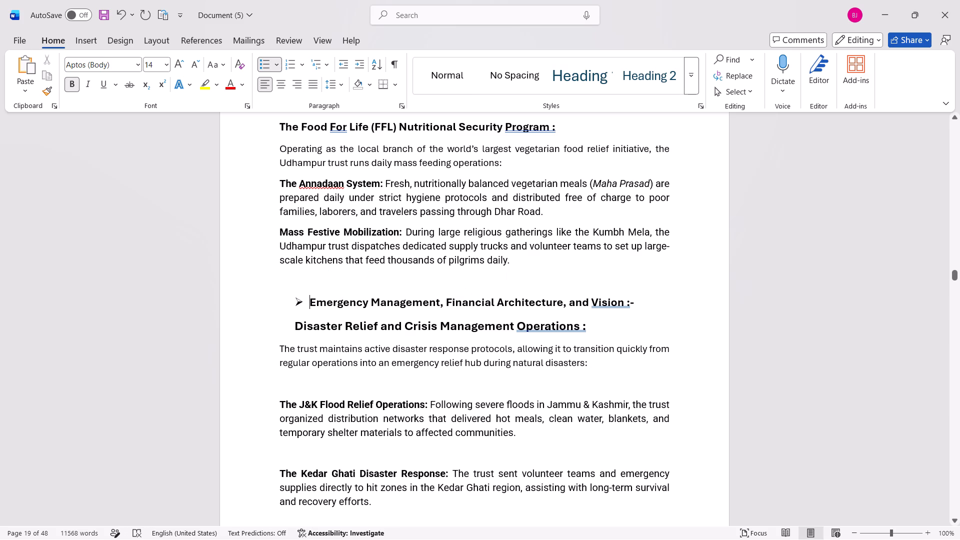
scroll(321, 273, "right", 1)
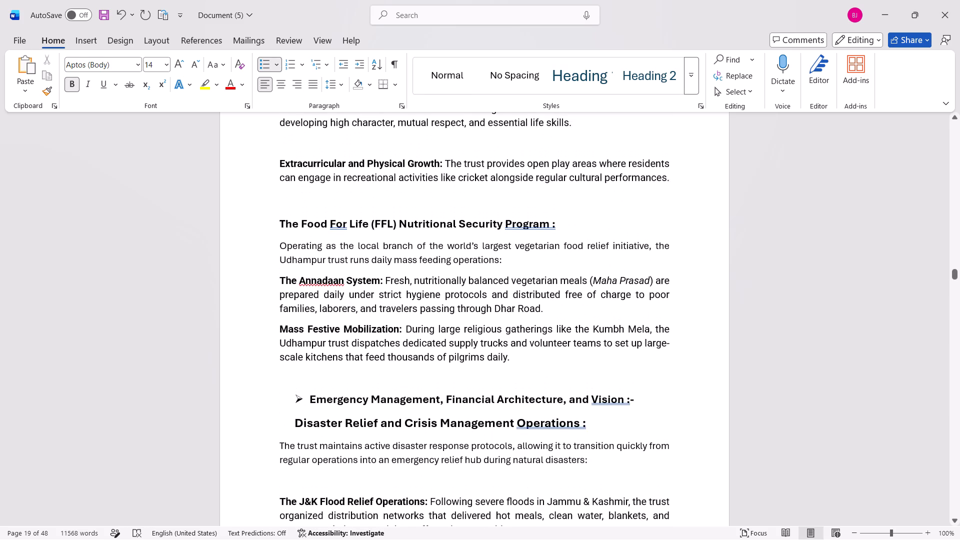
scroll(321, 273, "right", 1)
key("BackSpace")
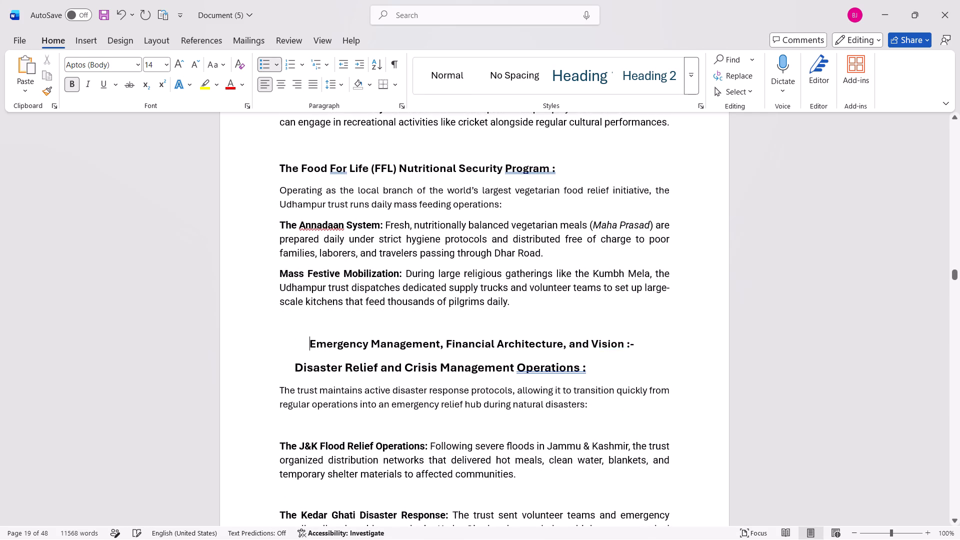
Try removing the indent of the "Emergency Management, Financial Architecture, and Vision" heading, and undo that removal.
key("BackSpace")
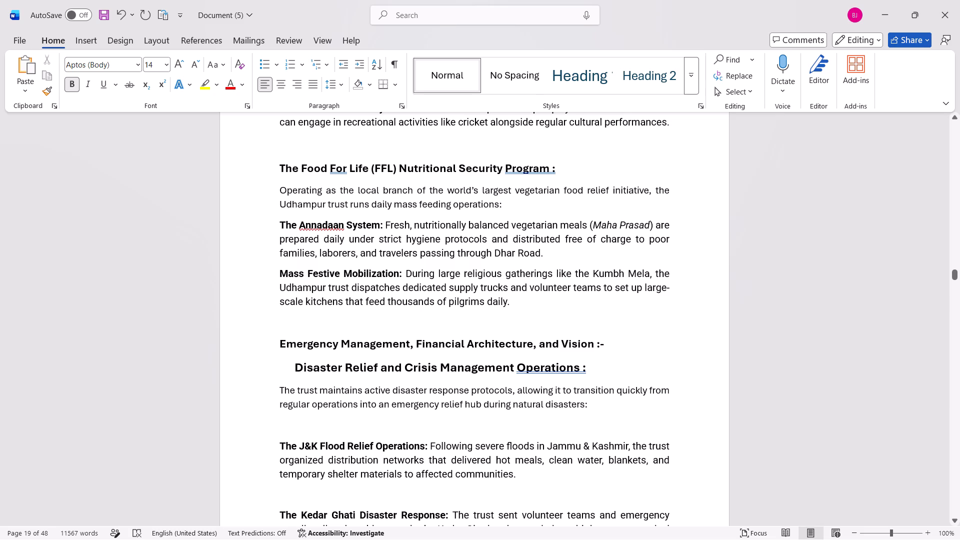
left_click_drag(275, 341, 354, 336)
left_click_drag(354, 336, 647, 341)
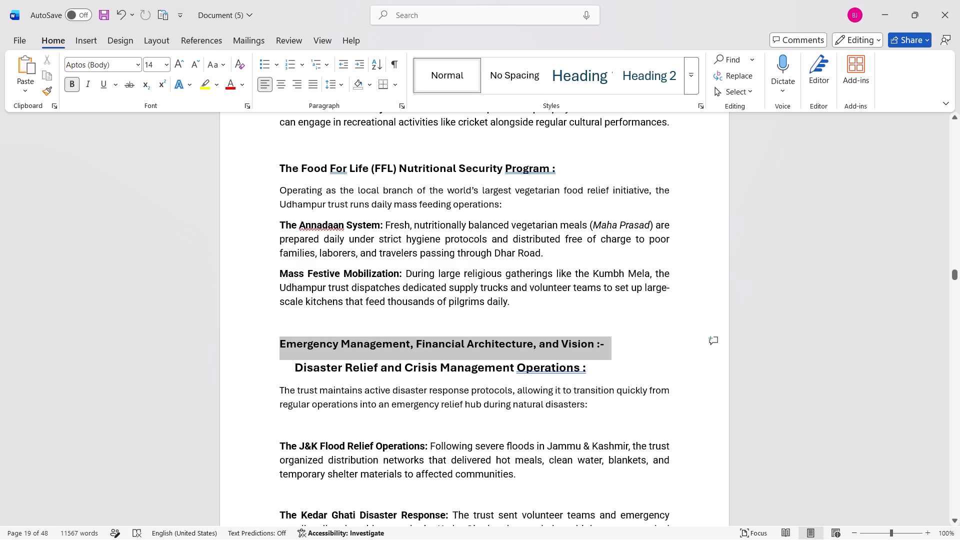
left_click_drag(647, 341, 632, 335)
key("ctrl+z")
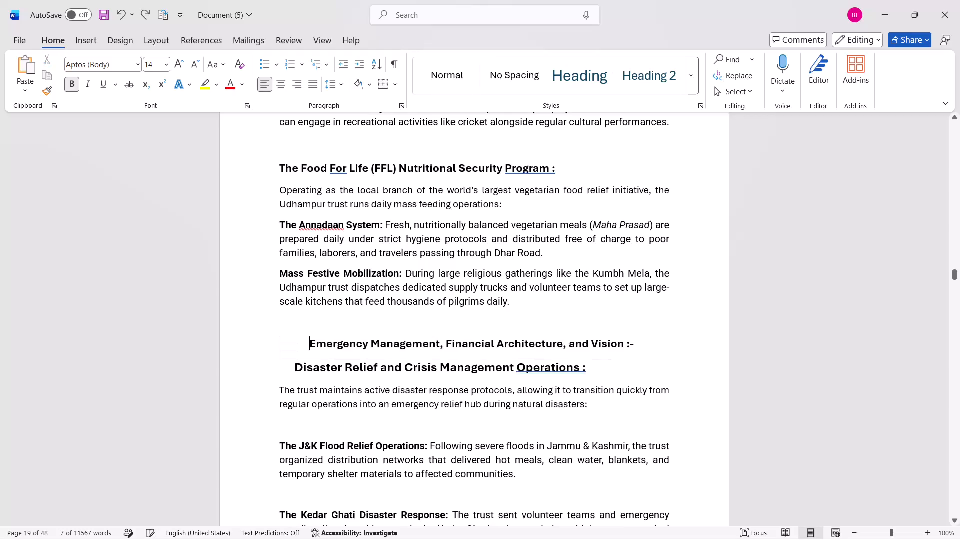
Undo the bullet, indent and closing-punctuation edits on the "Emergency Management, Financial Architecture, and Vision" and "Disaster Relief and Crisis Management Operations" headings.
key("ctrl+z")
key("ctrl+z")
key("ctrl+z")
key("ctrl+z")
key("ctrl+z")
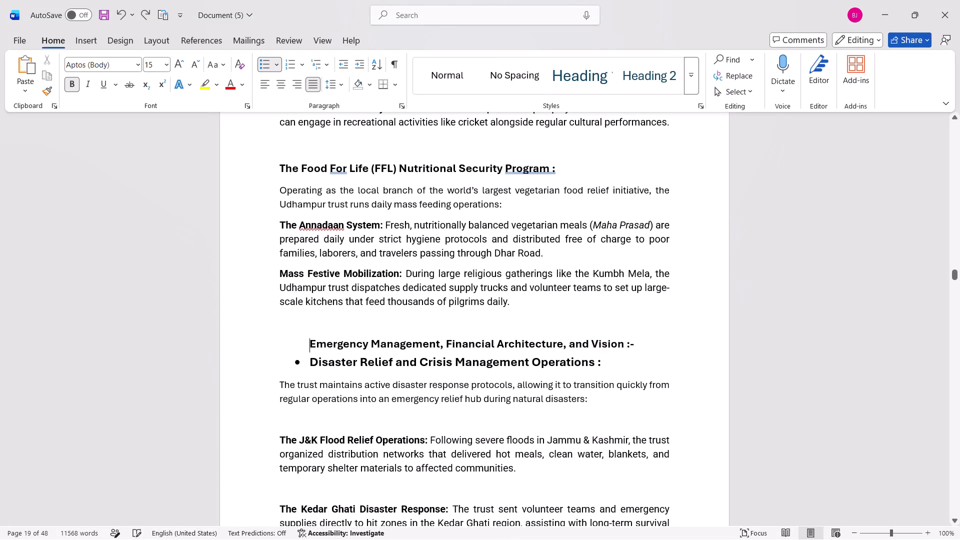
key("ctrl+z")
key("ctrl+z")
key("ctrl+z")
key("ctrl+z")
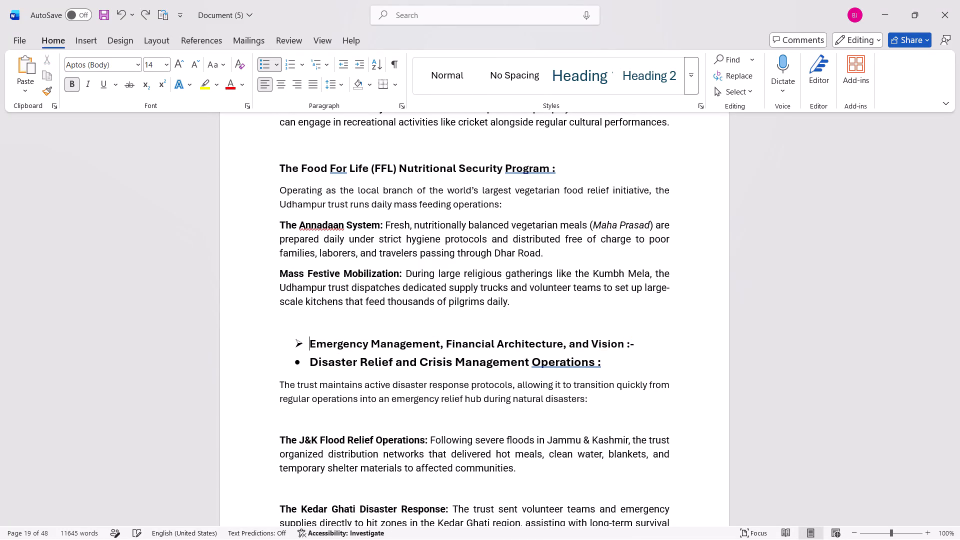
key("ctrl+z")
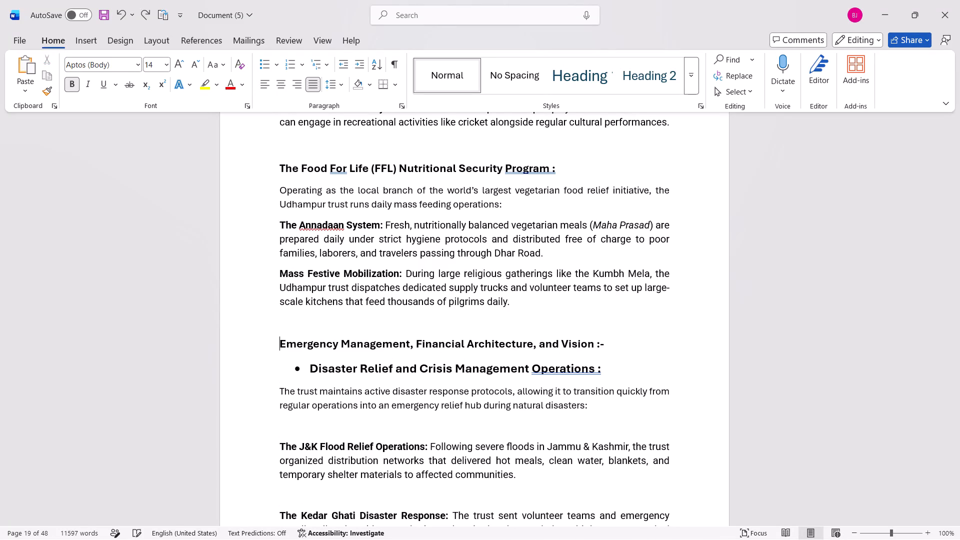
key("z")
key("ctrl+z")
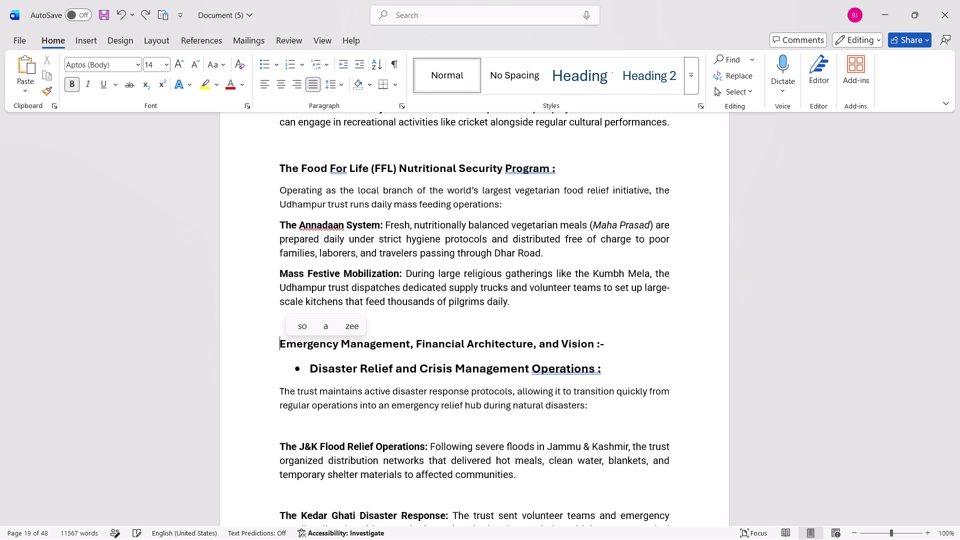
key("ctrl+z")
key("ctrl+z")
key("ctrl+z")
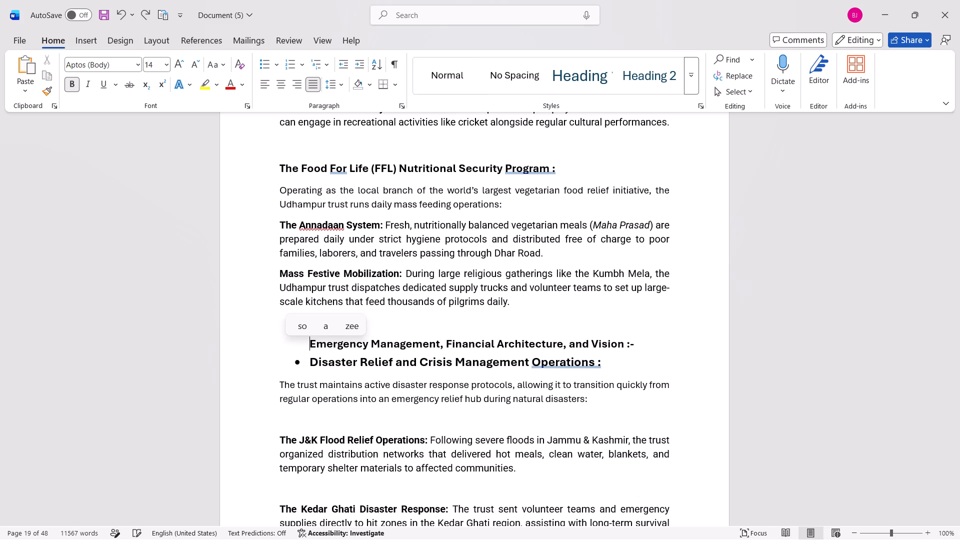
key("ctrl+z")
key("ctrl+z")
key("ctrl+z")
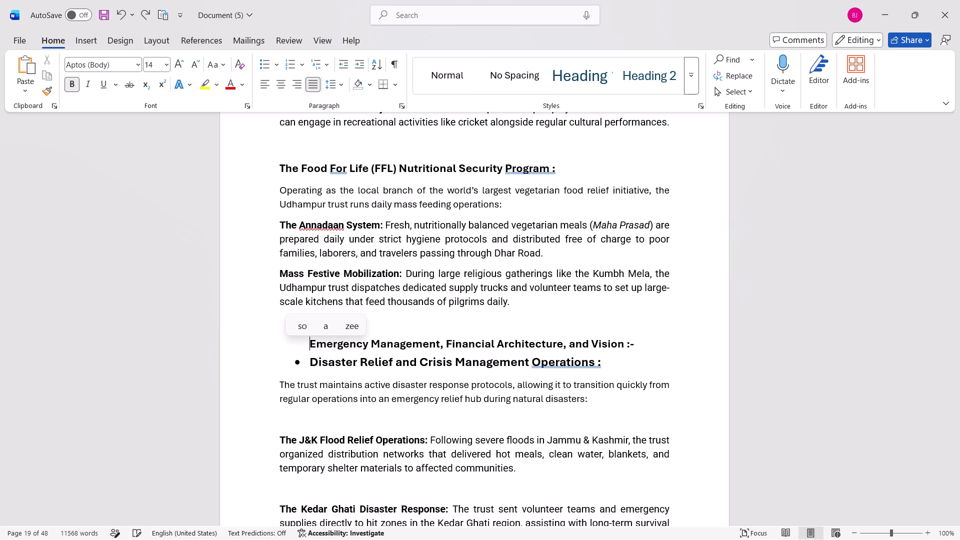
key("ctrl+z")
key("ctrl+z")
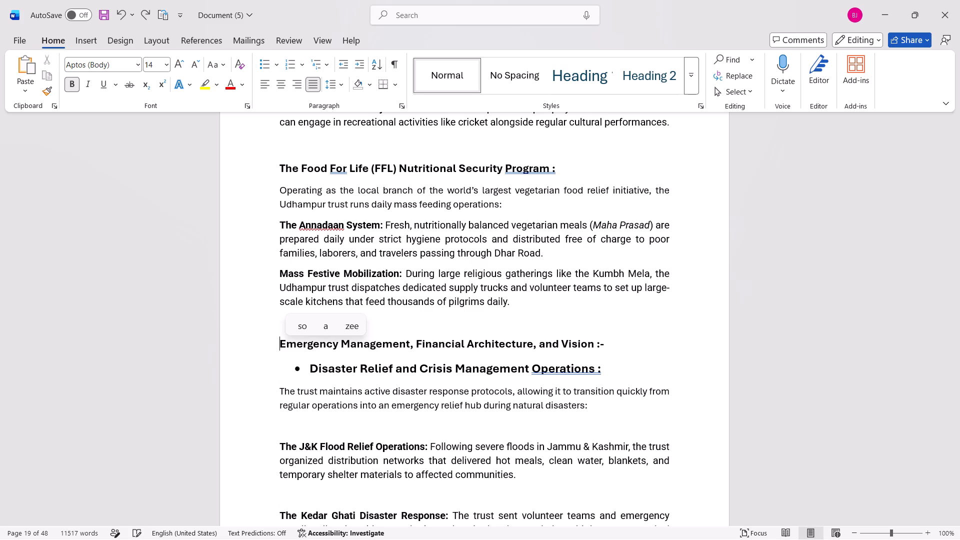
key("ctrl+z")
key("ctrl+z")
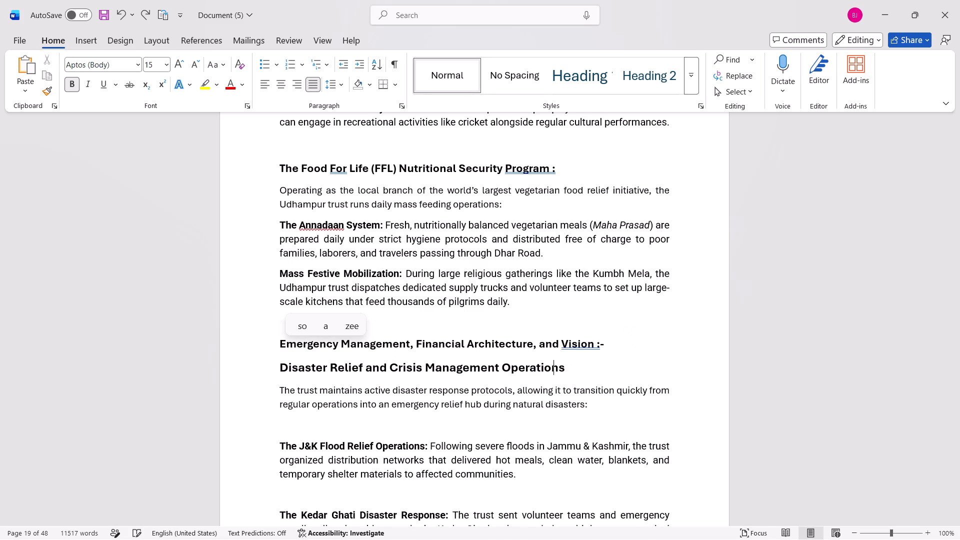
key("ctrl+z")
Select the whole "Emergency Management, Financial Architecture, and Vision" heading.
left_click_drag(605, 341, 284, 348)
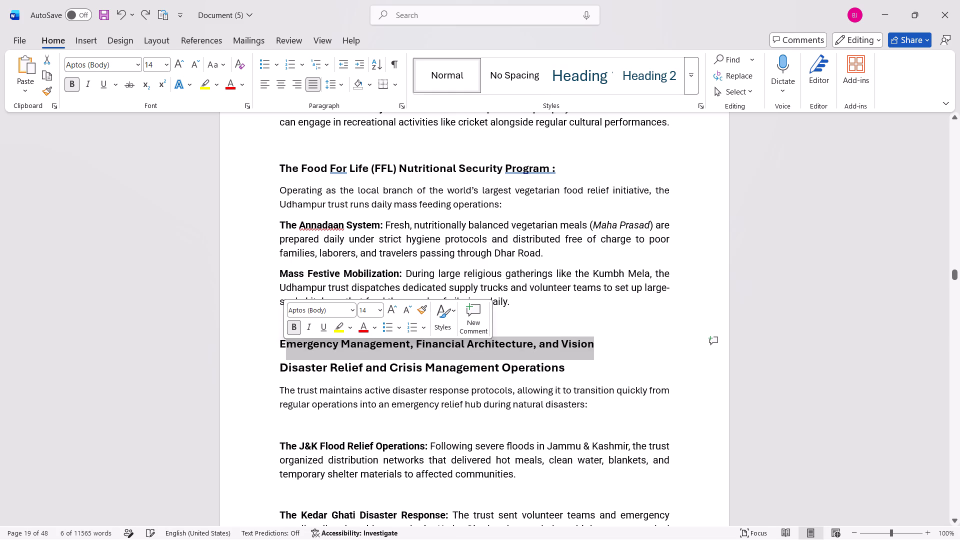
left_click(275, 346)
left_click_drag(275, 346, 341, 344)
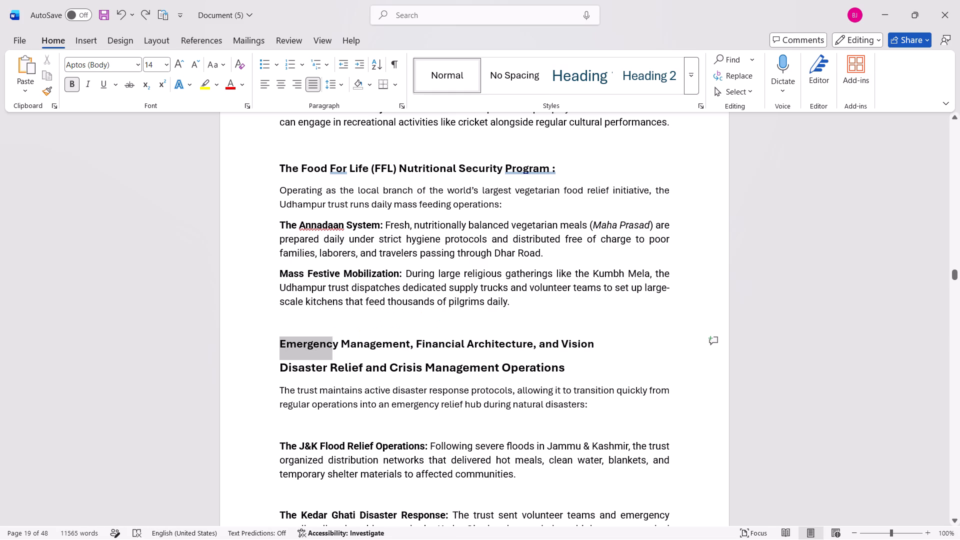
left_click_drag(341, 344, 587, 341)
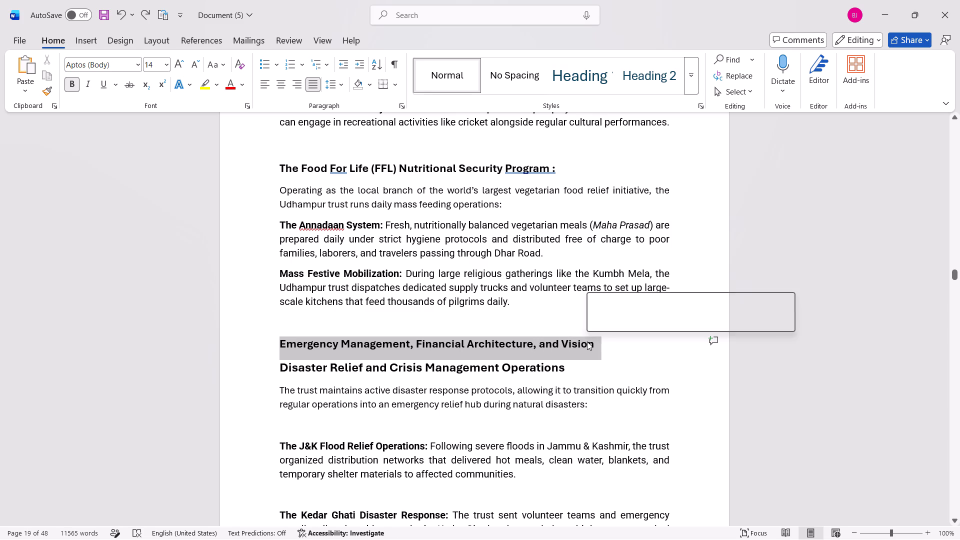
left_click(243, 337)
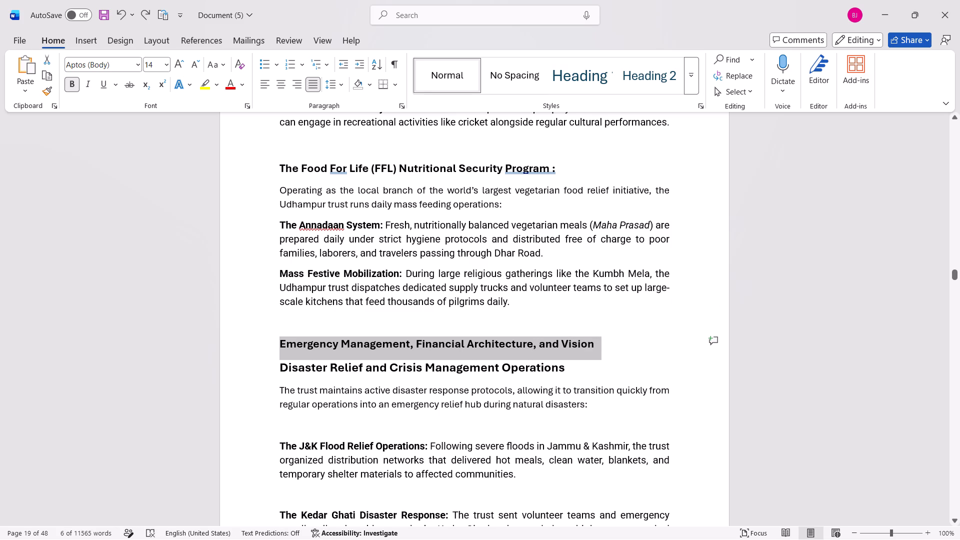
Review how the headings on the preceding pages are bulleted and indented, including "Operational Programs, Functions, and Core Initiatives".
scroll(243, 337, "up", 1)
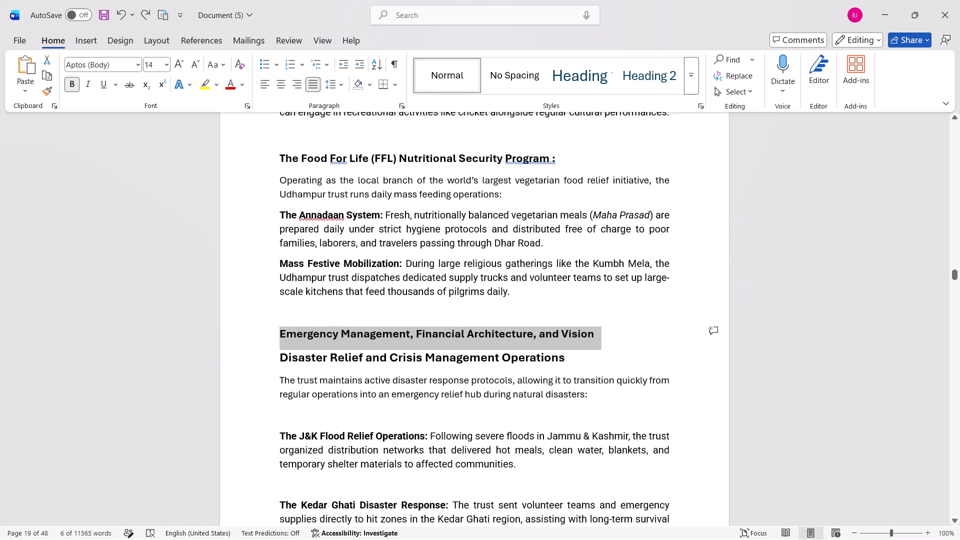
scroll(243, 337, "down", 1)
scroll(243, 337, "up", 3)
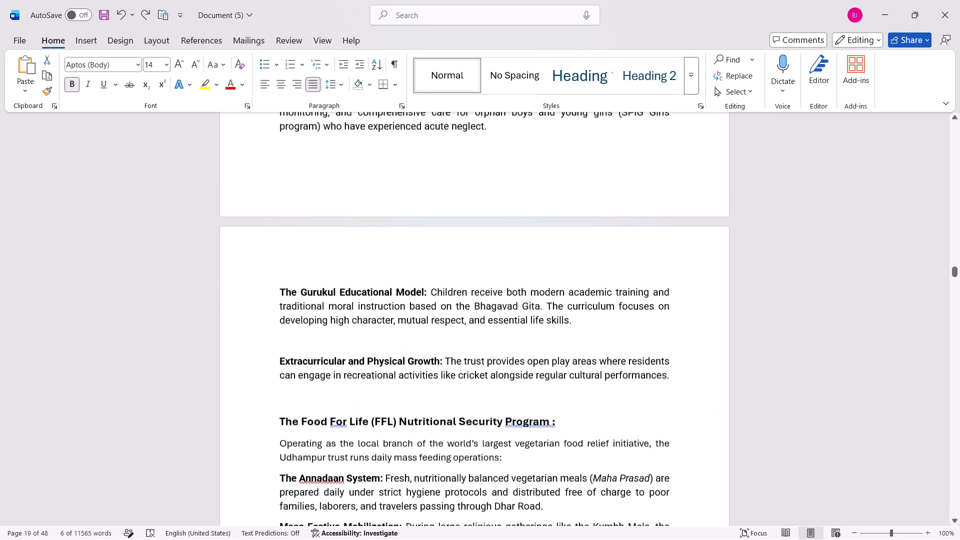
scroll(243, 337, "up", 1)
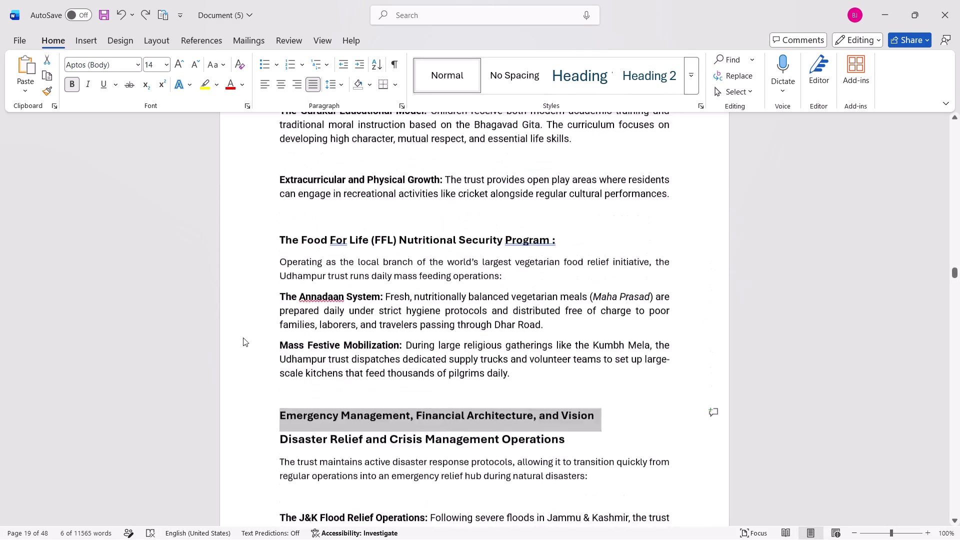
scroll(243, 337, "up", 1)
scroll(243, 337, "down", 1)
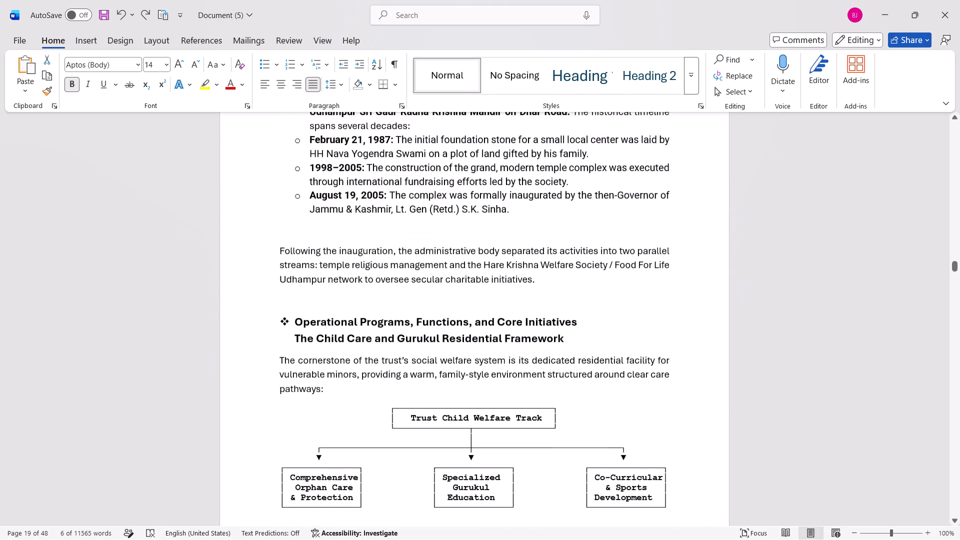
scroll(243, 337, "down", 2)
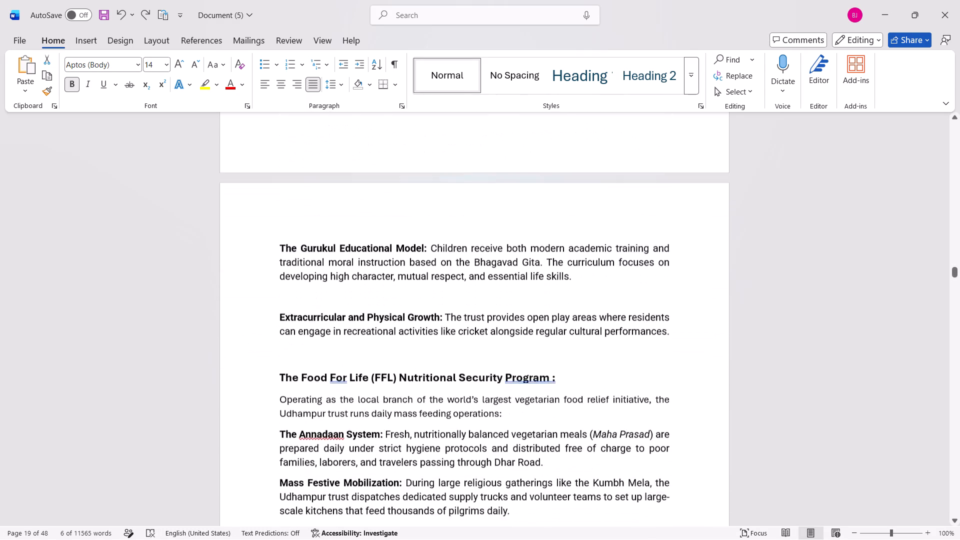
scroll(243, 337, "down", 1)
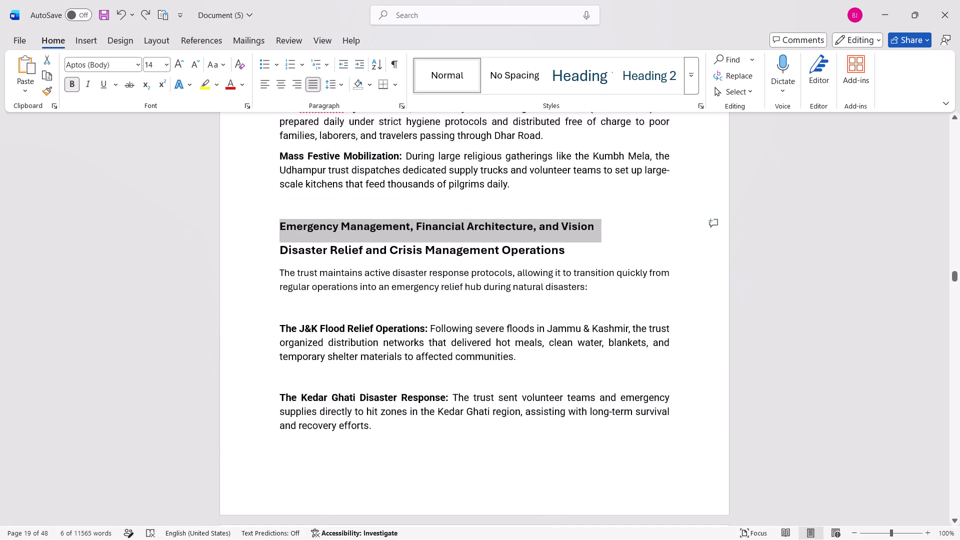
scroll(243, 337, "down", 1)
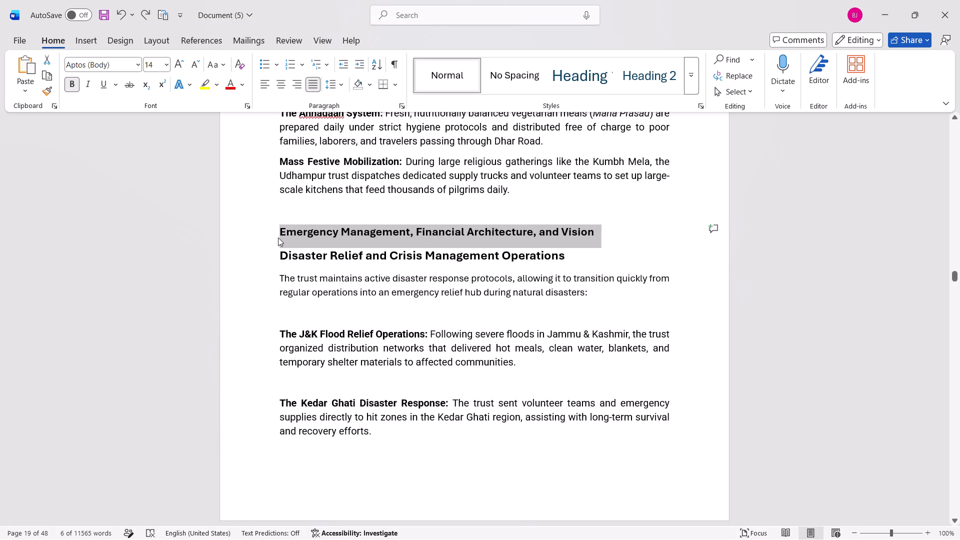
Apply the four-diamond bullet to the "Emergency Management, Financial Architecture, and Vision" and "Disaster Relief and Crisis Management Operations" headings.
left_click_drag(278, 235, 368, 259)
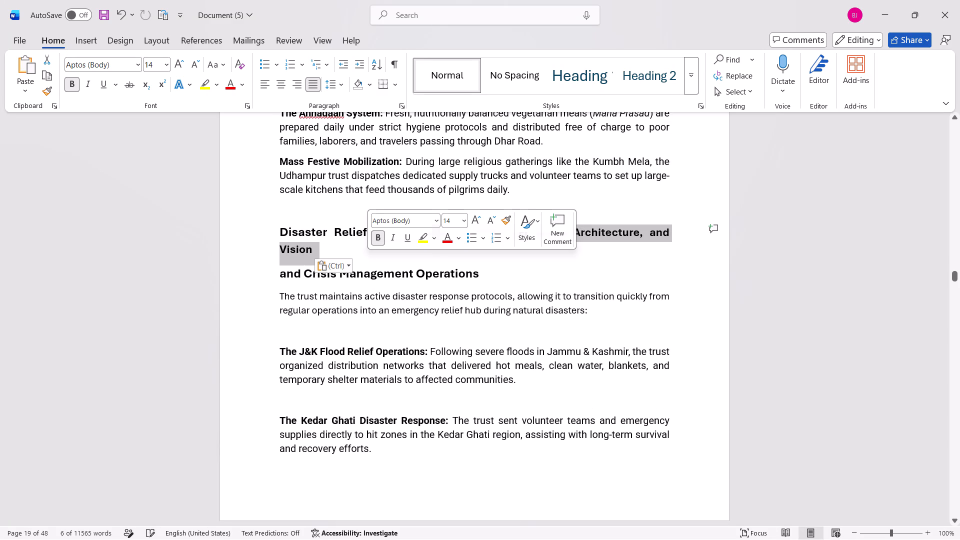
key("ctrl+z")
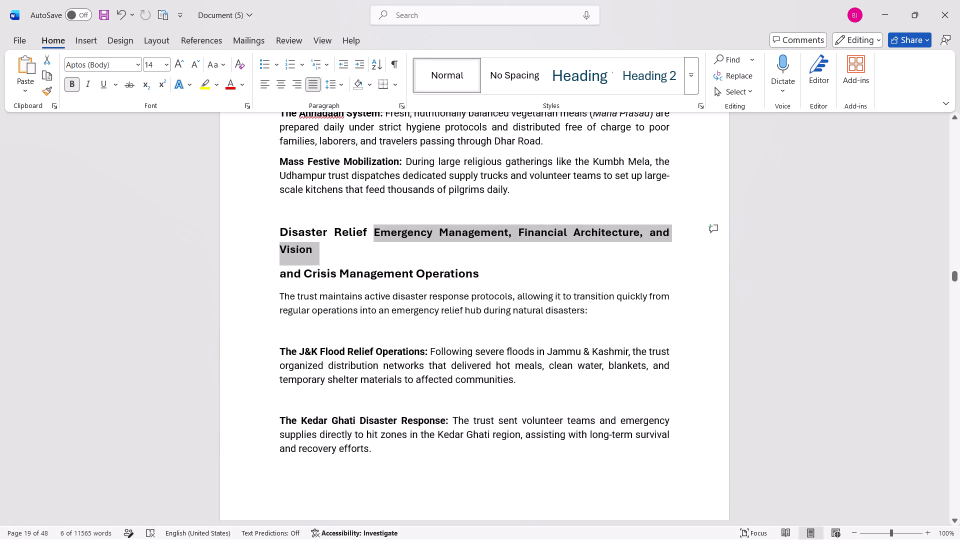
left_click(573, 258)
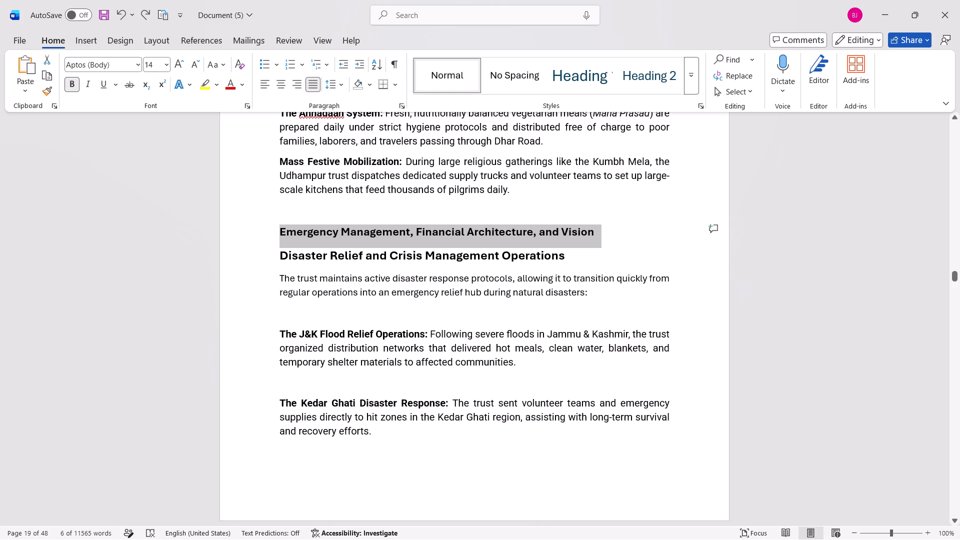
left_click_drag(573, 258, 291, 208)
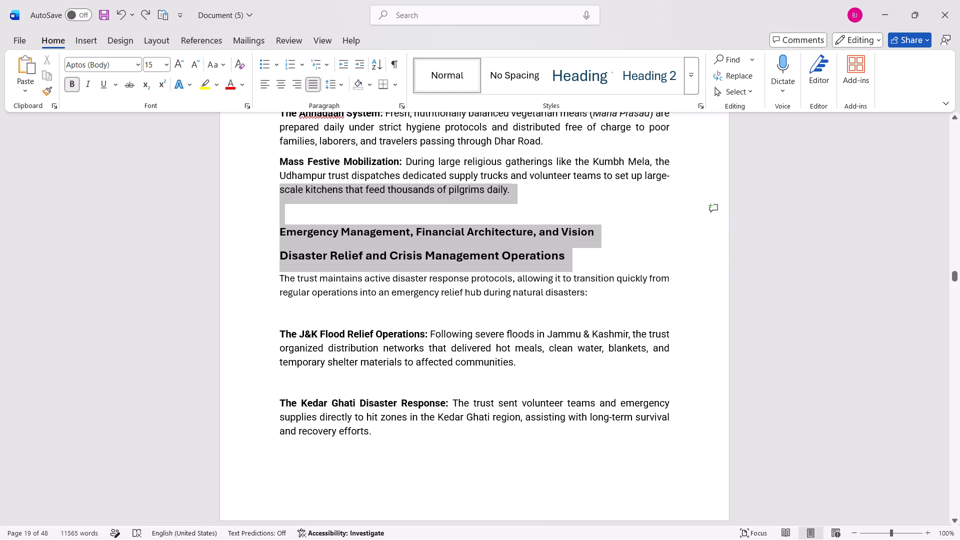
left_click_drag(291, 208, 274, 236)
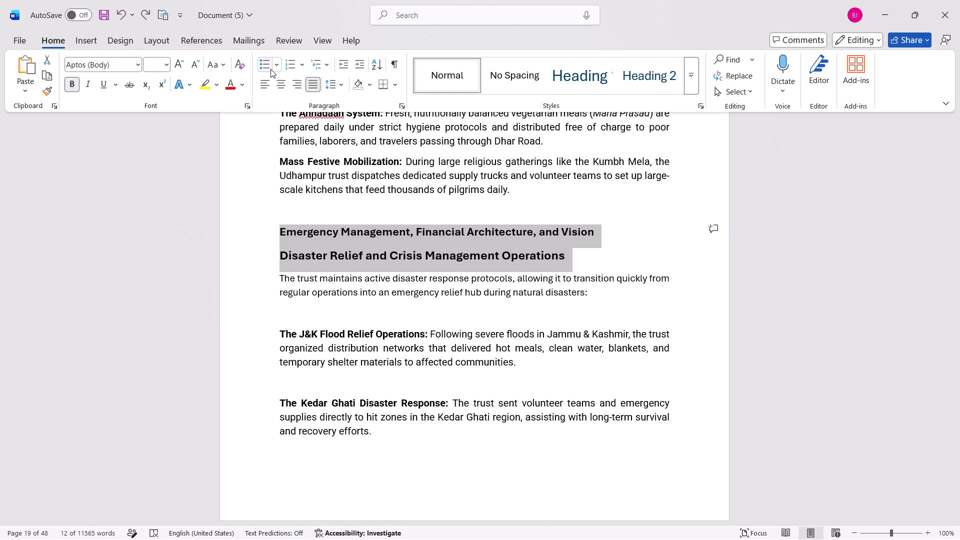
left_click(277, 68)
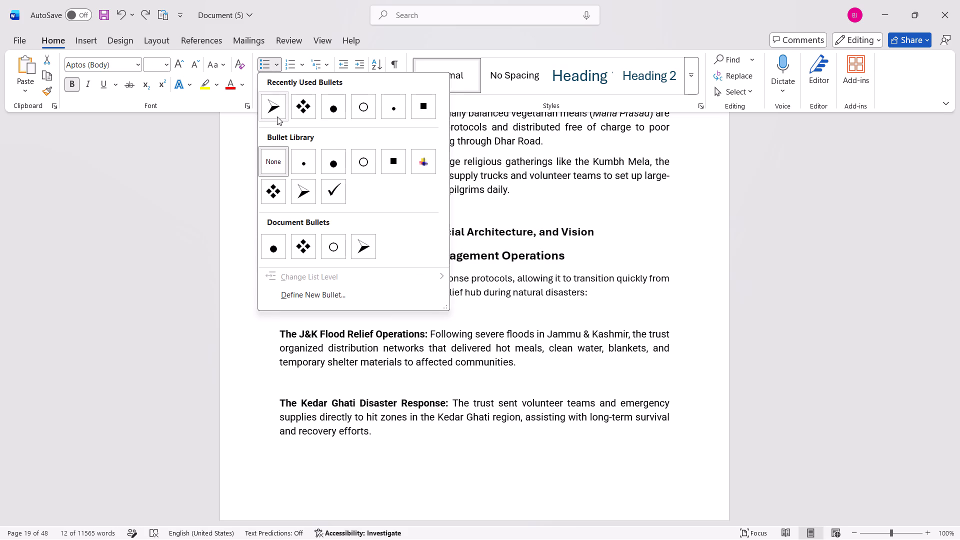
left_click(298, 111)
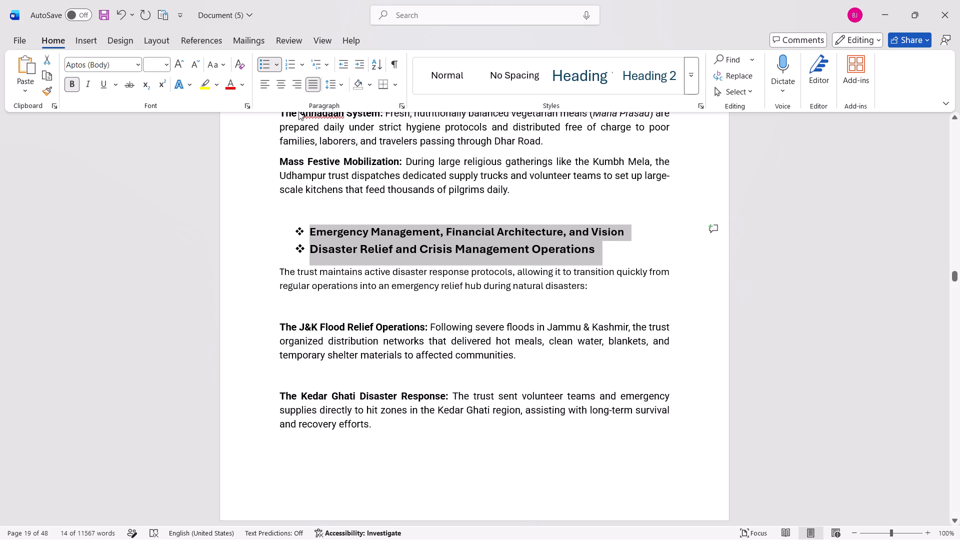
Remove the four-diamond bullet from the "Disaster Relief and Crisis Management Operations" heading while keeping its text indent.
left_click(310, 243)
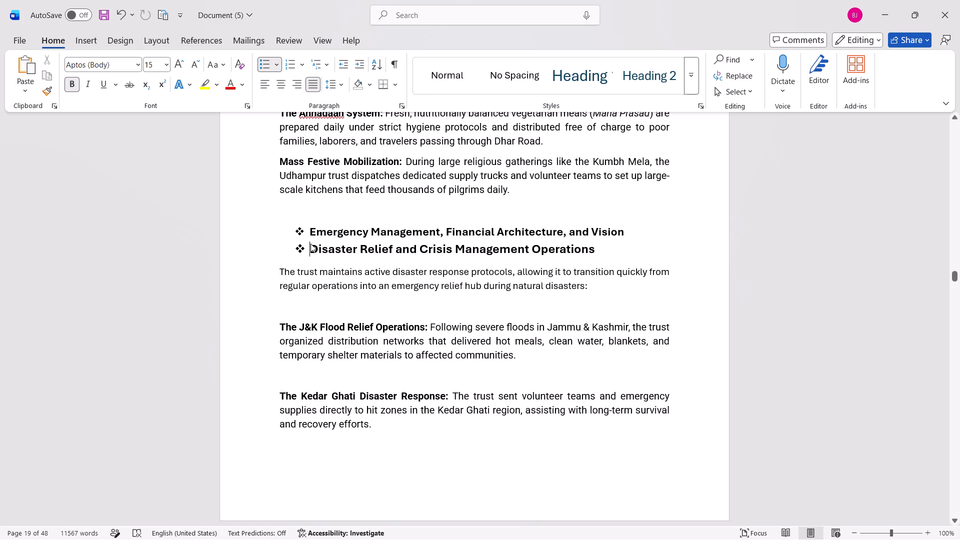
key("BackSpace")
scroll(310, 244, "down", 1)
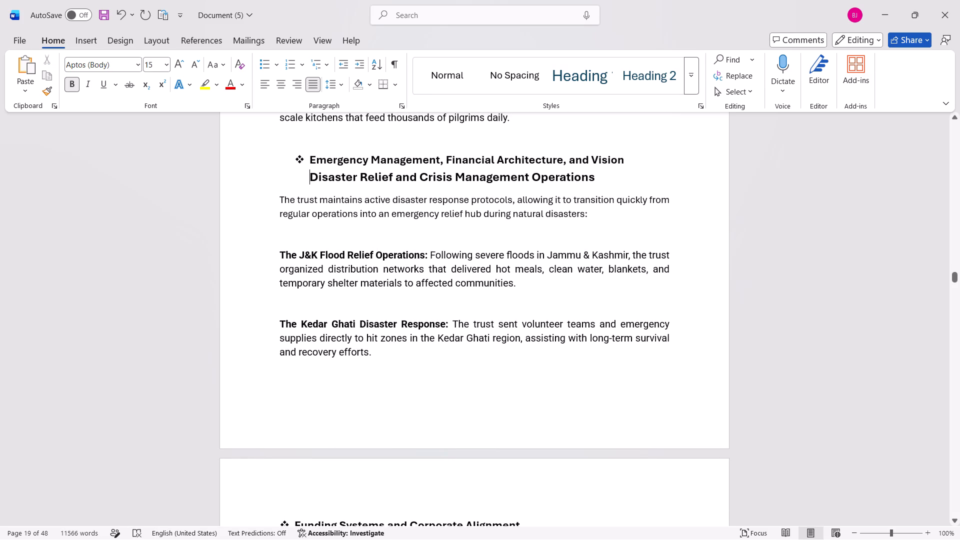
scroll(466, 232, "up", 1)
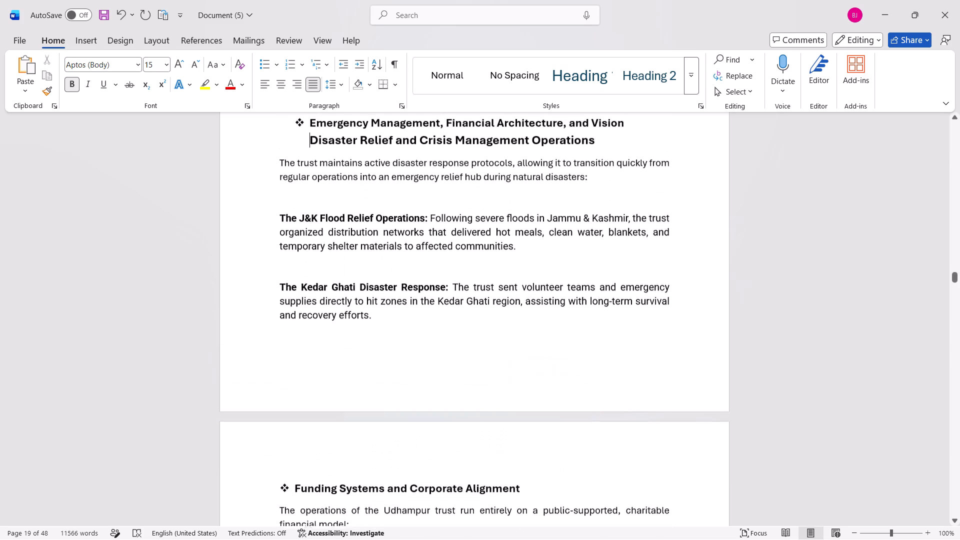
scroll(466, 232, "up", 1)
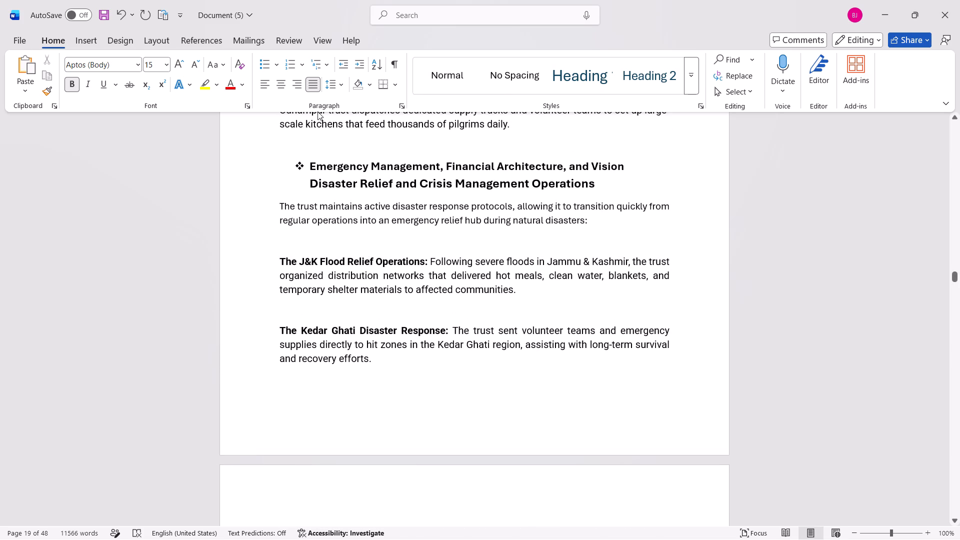
Left-align the "Disaster Relief and Crisis Management Operations" heading and move it and the "Emergency Management, Financial Architecture, and Vision" heading one indent level outward.
left_click(270, 84)
left_click(314, 81)
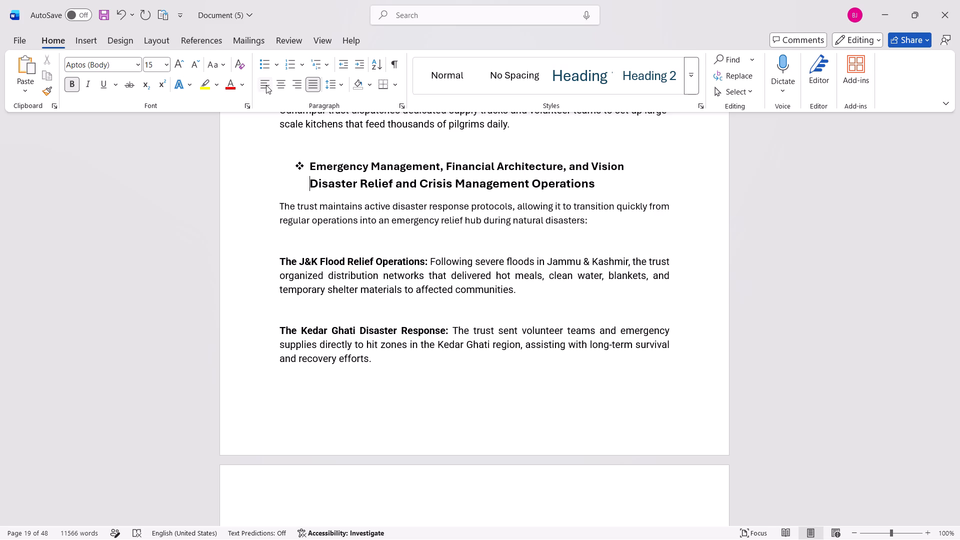
left_click(262, 84)
left_click(347, 70)
left_click(306, 160)
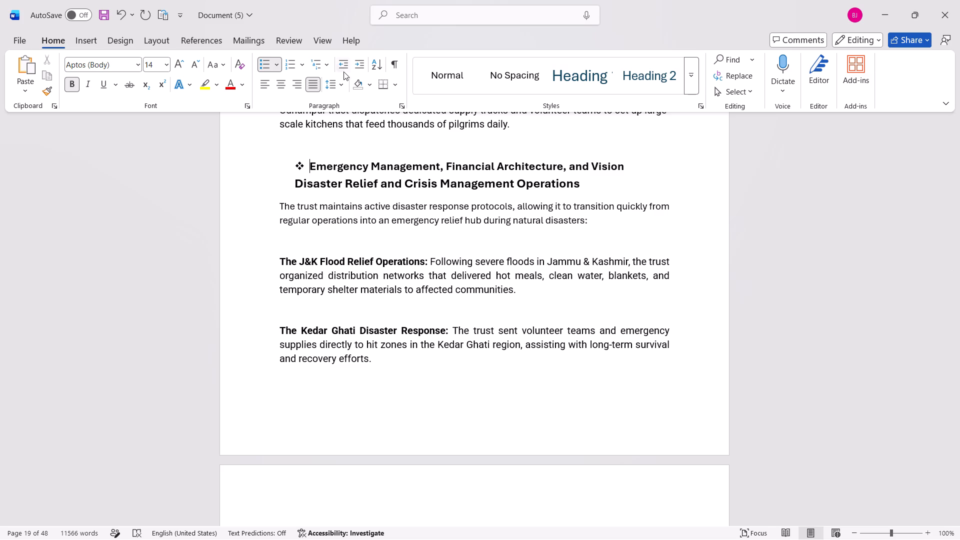
left_click(343, 71)
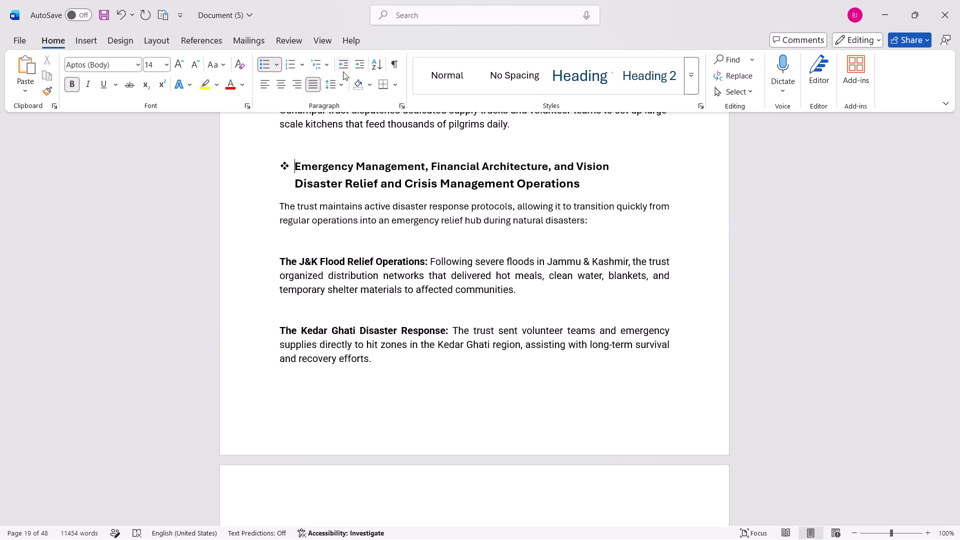
Add a space and a colon to the end of the "Disaster Relief and Crisis Management Operations" heading.
scroll(343, 71, "up", 2)
scroll(416, 162, "up", 1)
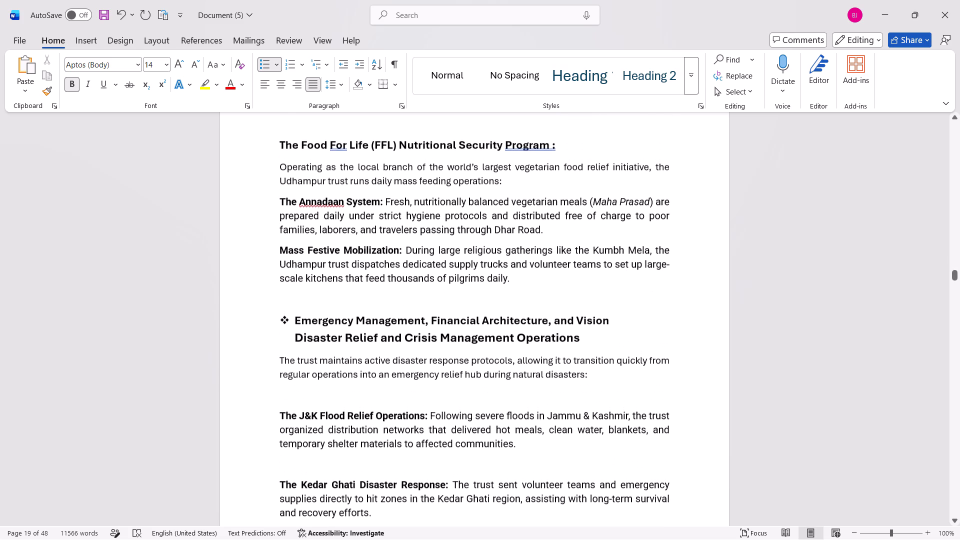
scroll(416, 162, "up", 1)
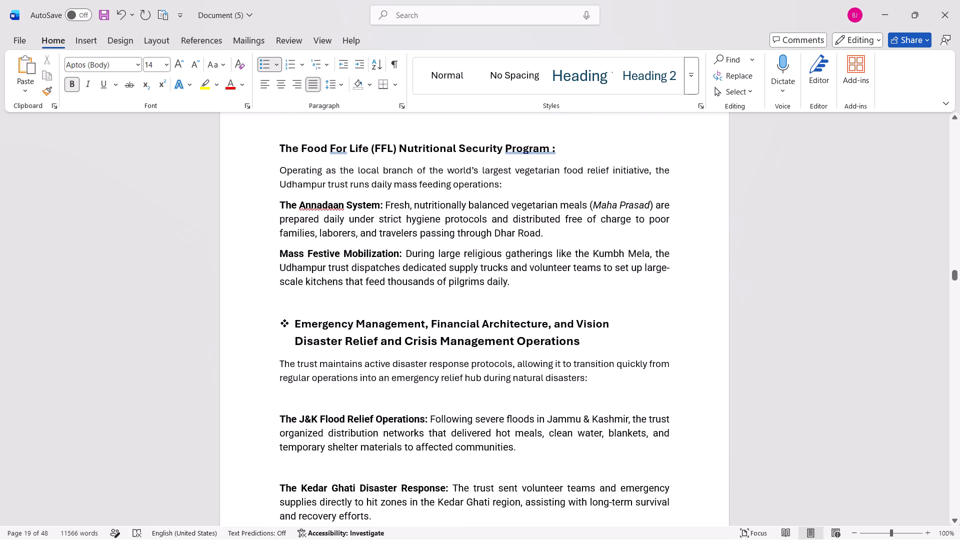
left_click(629, 324)
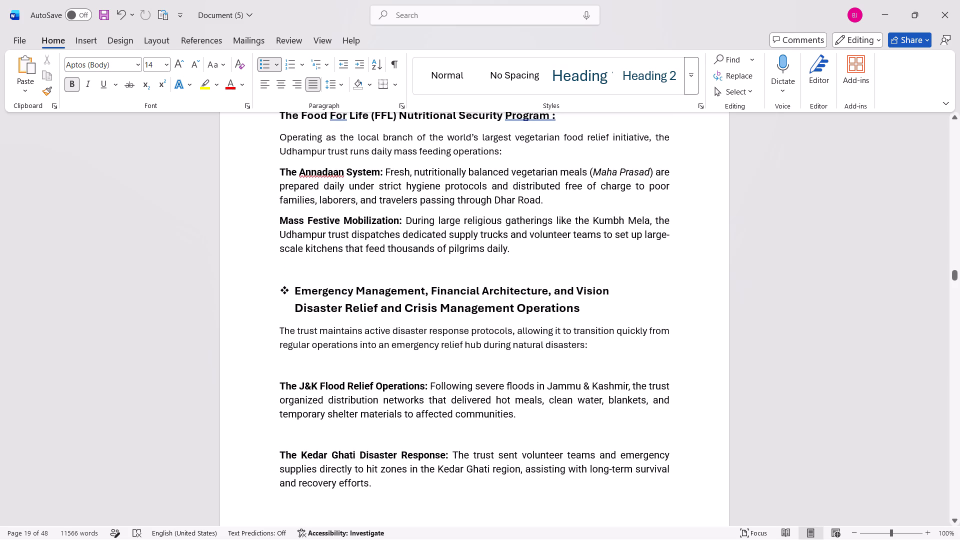
left_click(610, 300)
key("space")
key("shift+colon")
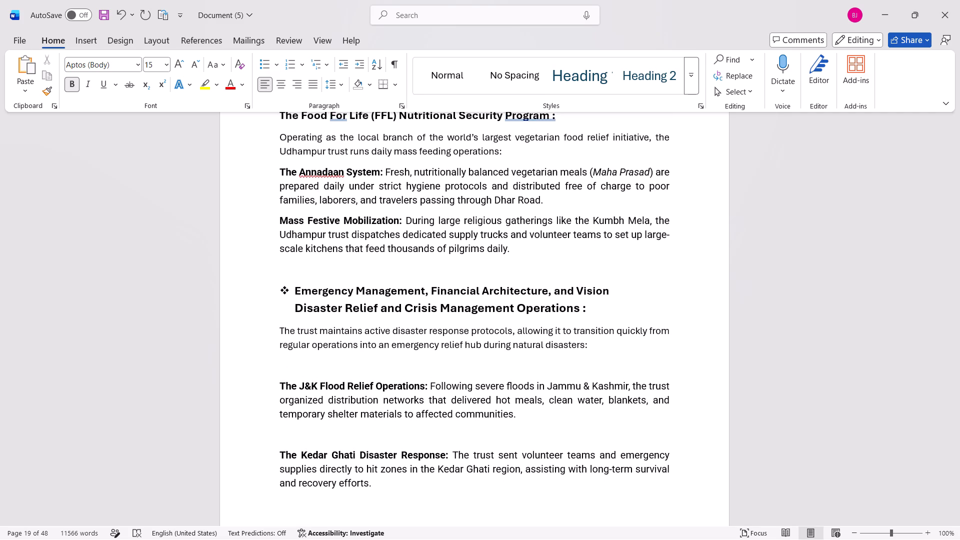
Add a space and a colon to the end of the "The Child Care and Gurukul Residential Framework" heading.
scroll(620, 324, "up", 7)
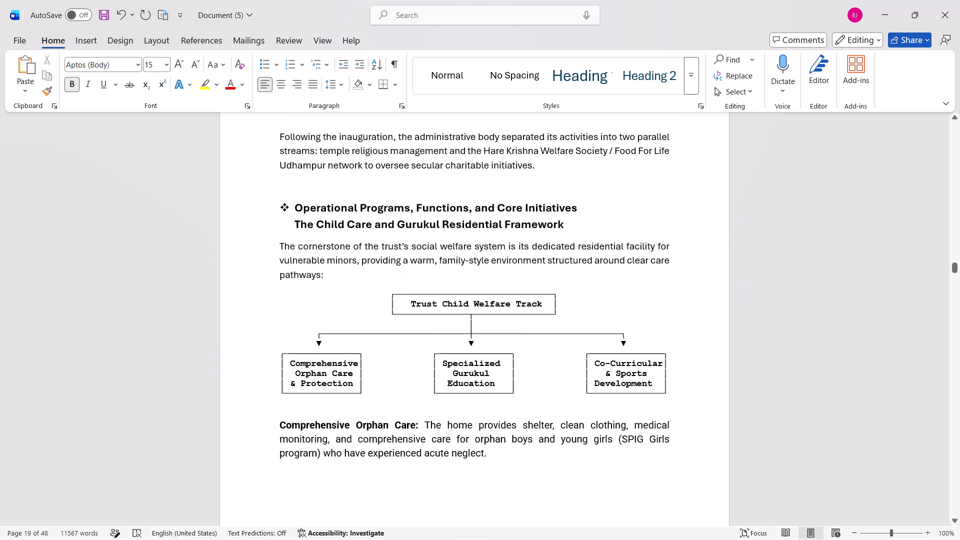
left_click(592, 244)
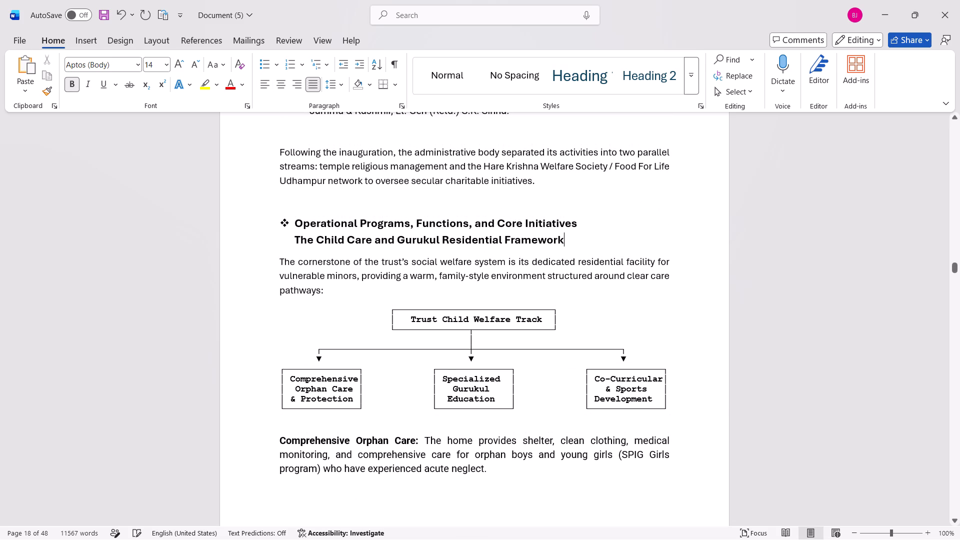
key("space")
key("shift+colon")
Add a space and a colon to the end of the "Funding Systems and Corporate Alignment" heading.
scroll(592, 244, "down", 2)
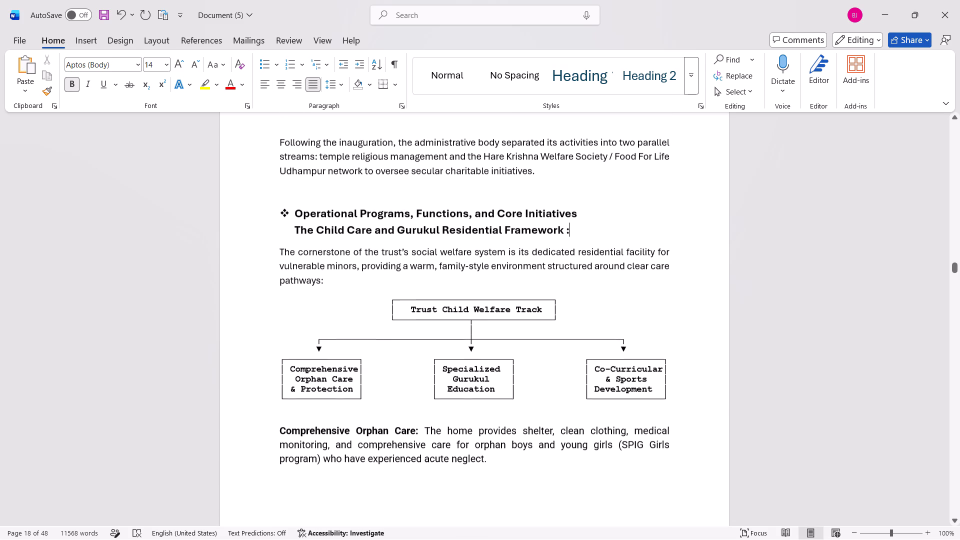
scroll(592, 244, "down", 4)
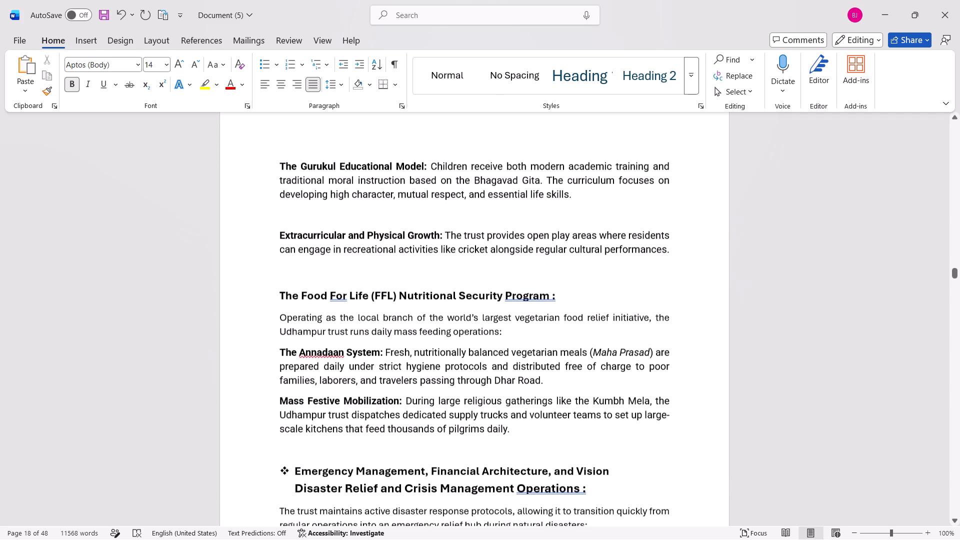
scroll(592, 244, "down", 5)
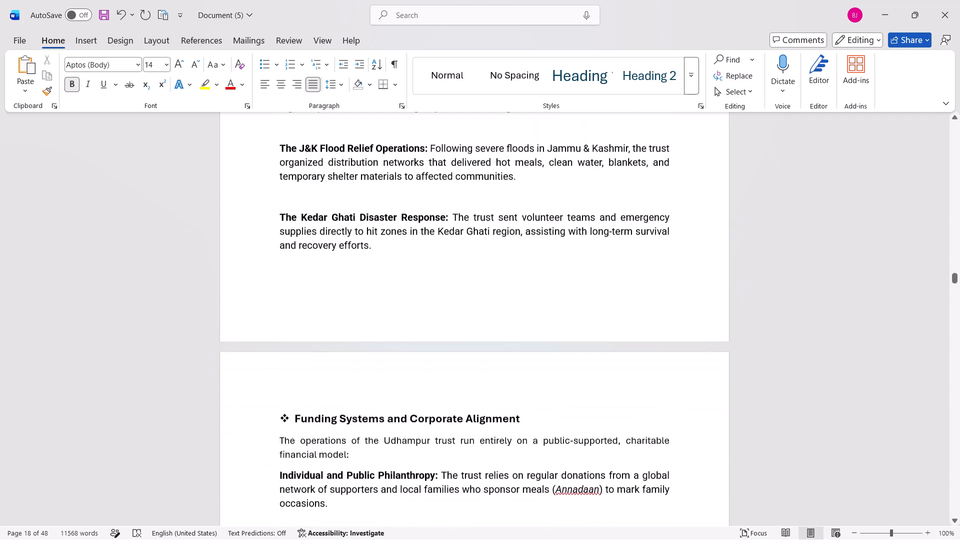
scroll(592, 244, "down", 3)
left_click(554, 207)
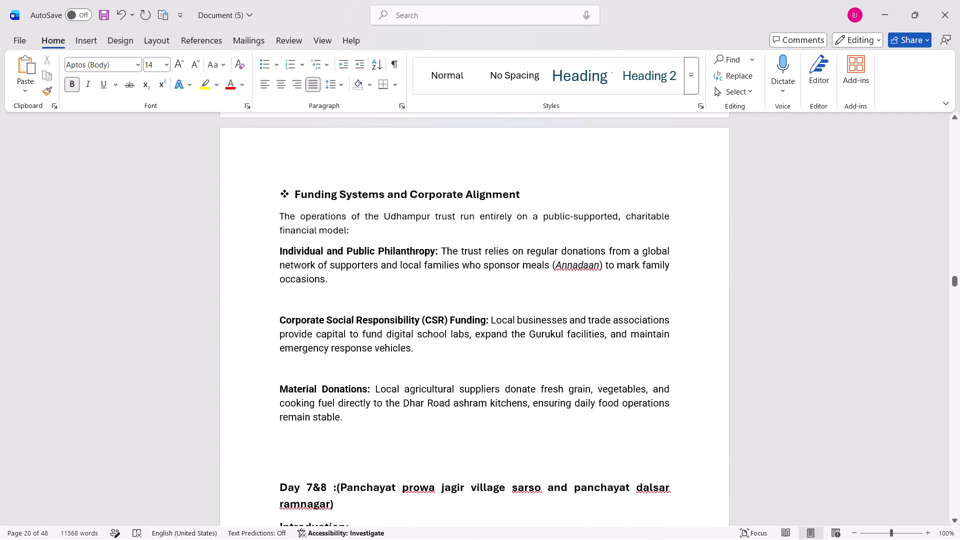
key("space")
key("shift+colon")
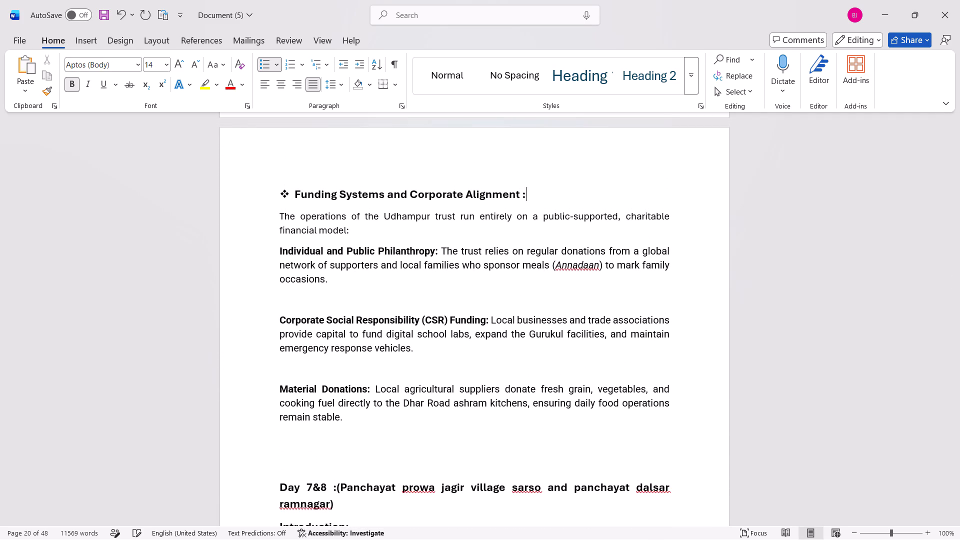
Delete the two blank lines above the "Day 7&8" heading to pull the split Panchayat flowchart onto one page.
scroll(554, 207, "down", 2)
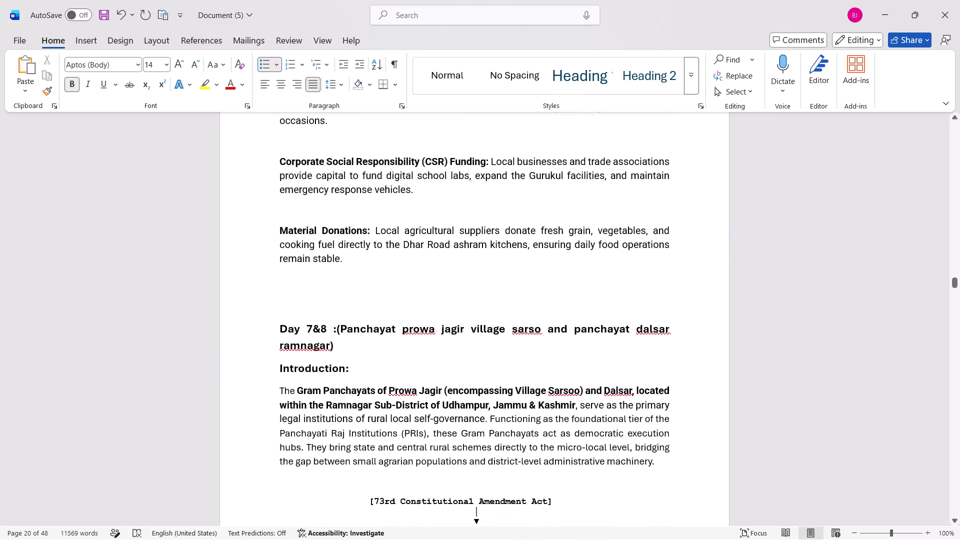
scroll(554, 207, "down", 3)
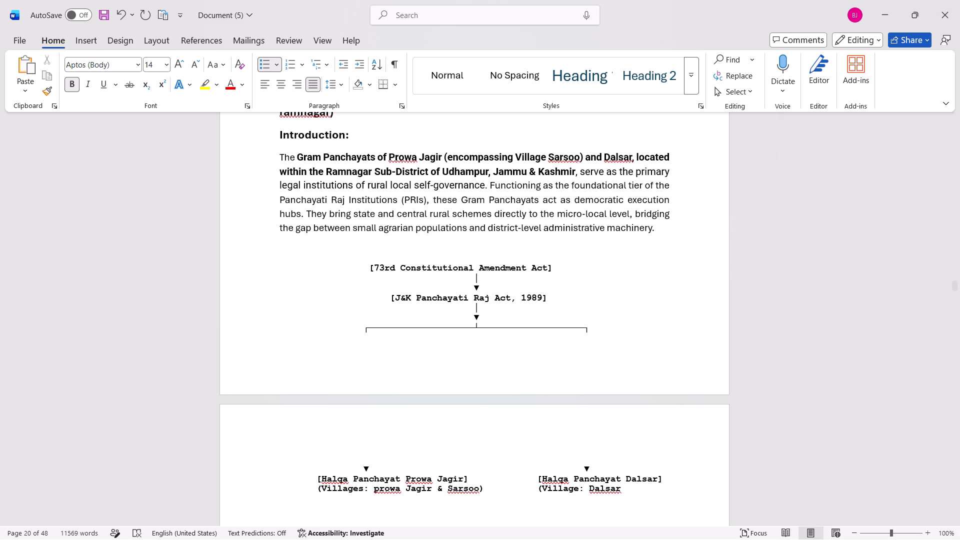
scroll(554, 207, "up", 1)
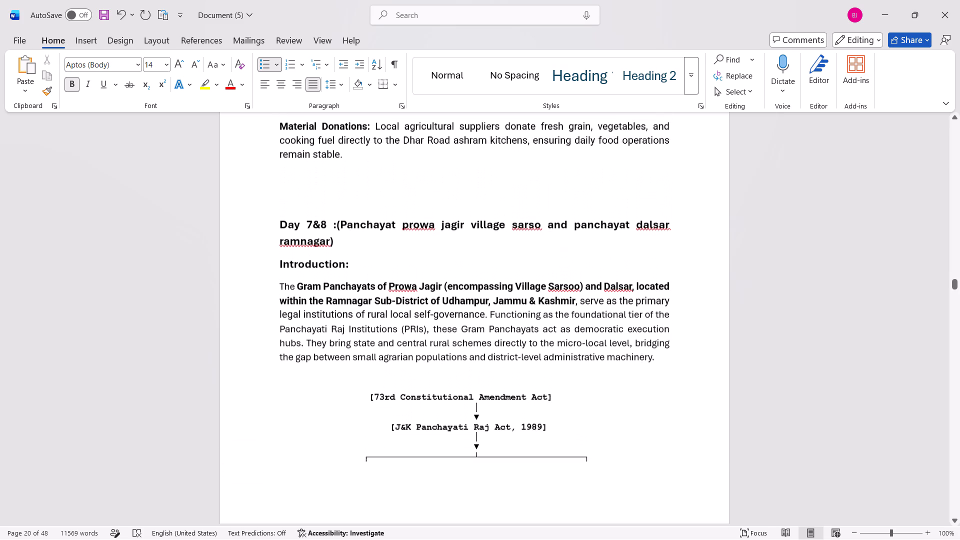
scroll(554, 207, "up", 1)
scroll(470, 214, "right", 1)
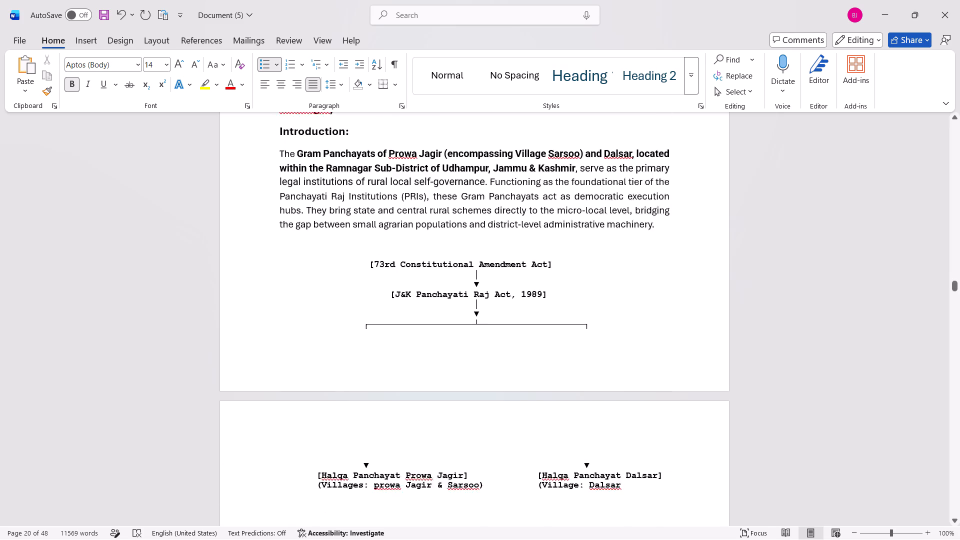
scroll(470, 214, "right", 1)
left_click(427, 215)
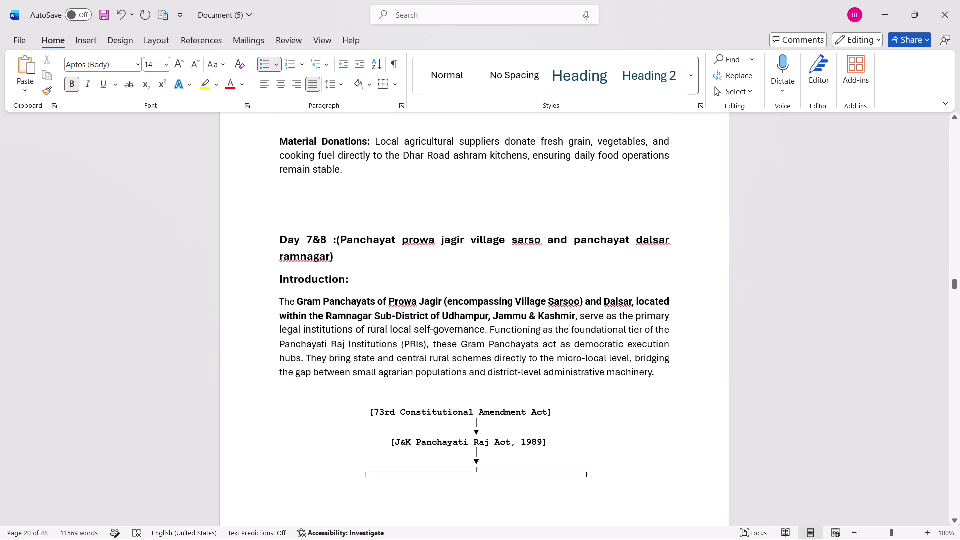
key("BackSpace")
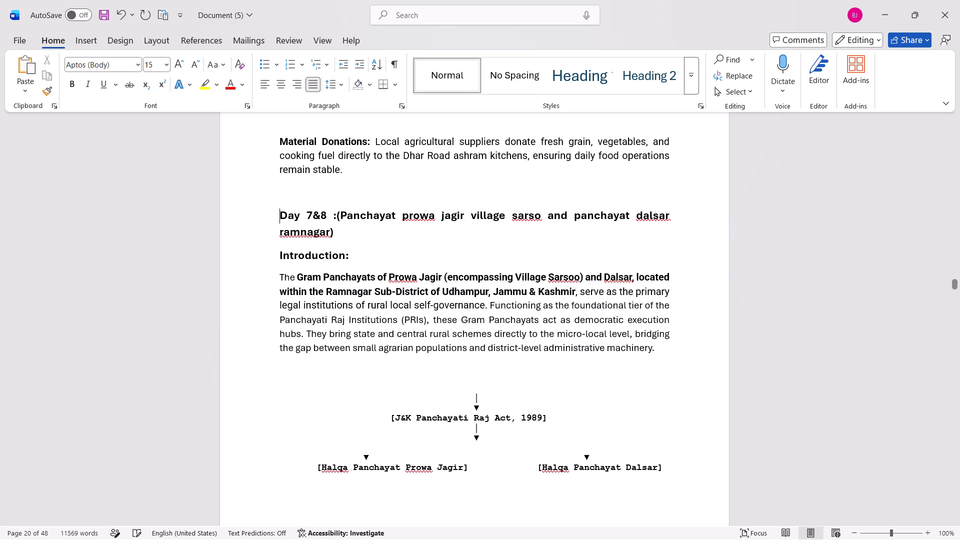
key("BackSpace")
Delete the blank line above the "Material Donations" paragraph and insert one blank line between that paragraph and the "Day 7&8" heading.
scroll(427, 215, "up", 1)
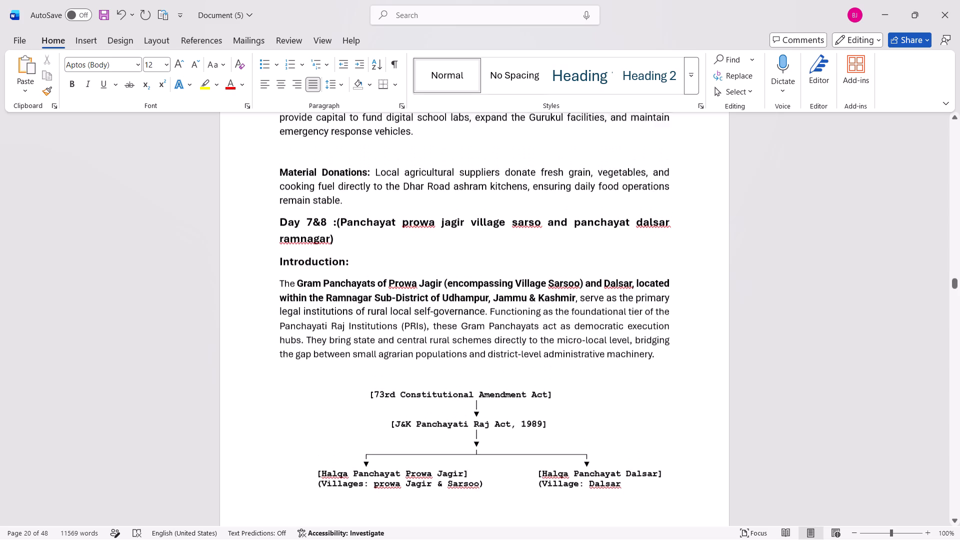
scroll(427, 215, "up", 1)
left_click(343, 182)
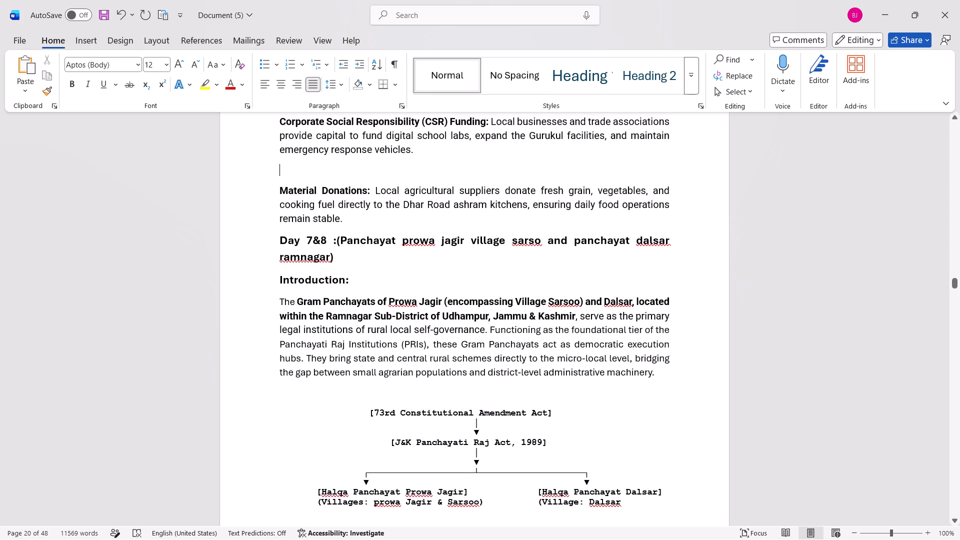
key("BackSpace")
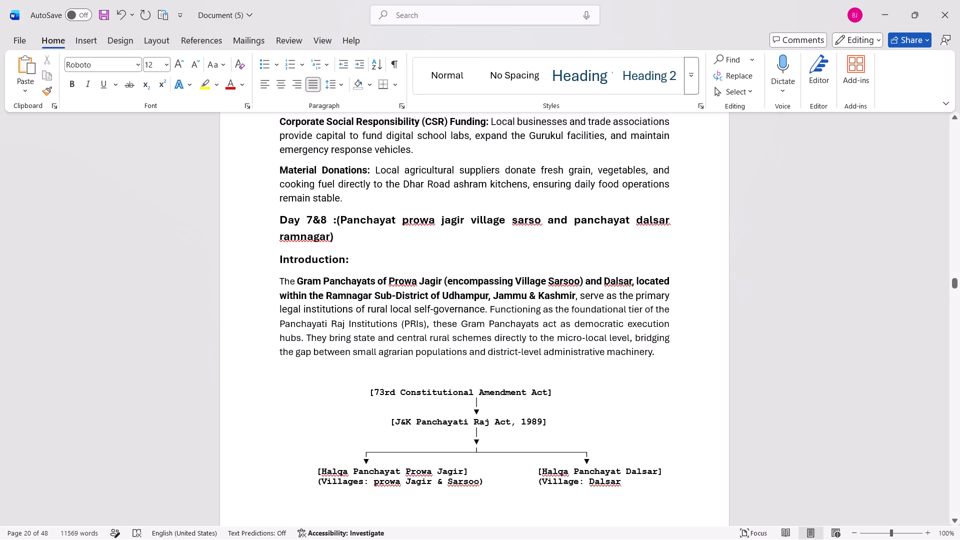
left_click(346, 197)
key("Return")
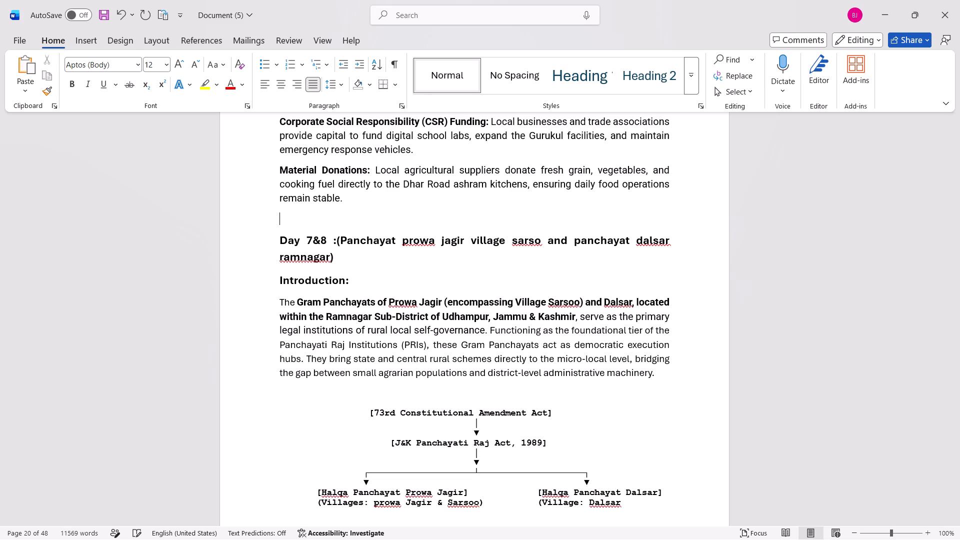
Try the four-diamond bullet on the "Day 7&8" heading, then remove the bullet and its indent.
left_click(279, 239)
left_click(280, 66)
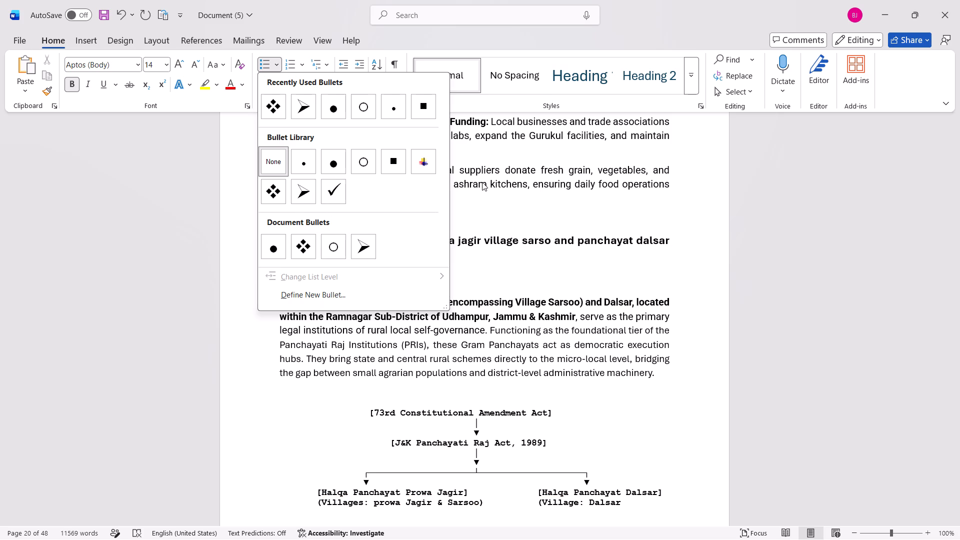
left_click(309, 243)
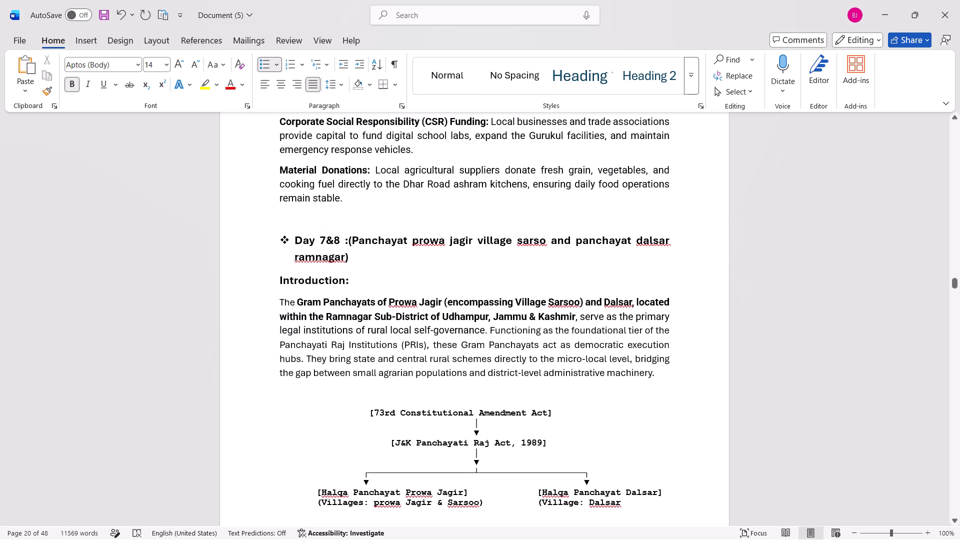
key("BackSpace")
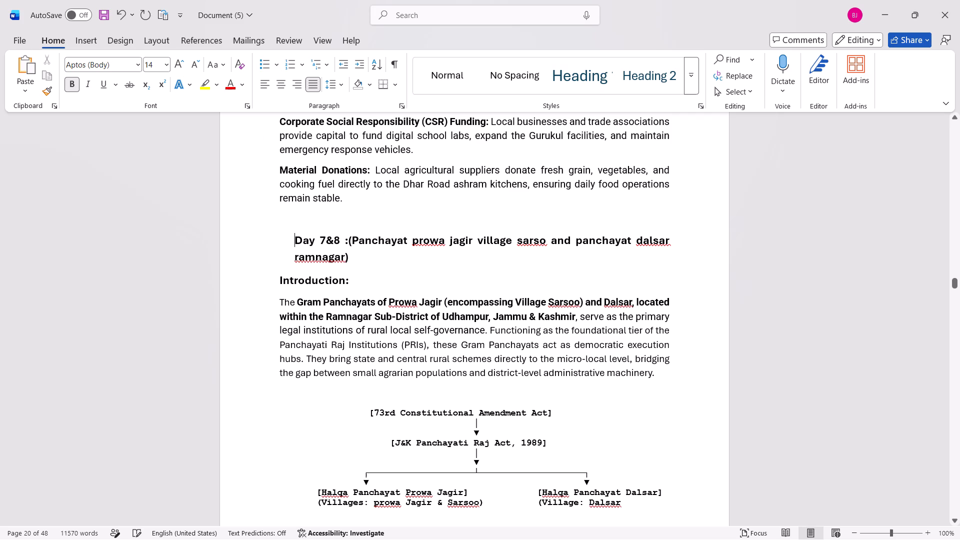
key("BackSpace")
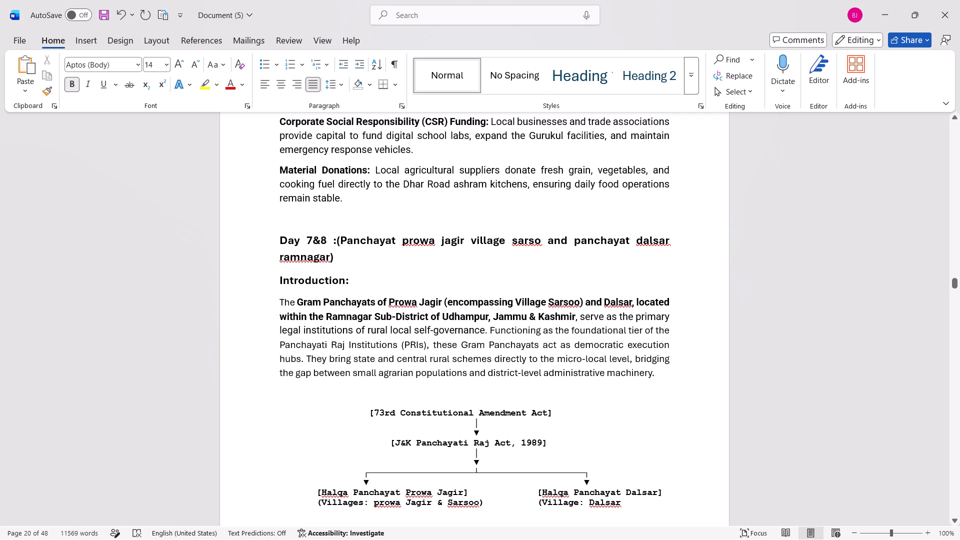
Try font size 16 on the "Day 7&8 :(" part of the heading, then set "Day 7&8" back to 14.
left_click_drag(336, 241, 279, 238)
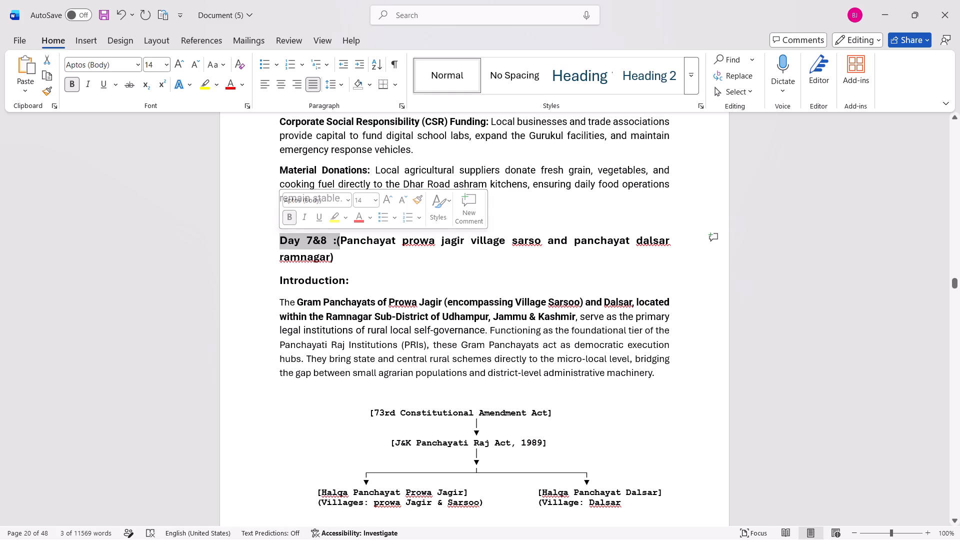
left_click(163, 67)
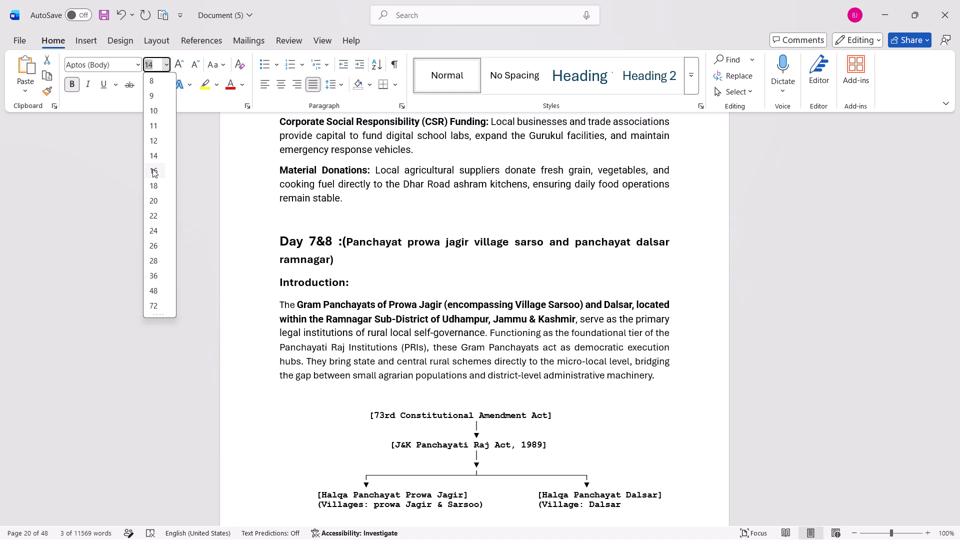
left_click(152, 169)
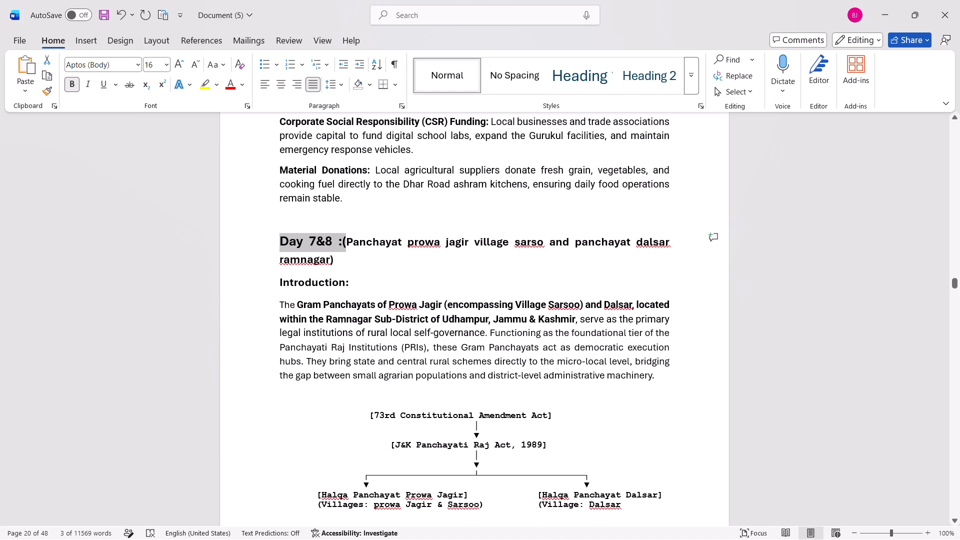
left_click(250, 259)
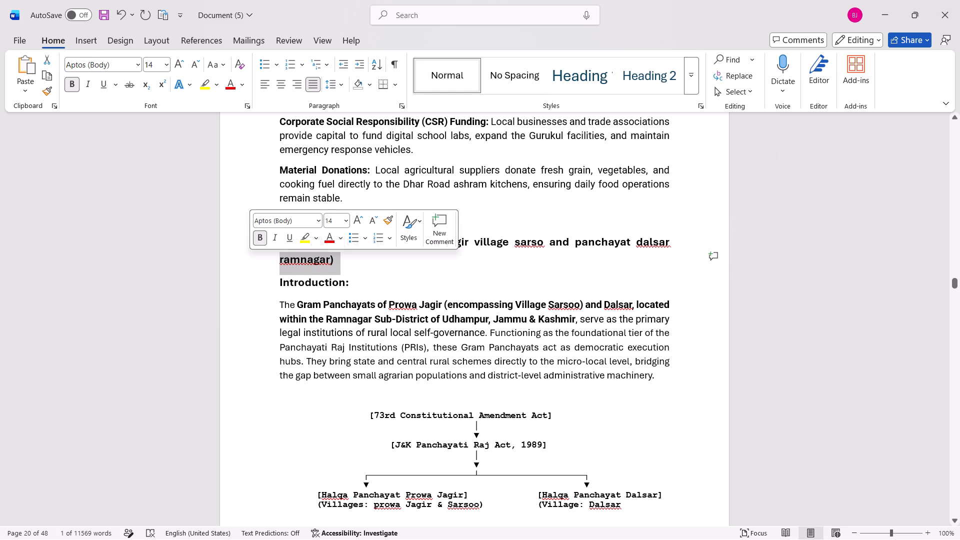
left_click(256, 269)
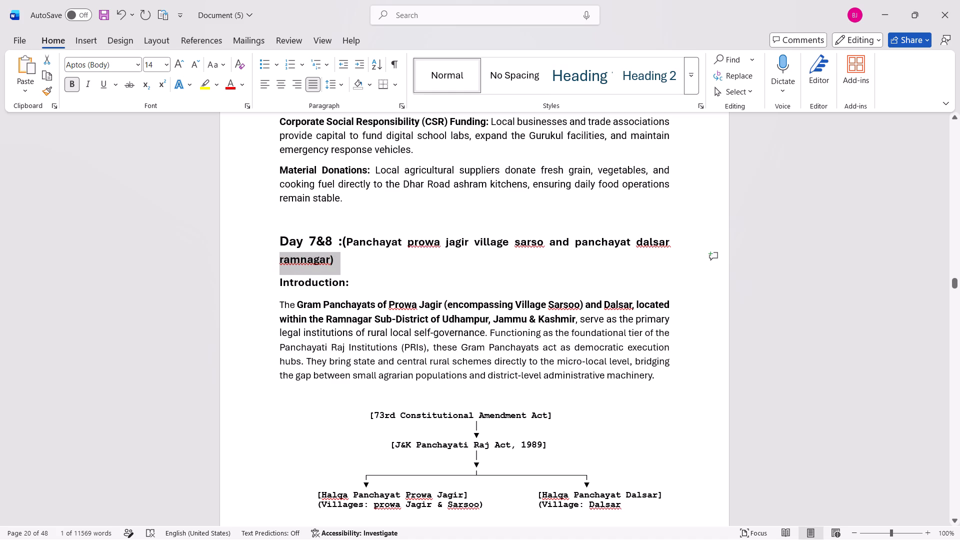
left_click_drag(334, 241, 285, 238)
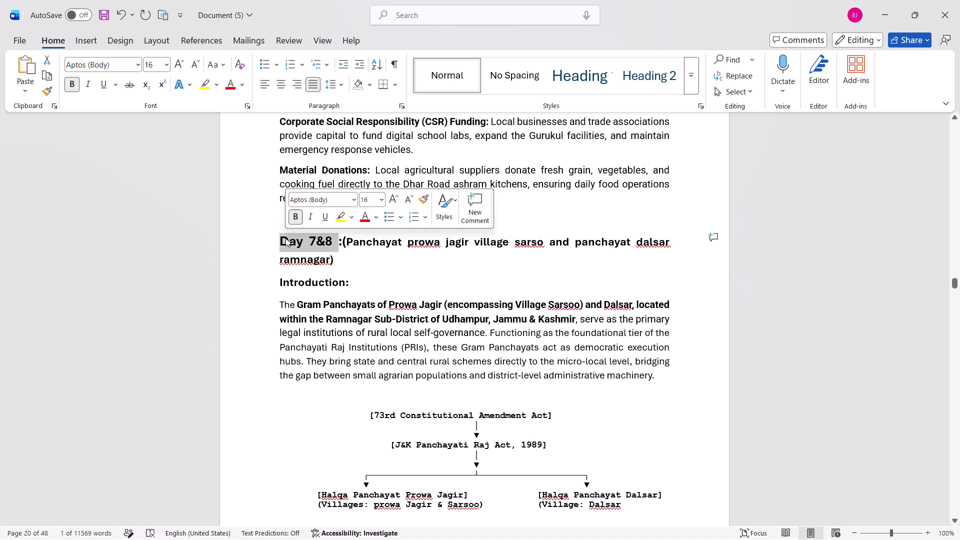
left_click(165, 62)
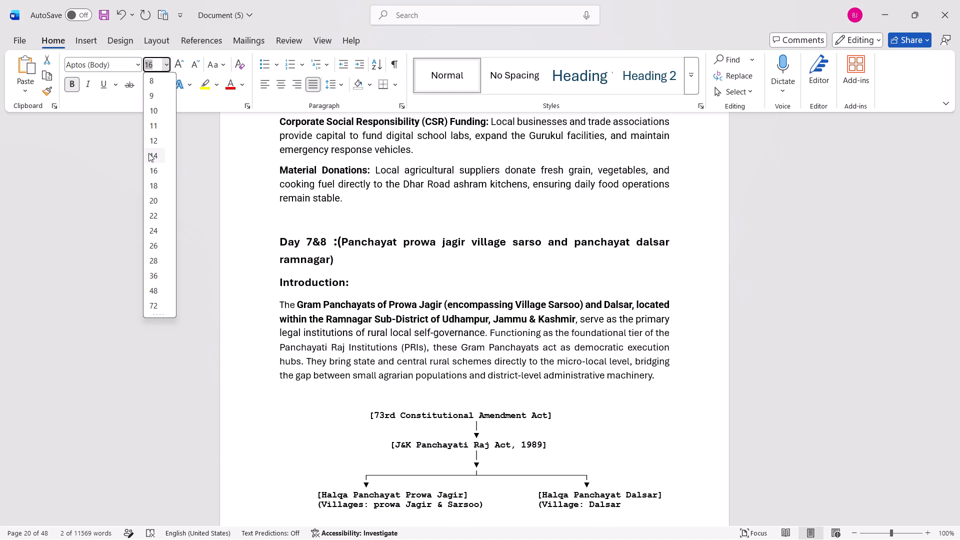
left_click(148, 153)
Delete the blank lines above the "Day9 : ( senior citizen club )" heading so it starts at the top of its page.
scroll(245, 251, "down", 3)
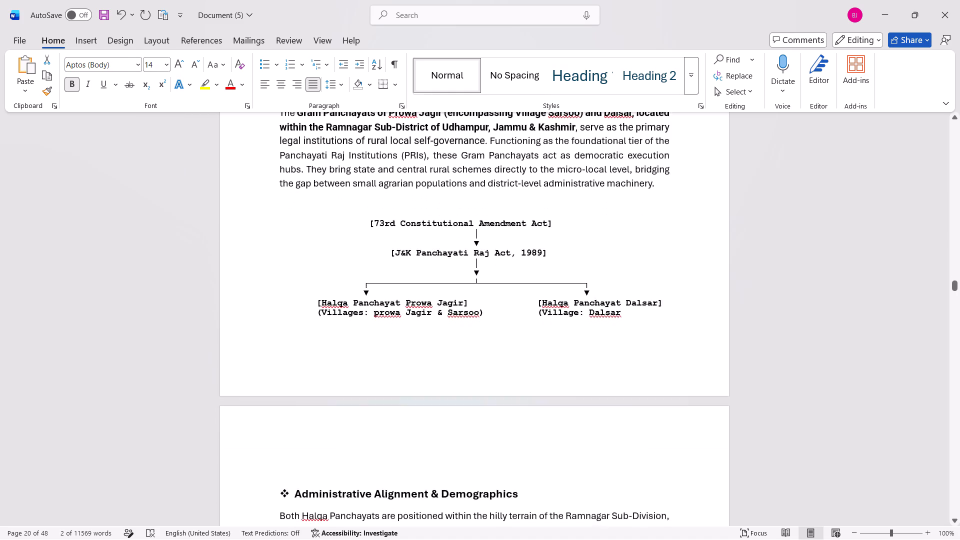
scroll(245, 251, "down", 5)
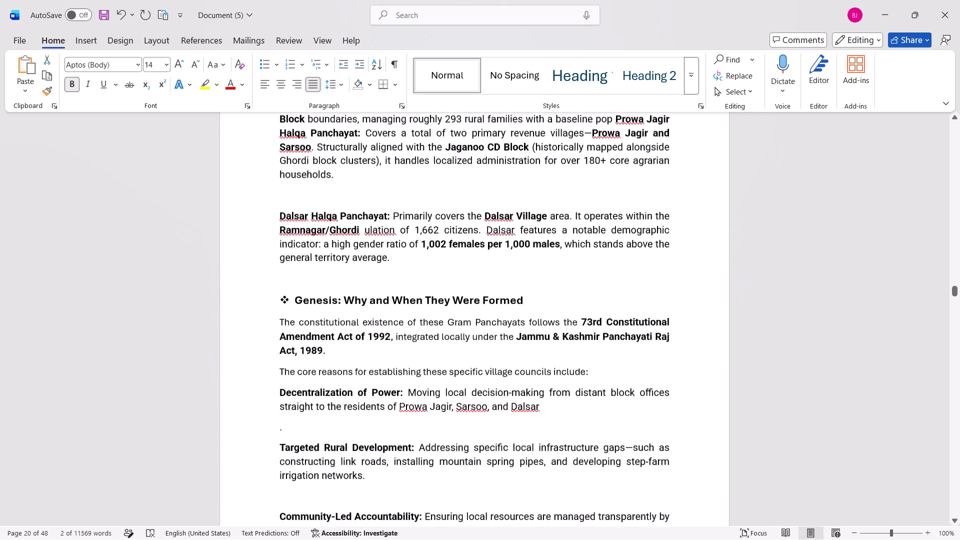
scroll(245, 251, "down", 10)
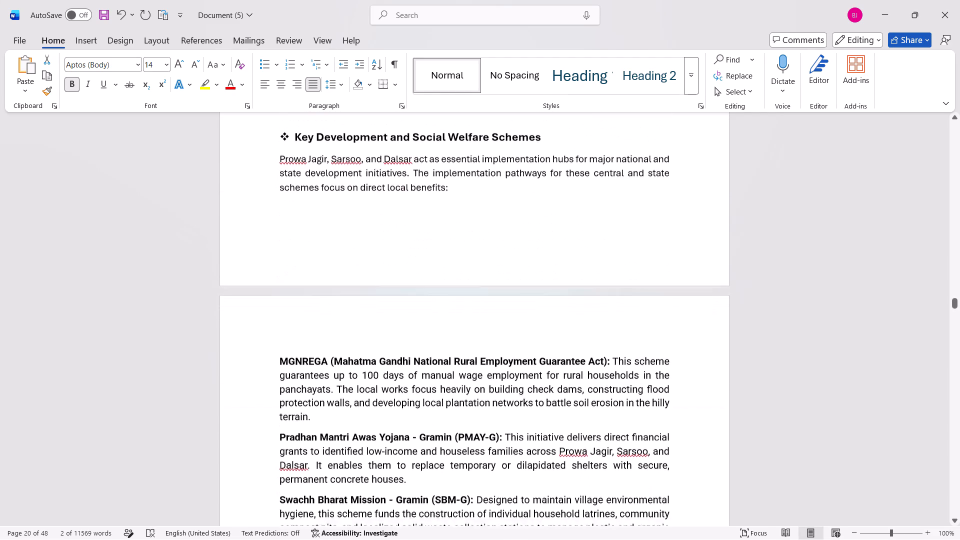
scroll(245, 251, "down", 5)
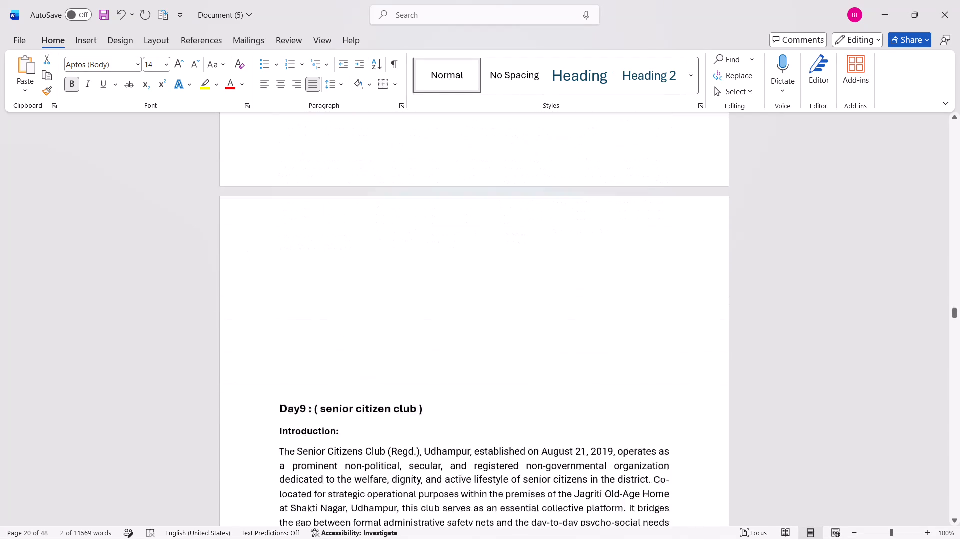
scroll(245, 251, "down", 2)
left_click(266, 275)
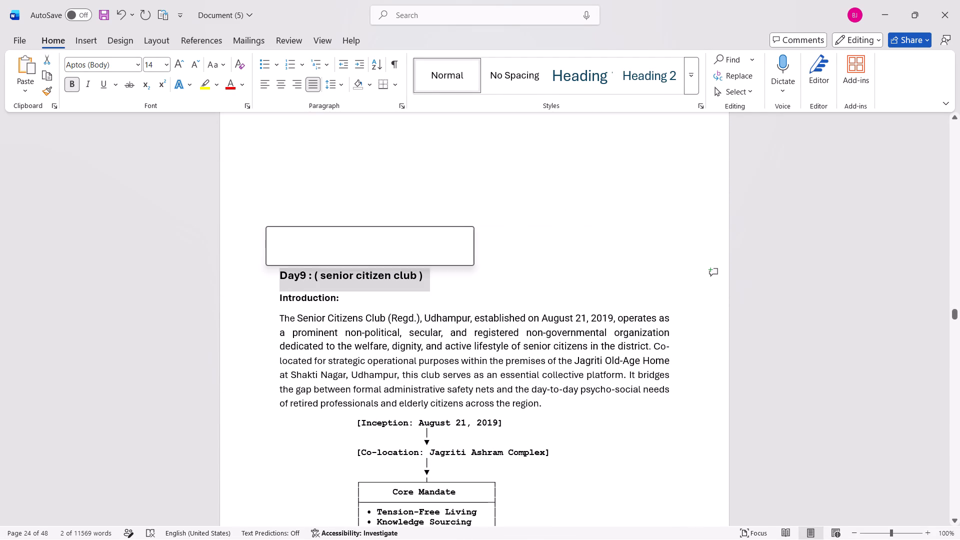
left_click(287, 219)
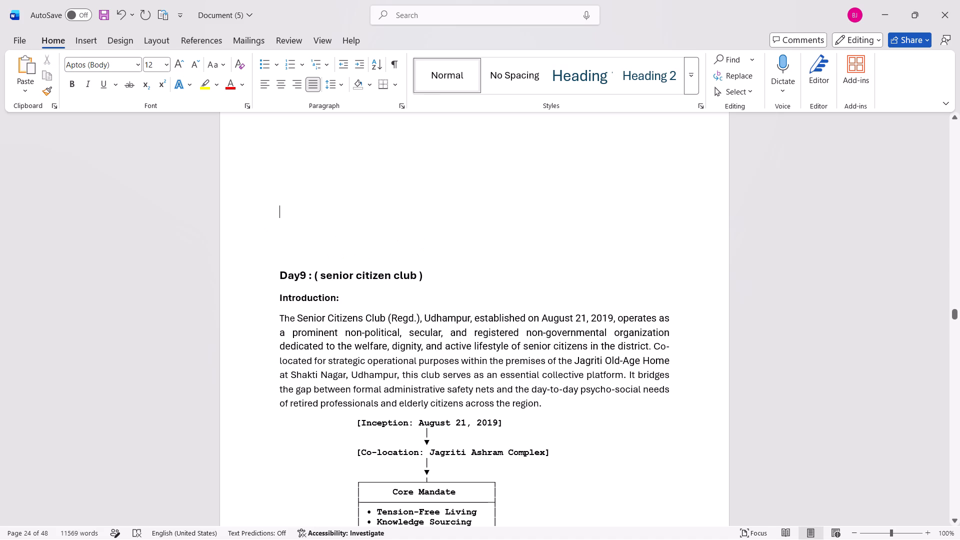
key("BackSpace")
key("BackSpace")
key("BackSpace")
key("BackSpace")
key("BackSpace")
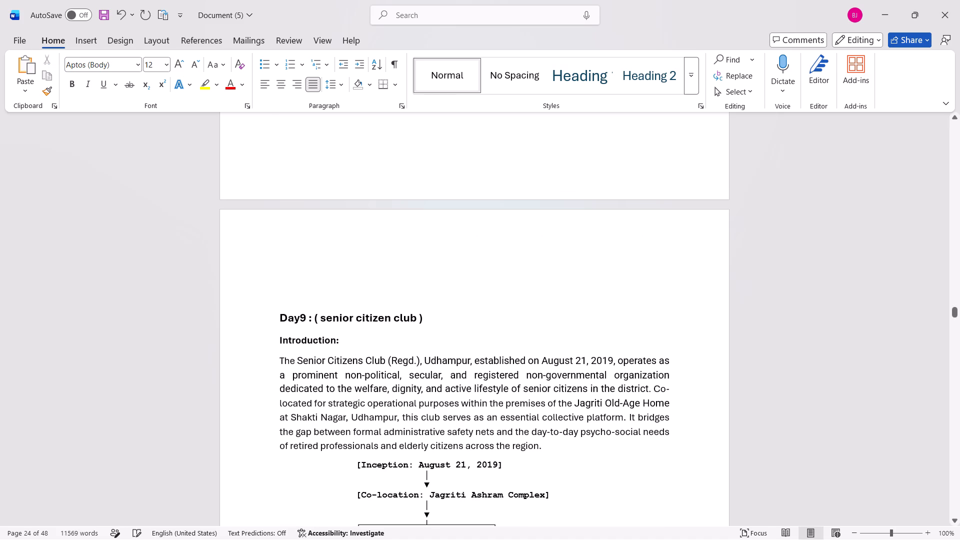
scroll(287, 219, "up", 1)
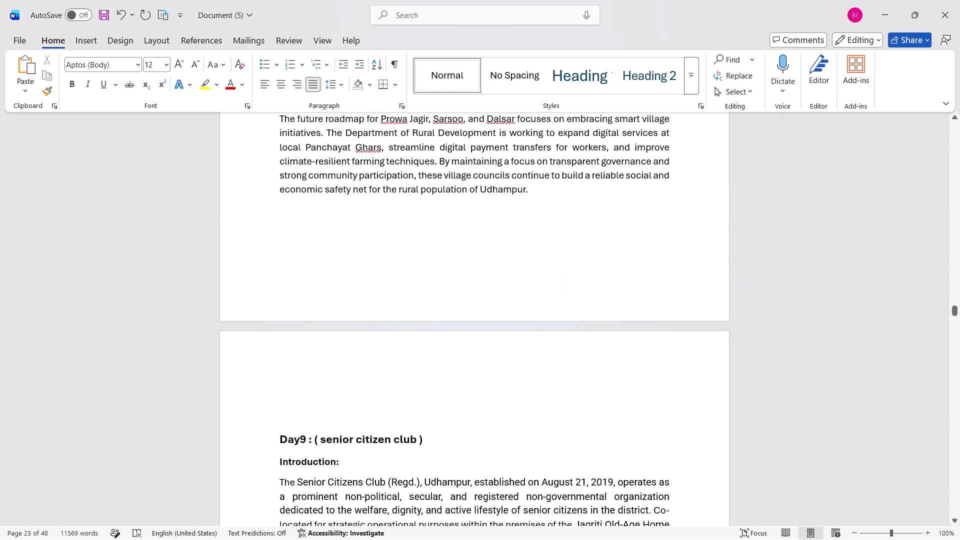
left_click(275, 438)
key("BackSpace")
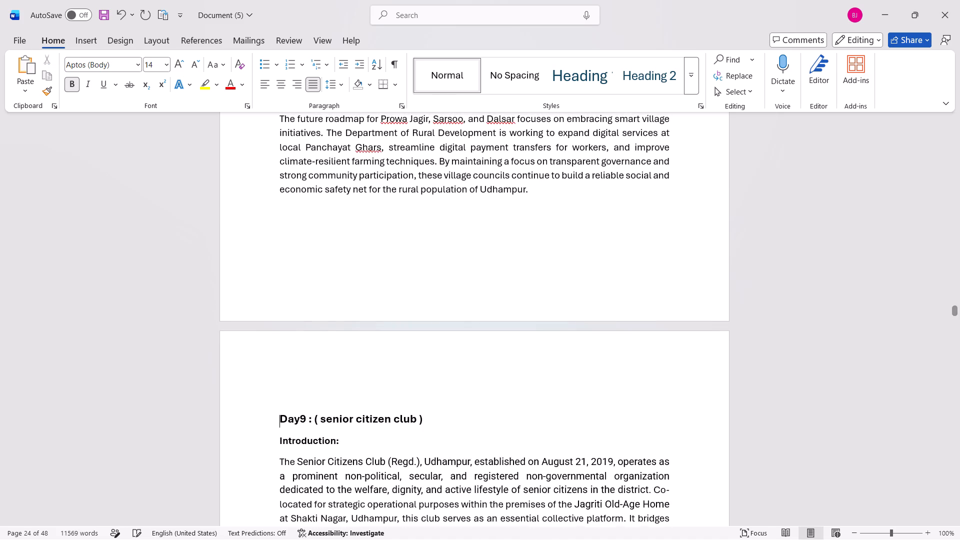
key("BackSpace")
key("BackSpace")
key("Return")
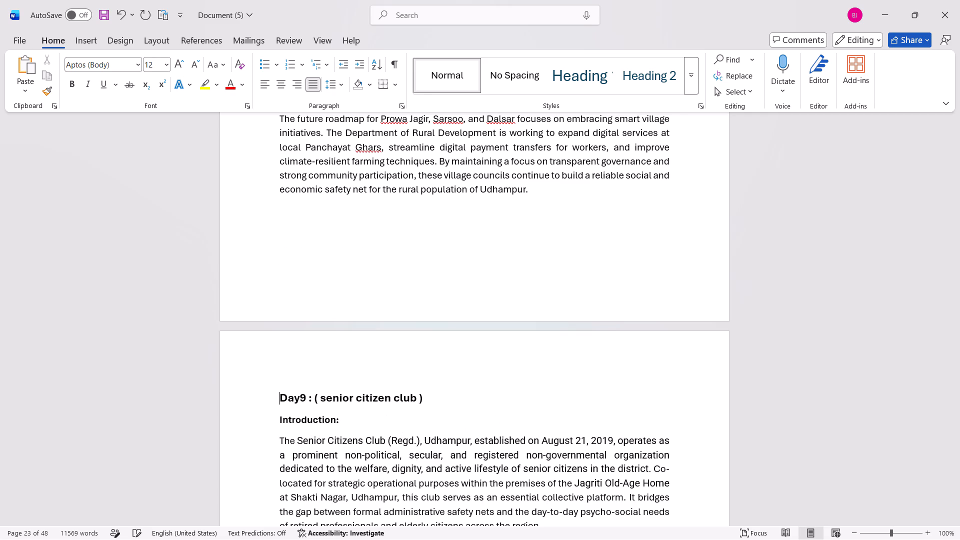
Insert a blank line after the "Mitigating Systemic Vulnerabilities" paragraph to push the "Statutory Frameworks and District Integration" heading onto the next page.
scroll(275, 438, "down", 4)
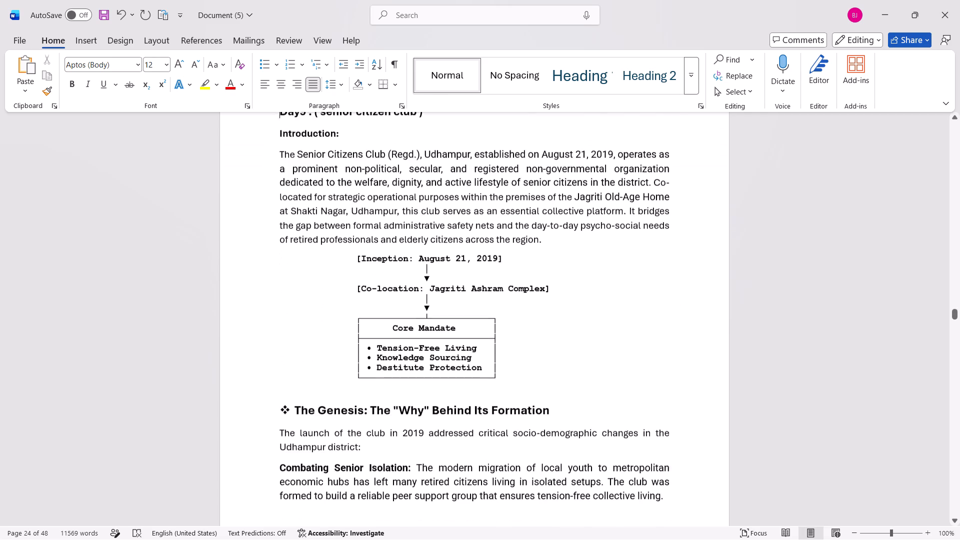
scroll(275, 438, "down", 3)
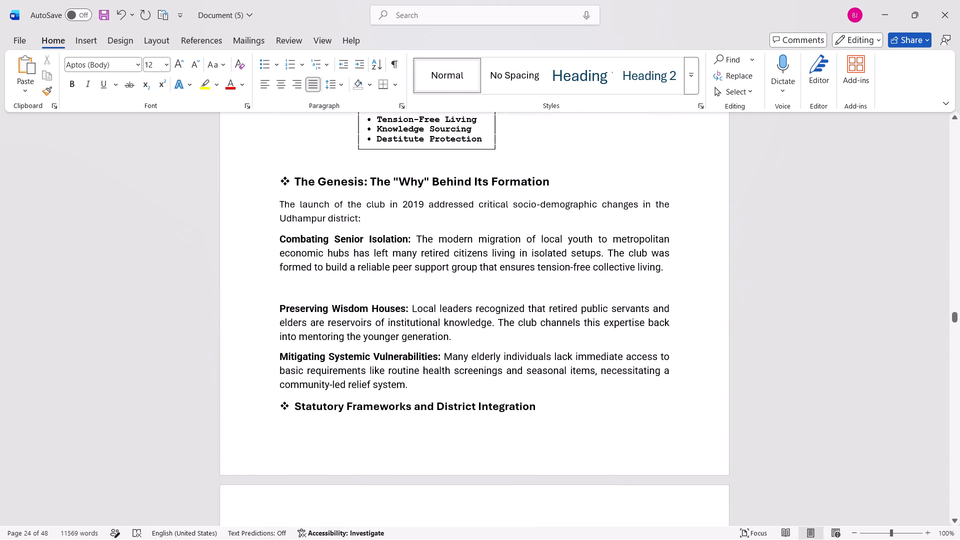
left_click(432, 379)
key("Return")
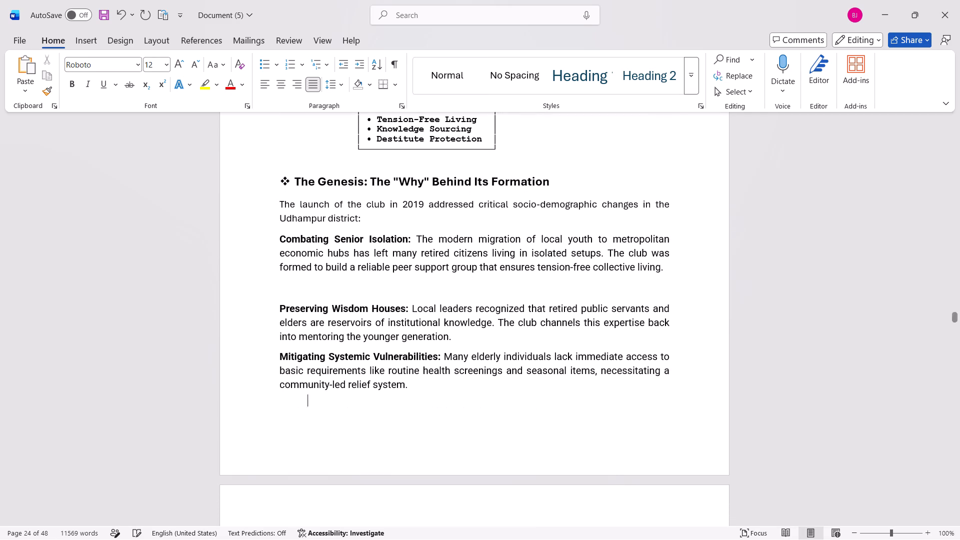
Delete the blank lines above the "3. Recreational Outings and Cultural Enrichment" and "2. Healthcare and Ayush Medical Operations" subheadings.
scroll(432, 379, "down", 5)
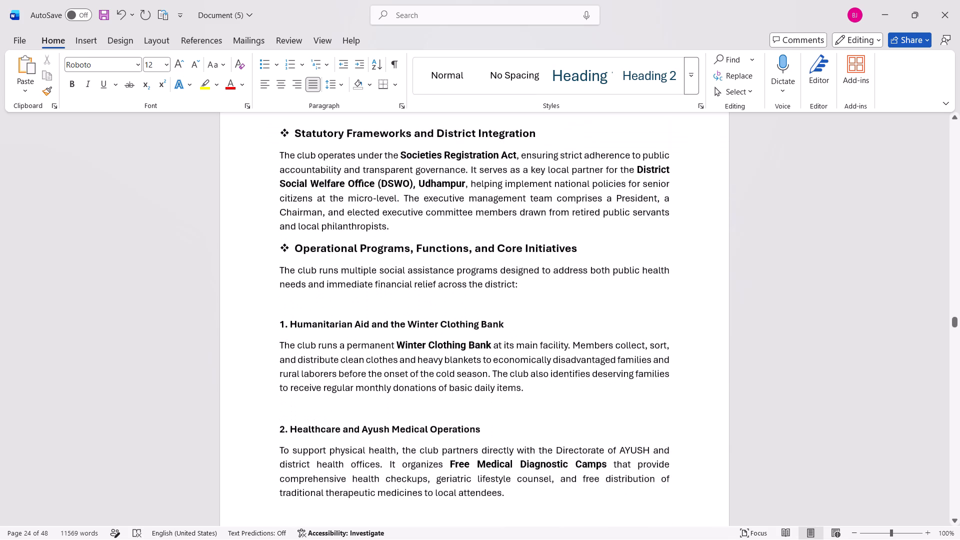
scroll(432, 379, "down", 3)
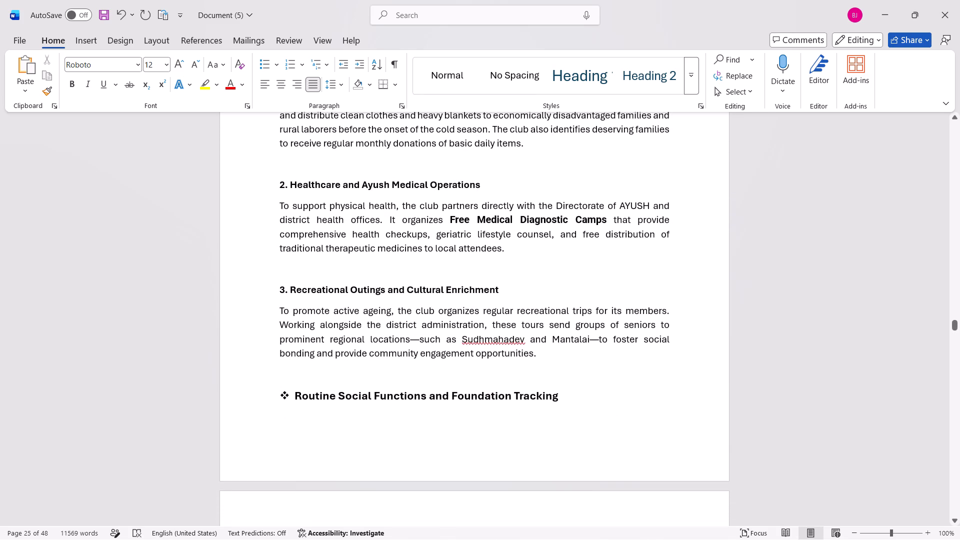
left_click(477, 272)
key("BackSpace")
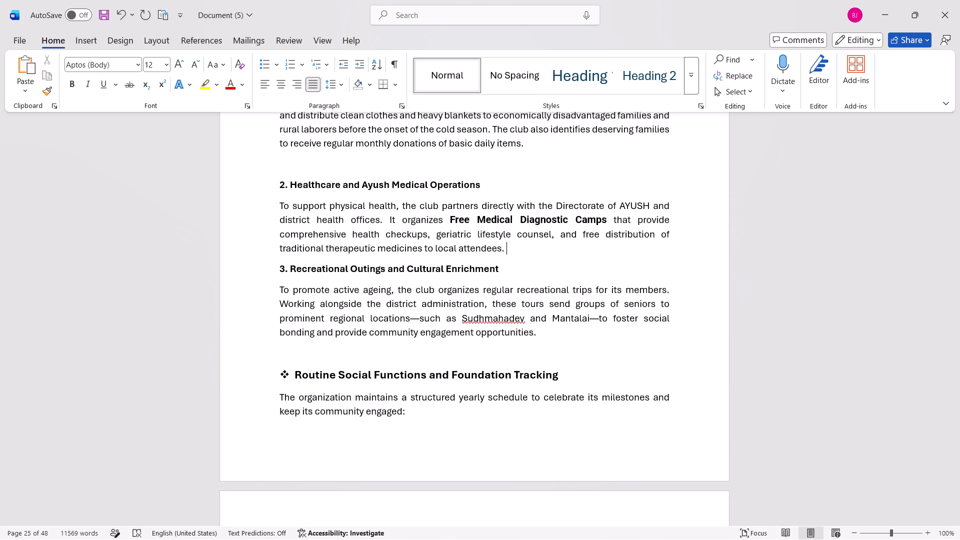
left_click(472, 167)
key("BackSpace")
key("BackSpace")
key("BackSpace")
key("BackSpace")
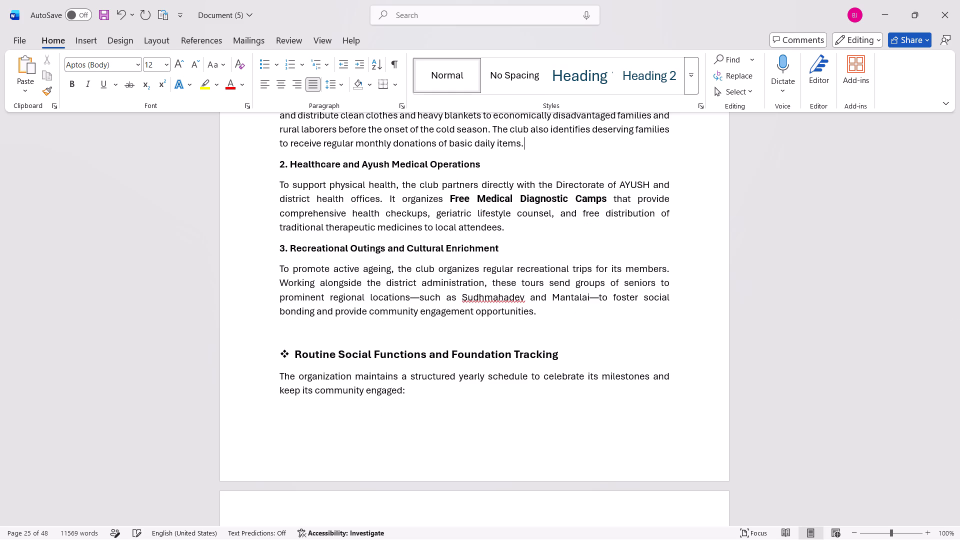
Delete the space-filled blank line above the "1. Humanitarian Aid and the Winter Clothing Bank" subheading.
scroll(472, 167, "up", 2)
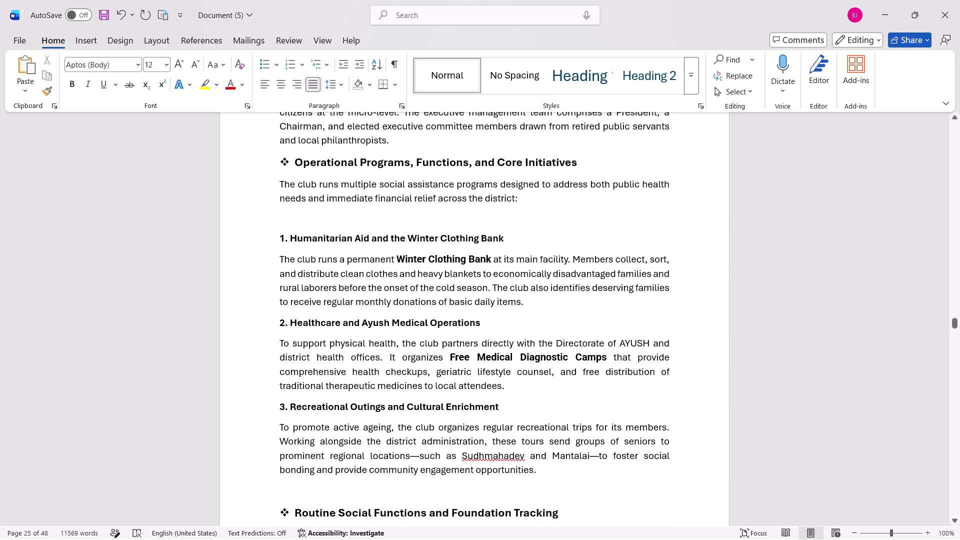
left_click(468, 221)
key("BackSpace")
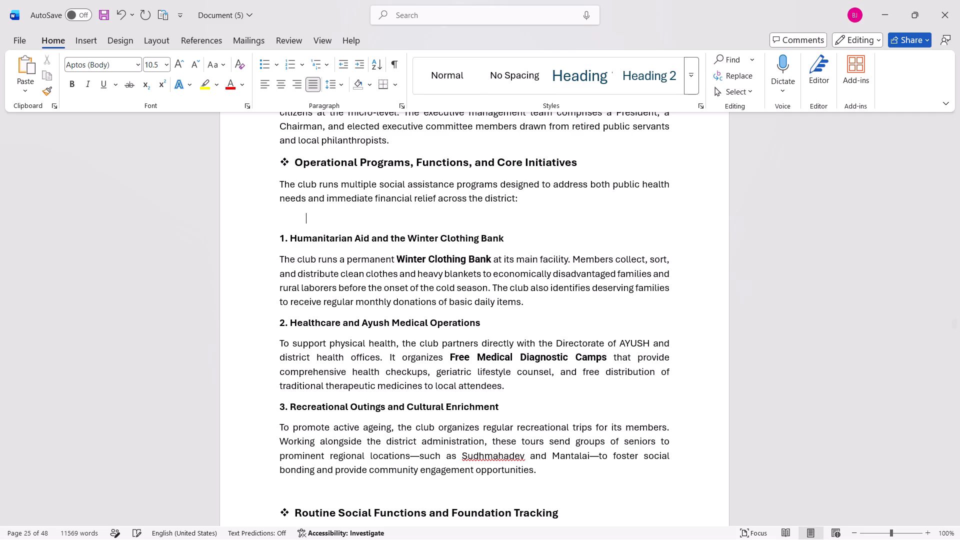
key("BackSpace")
key("BackSpace")
key("BackSpace")
key("BackSpace")
key("BackSpace")
key("BackSpace")
key("BackSpace")
key("BackSpace")
key("BackSpace")
key("BackSpace")
key("BackSpace")
key("BackSpace")
key("BackSpace")
key("BackSpace")
key("BackSpace")
key("BackSpace")
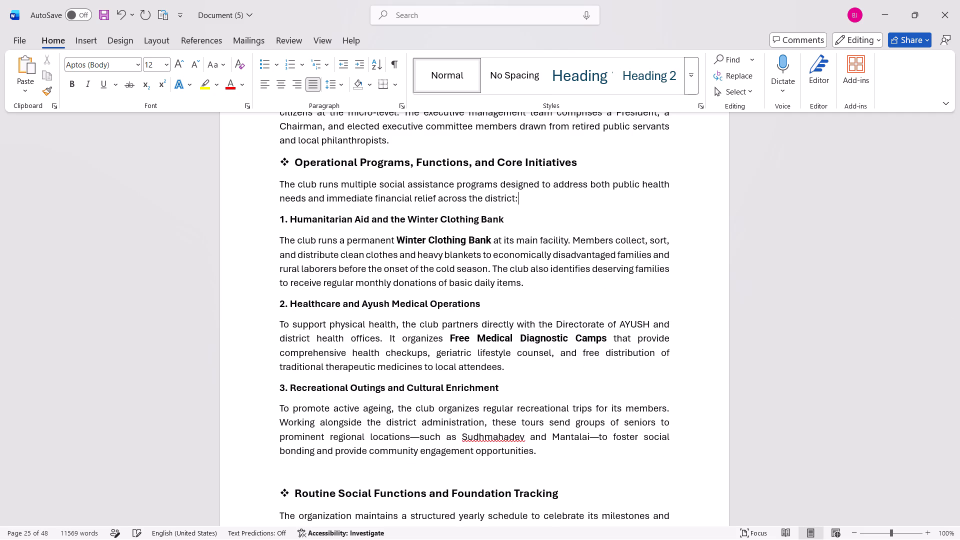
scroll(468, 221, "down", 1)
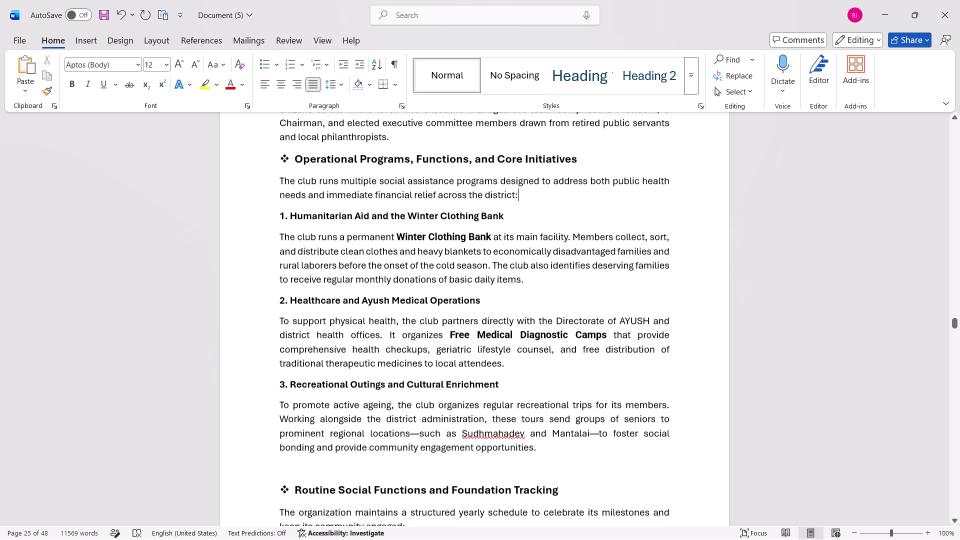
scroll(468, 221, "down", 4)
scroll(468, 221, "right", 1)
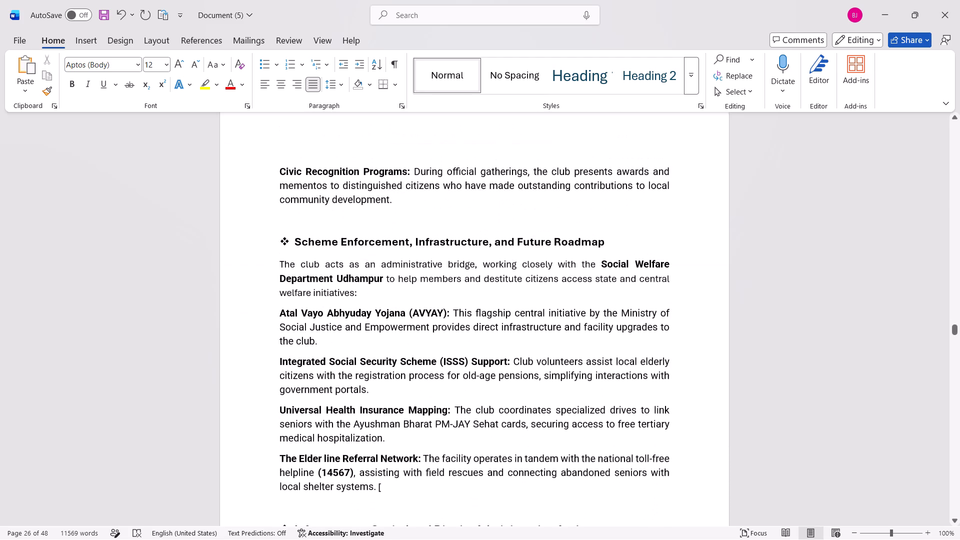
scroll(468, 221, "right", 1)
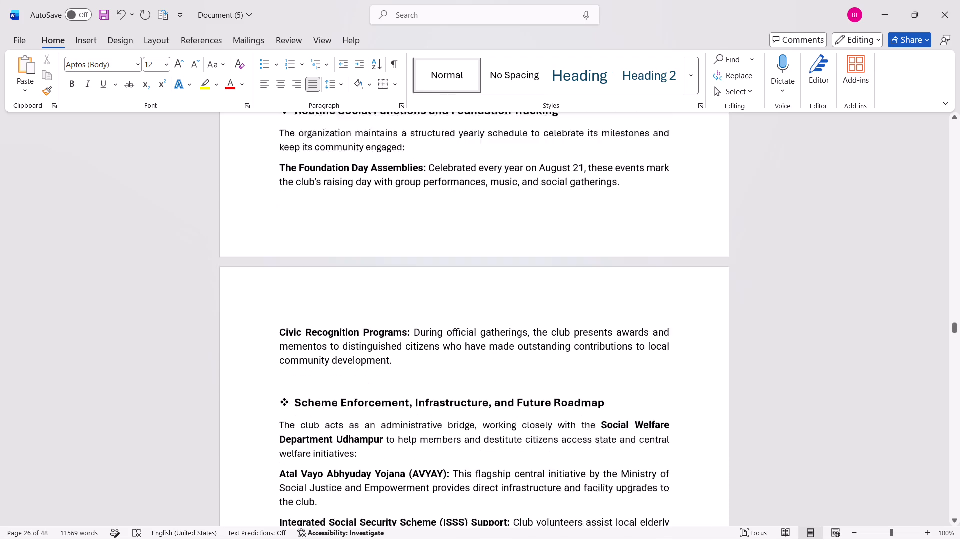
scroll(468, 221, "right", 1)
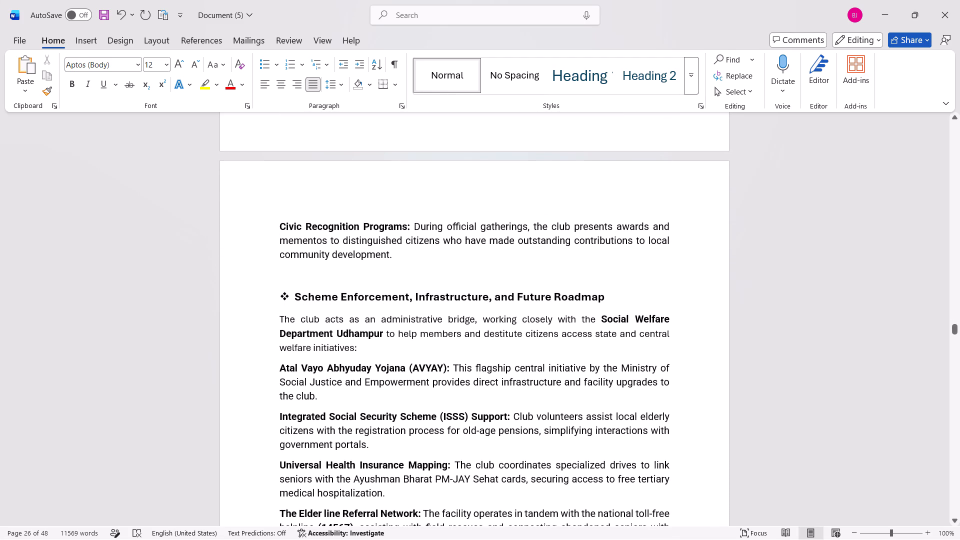
Remove the extra space before both down arrowheads in the "Infrastructure Capital and District Administration Assistance" flowchart to align them with the vertical lines.
scroll(412, 229, "down", 2)
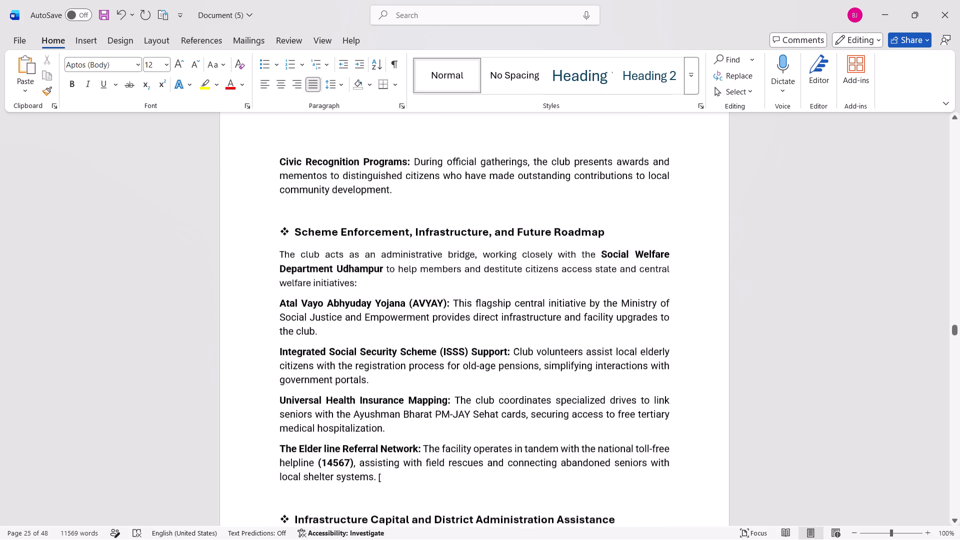
scroll(412, 229, "down", 4)
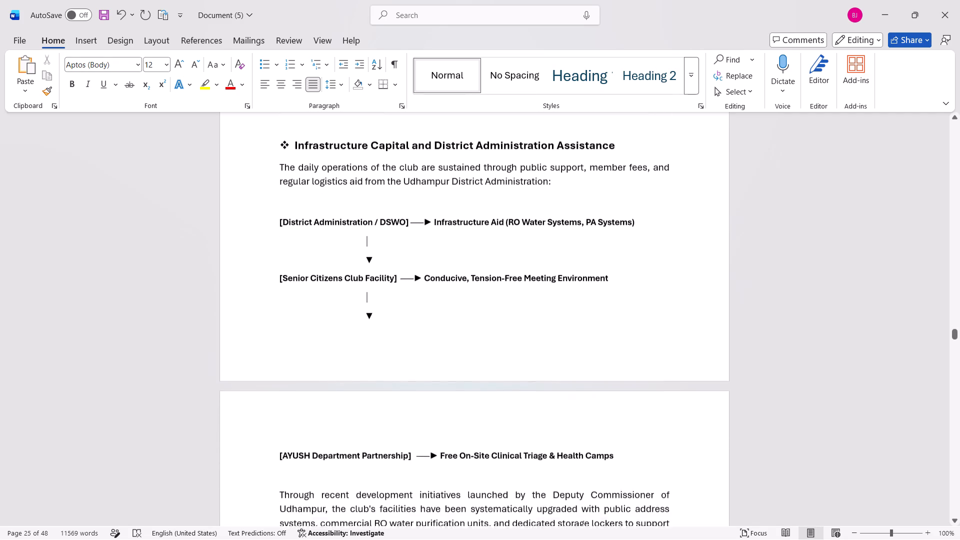
scroll(412, 229, "down", 1)
scroll(387, 186, "up", 1)
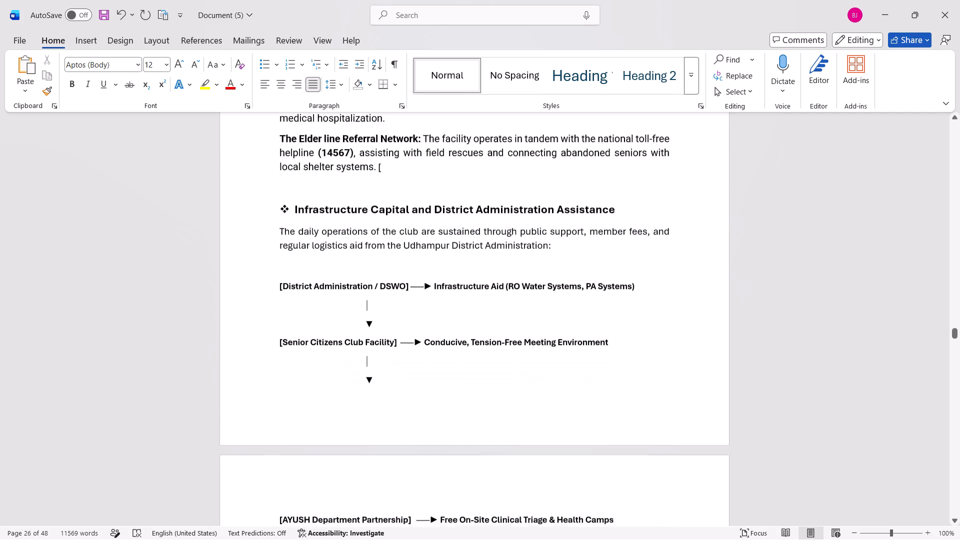
scroll(387, 186, "up", 1)
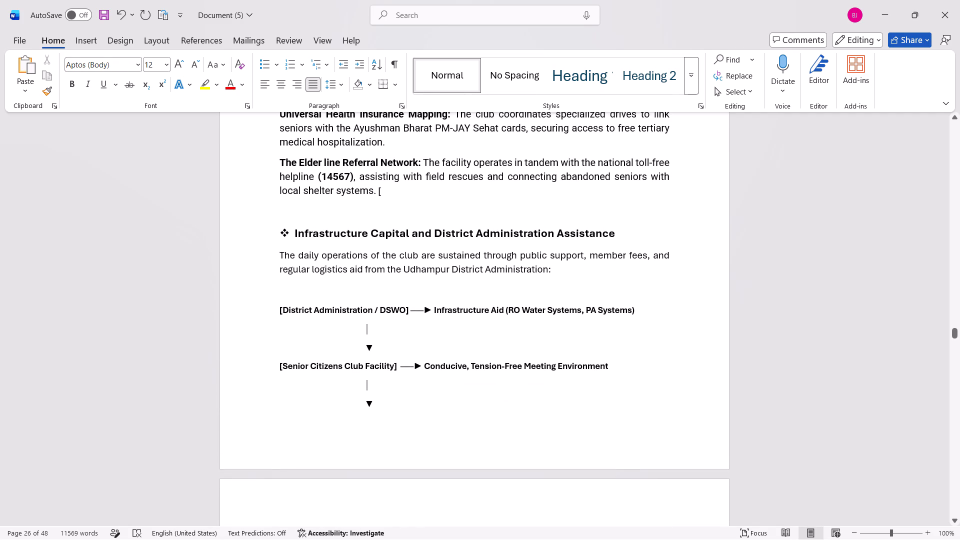
left_click(364, 345)
key("BackSpace")
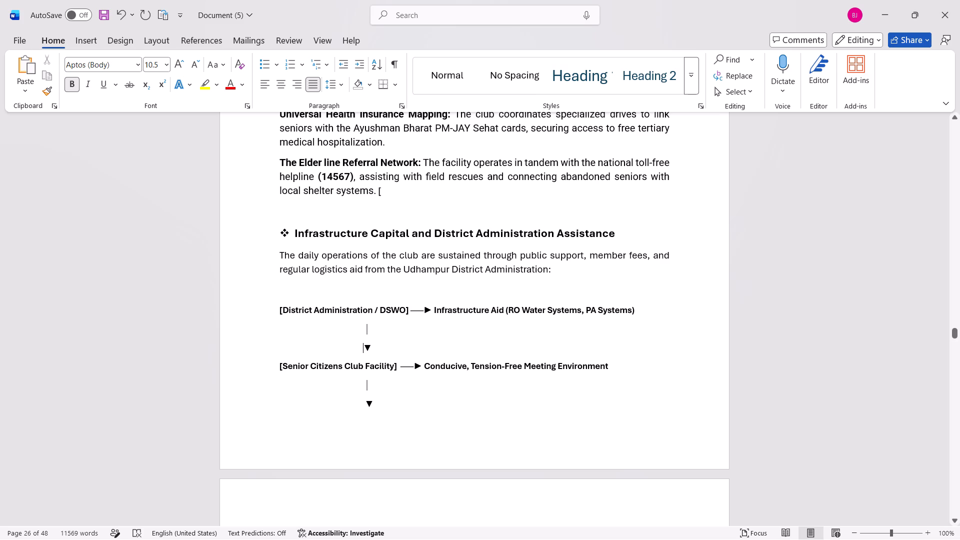
left_click(361, 407)
key("BackSpace")
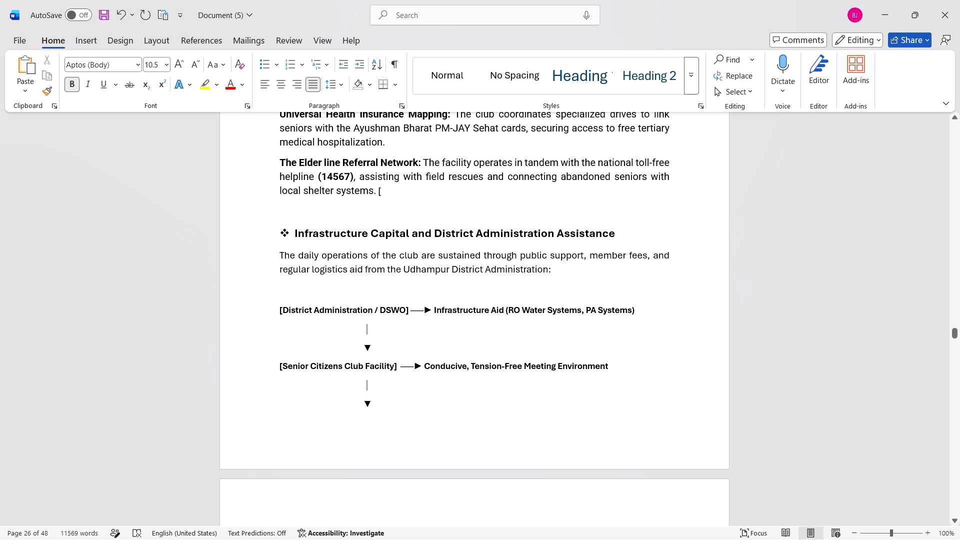
left_click(388, 393)
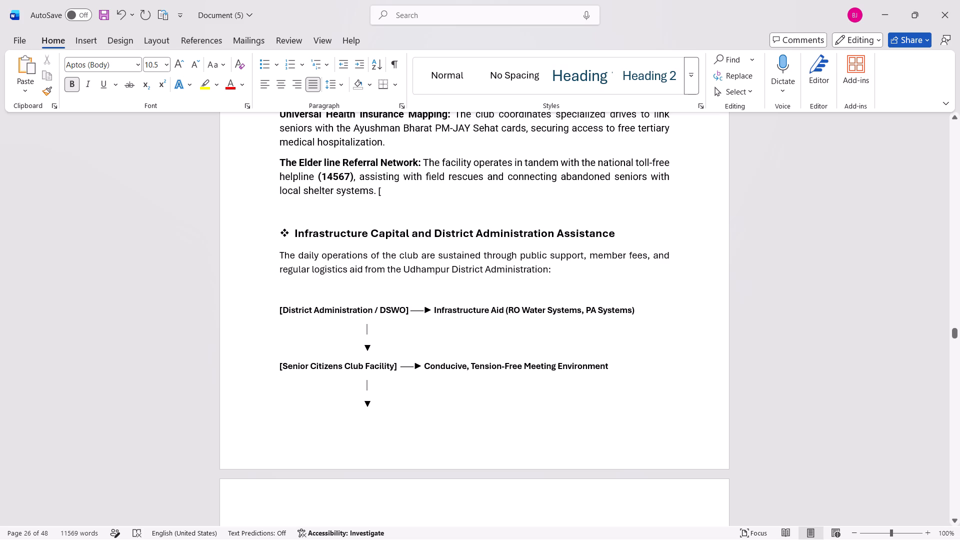
left_click(384, 398)
left_click(351, 399)
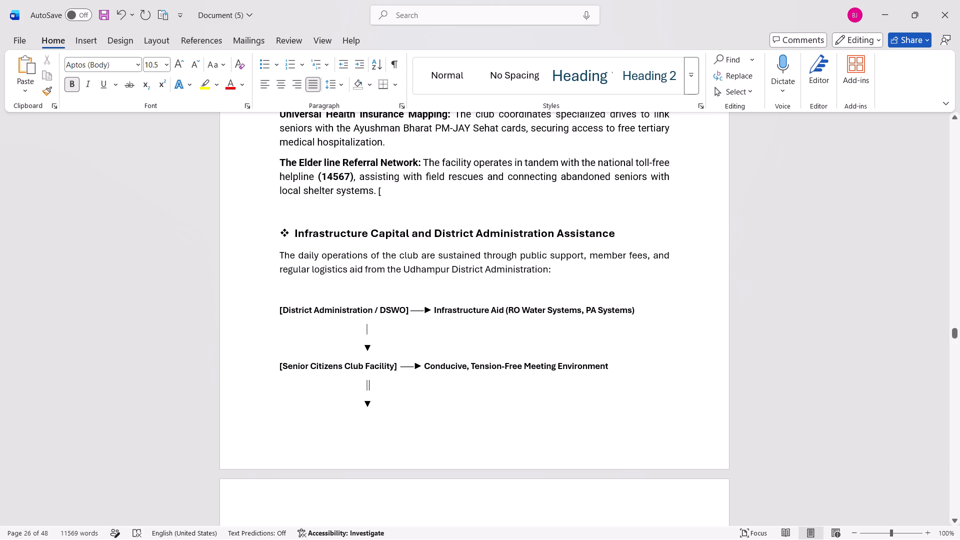
left_click(351, 394)
Delete the blank line immediately before the "Civic Recognition Programs:" paragraph.
scroll(405, 221, "up", 2)
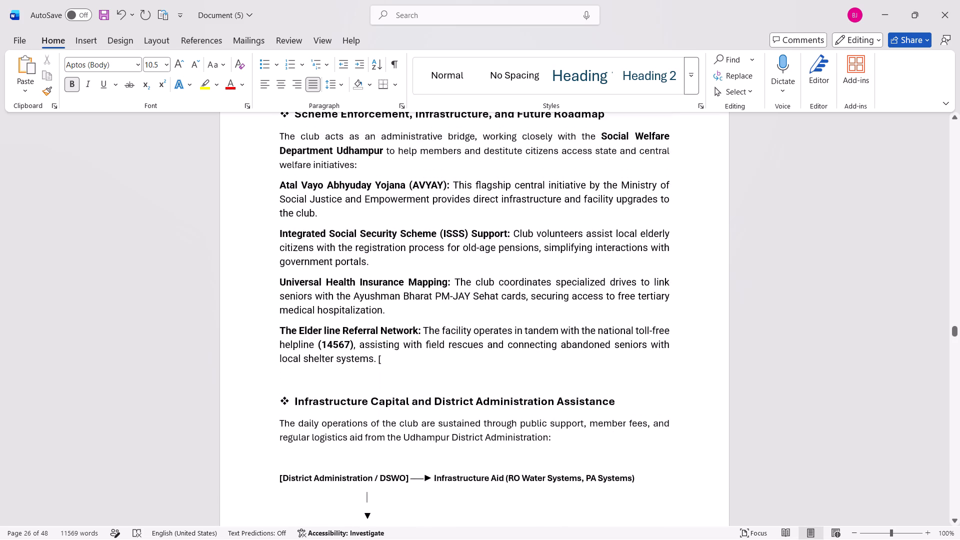
scroll(405, 221, "up", 3)
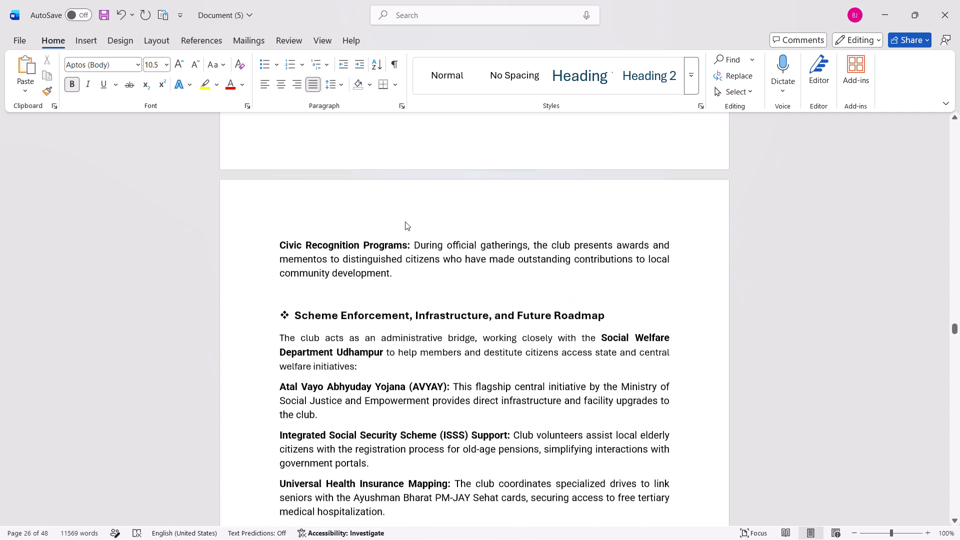
scroll(405, 221, "up", 1)
left_click(400, 219)
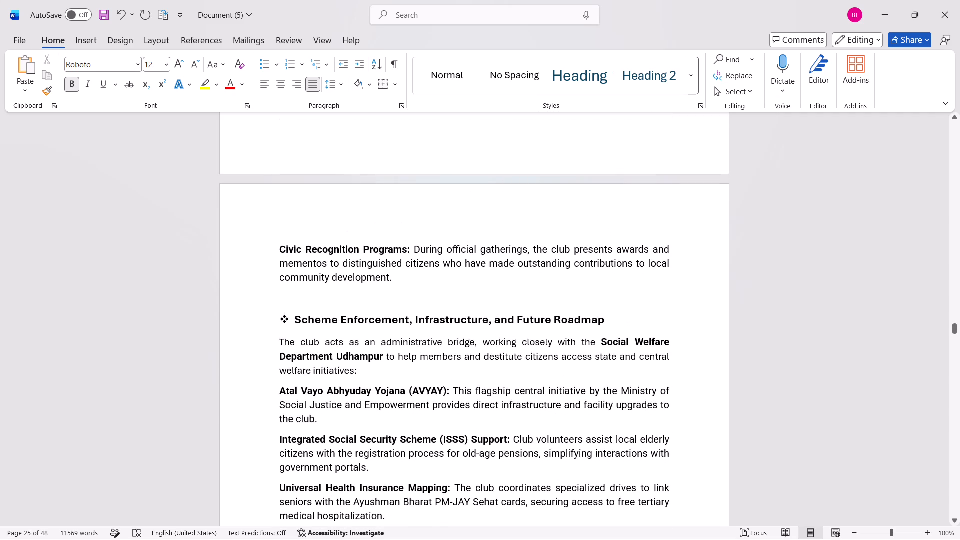
left_click(278, 246)
key("BackSpace")
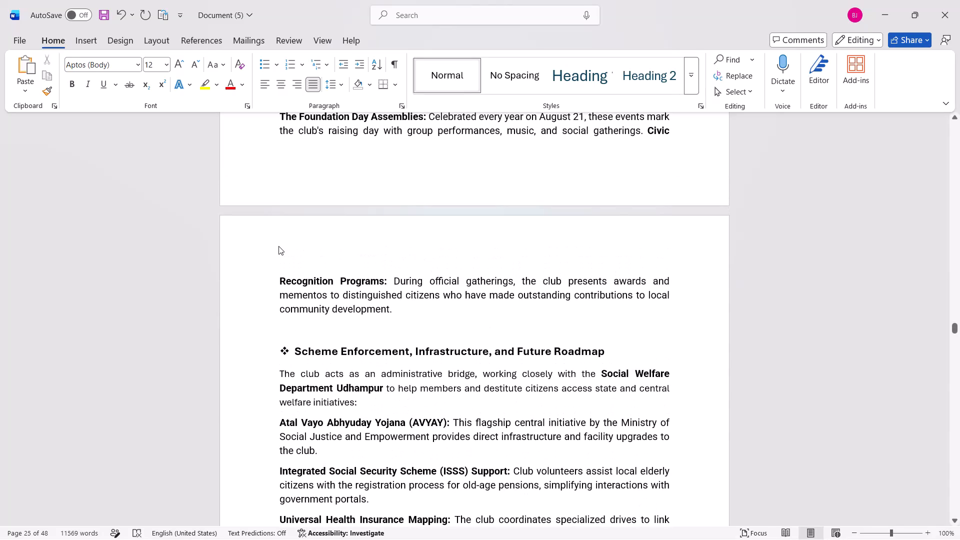
Undo the last deletion before the "Civic Recognition Programs:" paragraph.
key("ctrl+z")
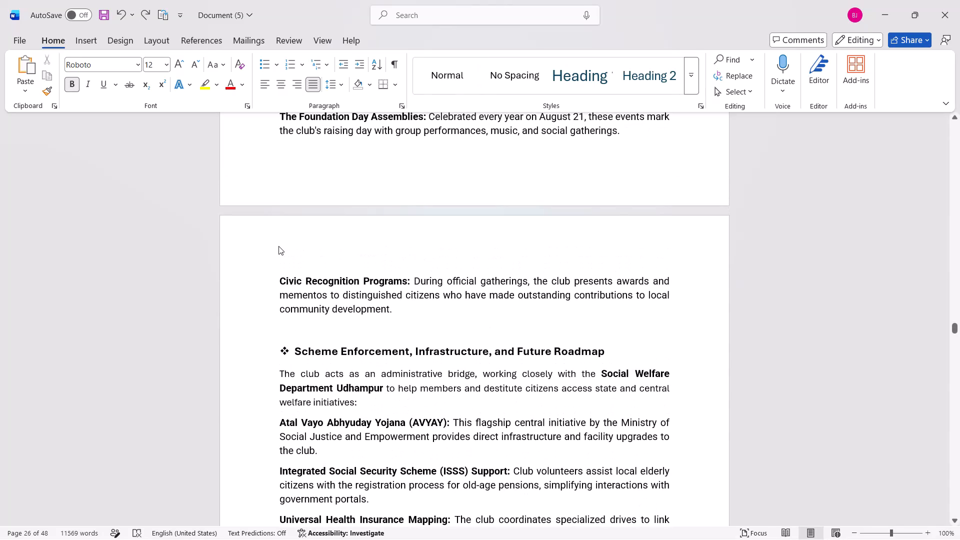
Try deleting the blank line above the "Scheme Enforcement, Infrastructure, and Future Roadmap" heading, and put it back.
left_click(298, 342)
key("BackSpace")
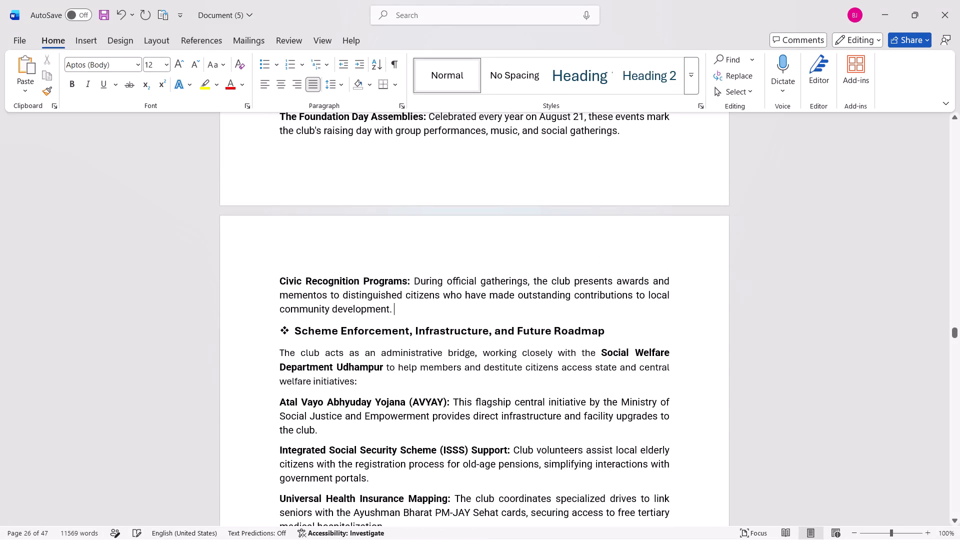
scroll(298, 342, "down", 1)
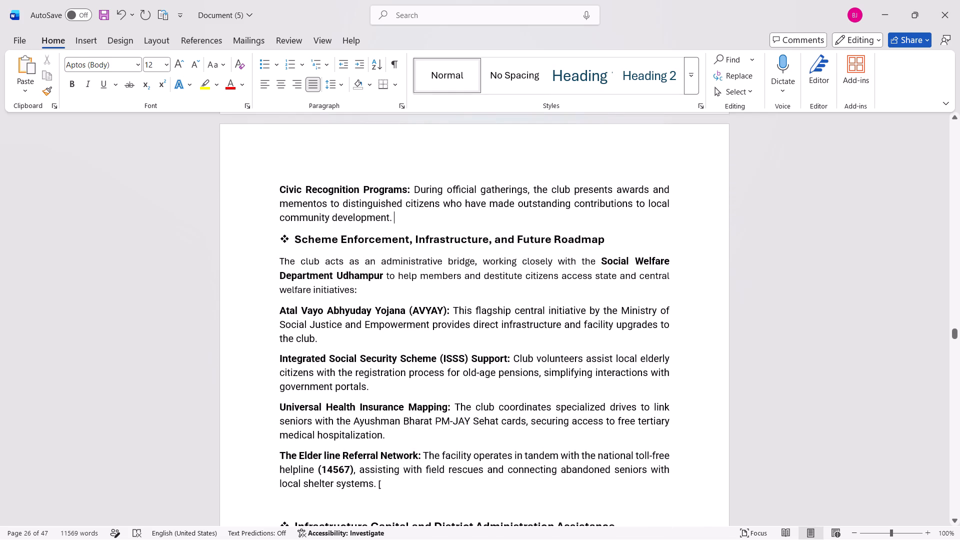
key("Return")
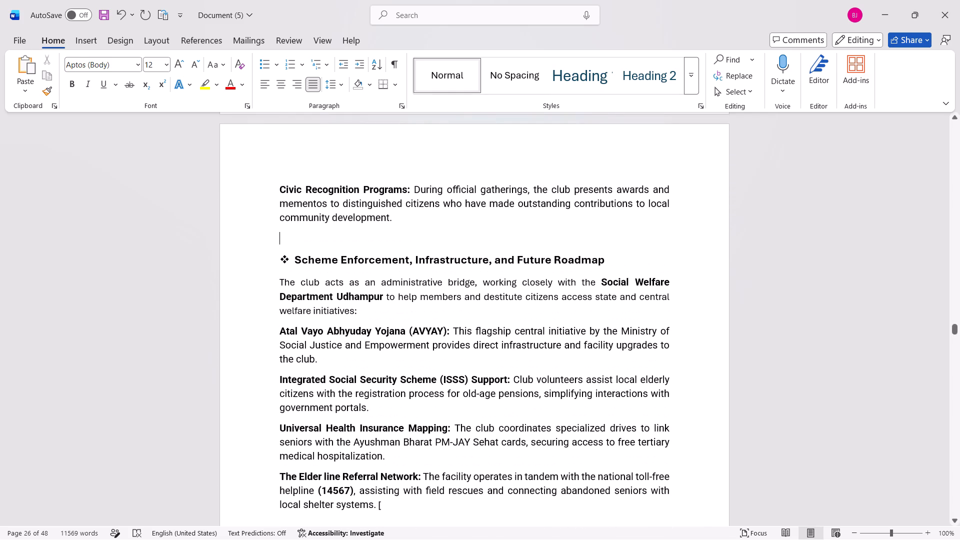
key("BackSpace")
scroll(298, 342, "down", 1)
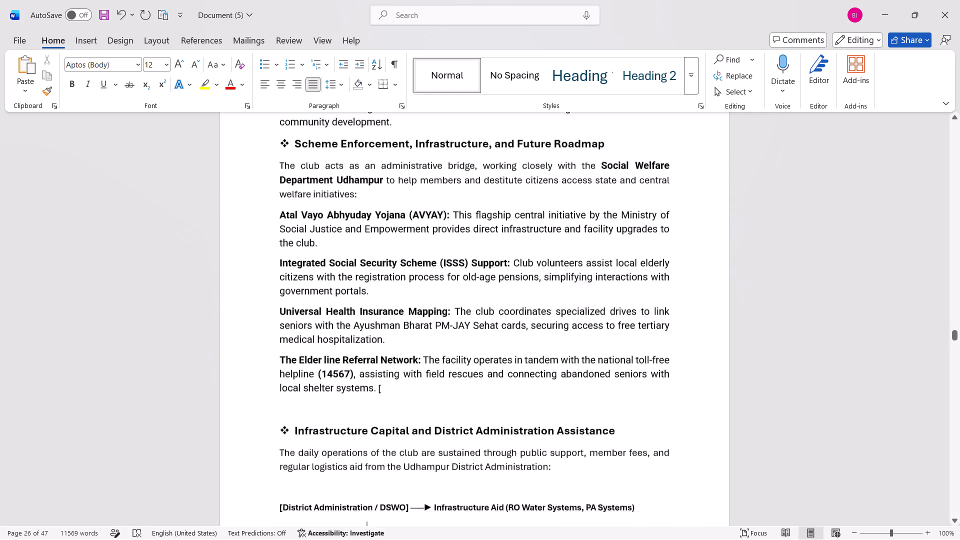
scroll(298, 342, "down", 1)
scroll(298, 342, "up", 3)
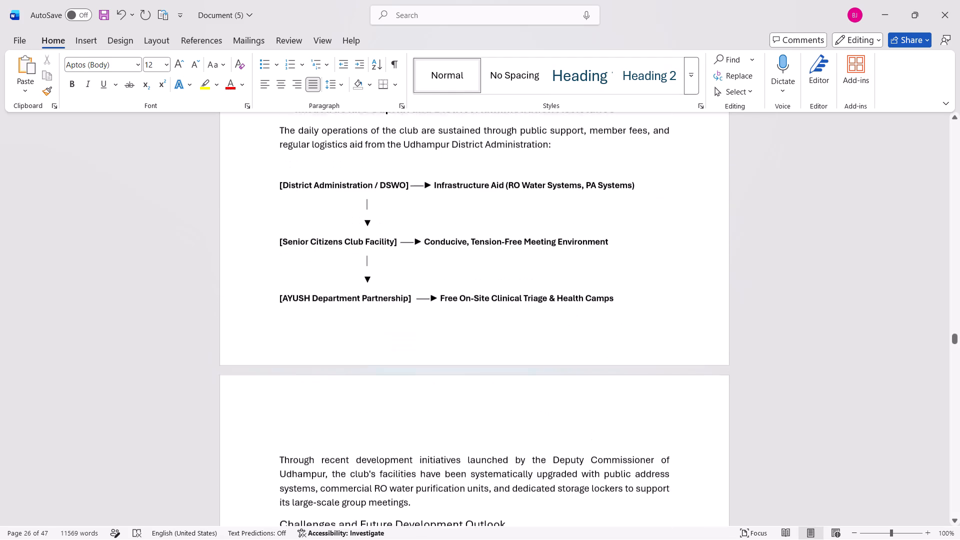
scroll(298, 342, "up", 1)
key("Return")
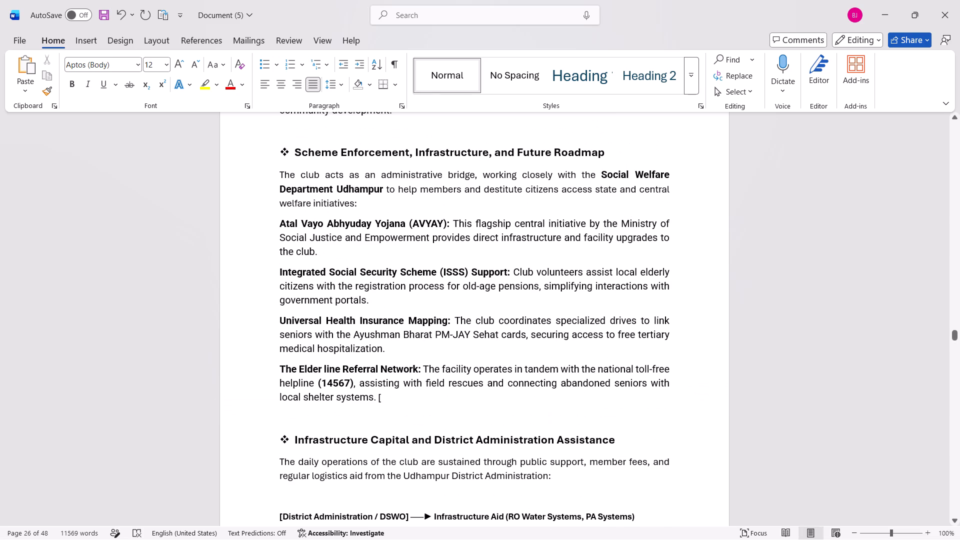
Delete the blank line above the flowchart in the "Infrastructure Capital and District Administration Assistance" section.
scroll(357, 451, "down", 1)
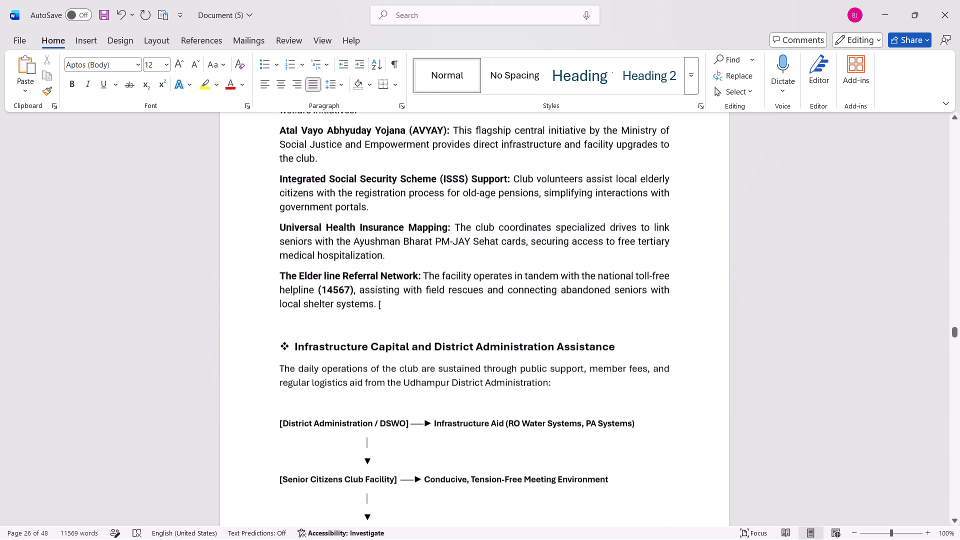
scroll(357, 451, "down", 1)
left_click(334, 399)
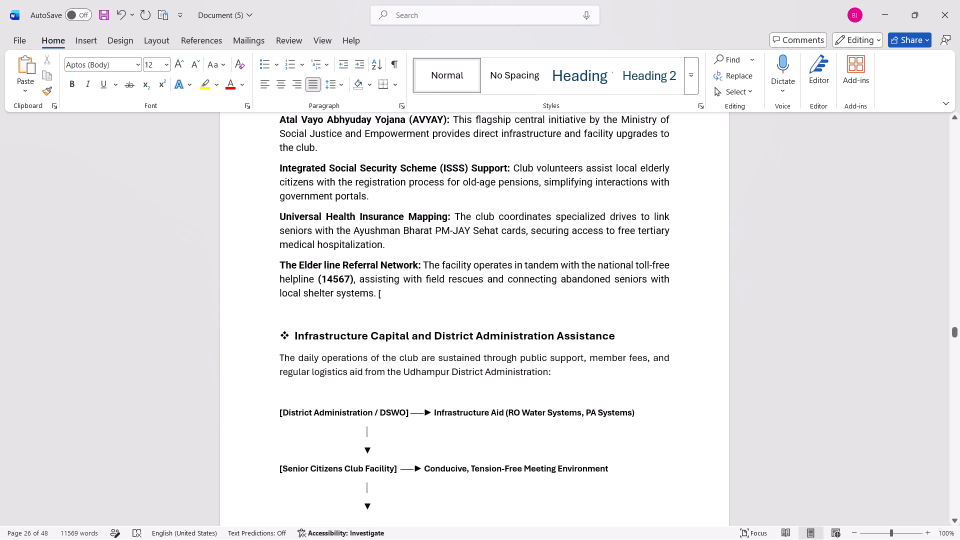
key("BackSpace")
Format the "Challenges and Future Development Outlook" heading as bold at font size 14.
scroll(334, 399, "down", 1)
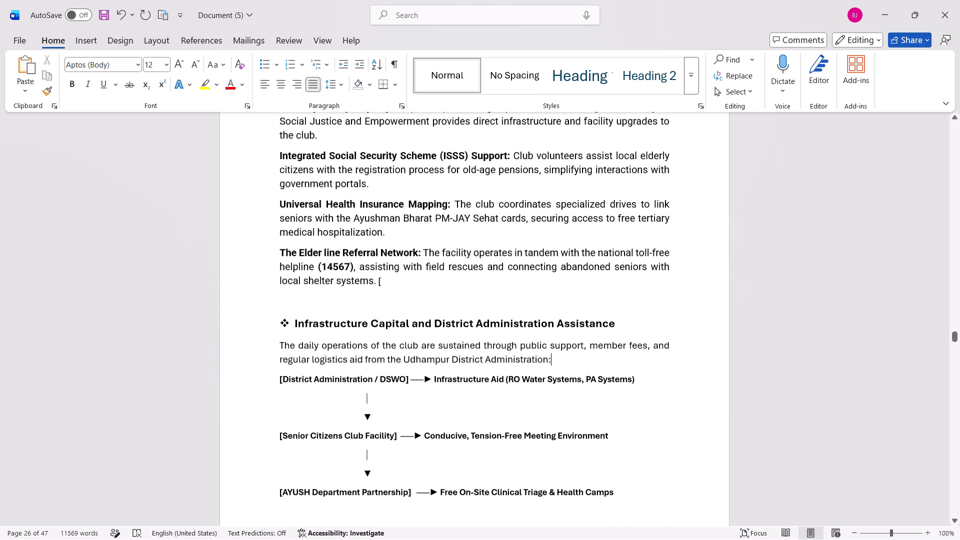
scroll(334, 399, "down", 1)
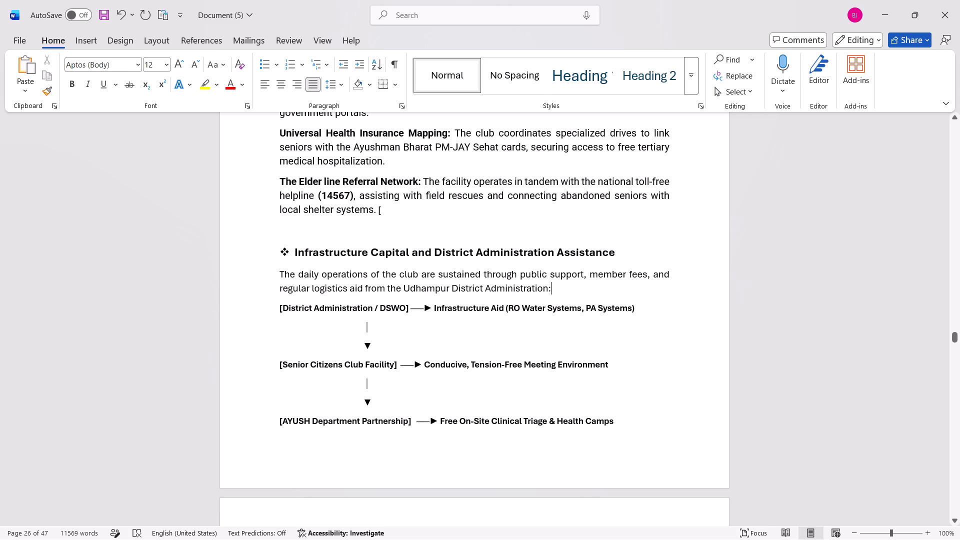
scroll(398, 372, "down", 3)
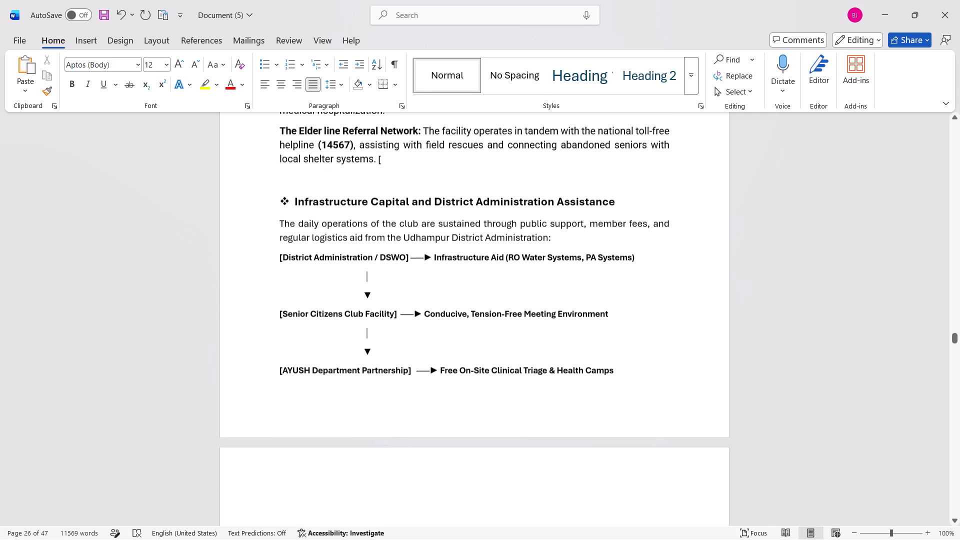
scroll(398, 372, "down", 2)
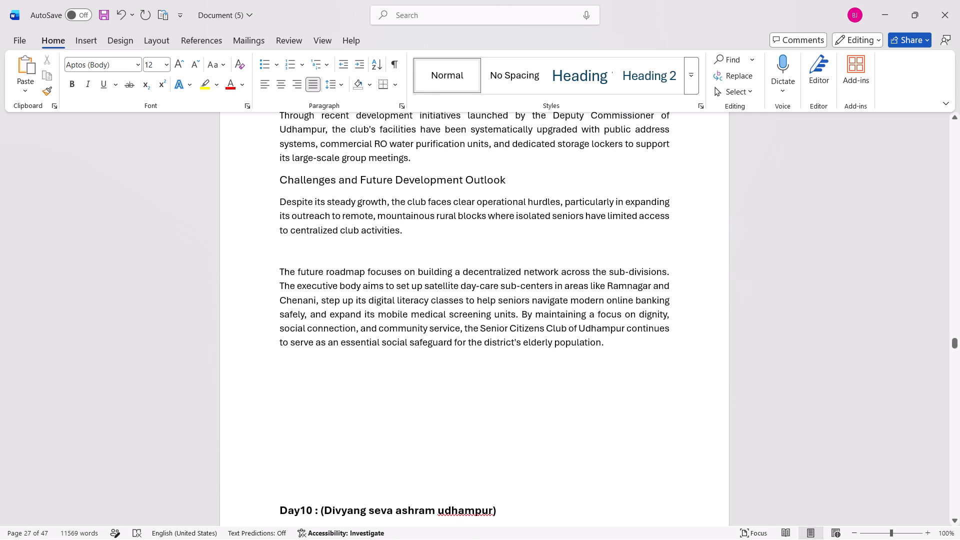
left_click(517, 180)
left_click_drag(517, 180, 270, 185)
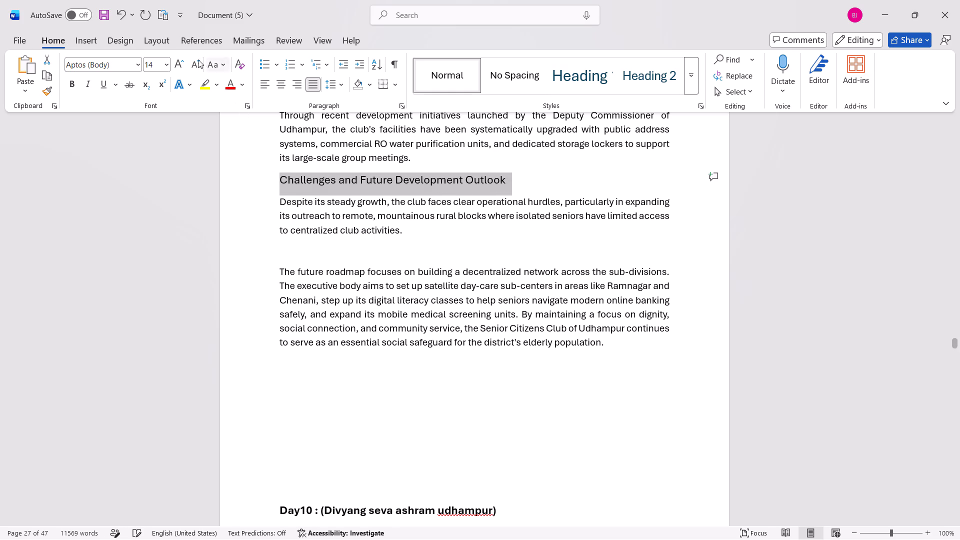
left_click(166, 60)
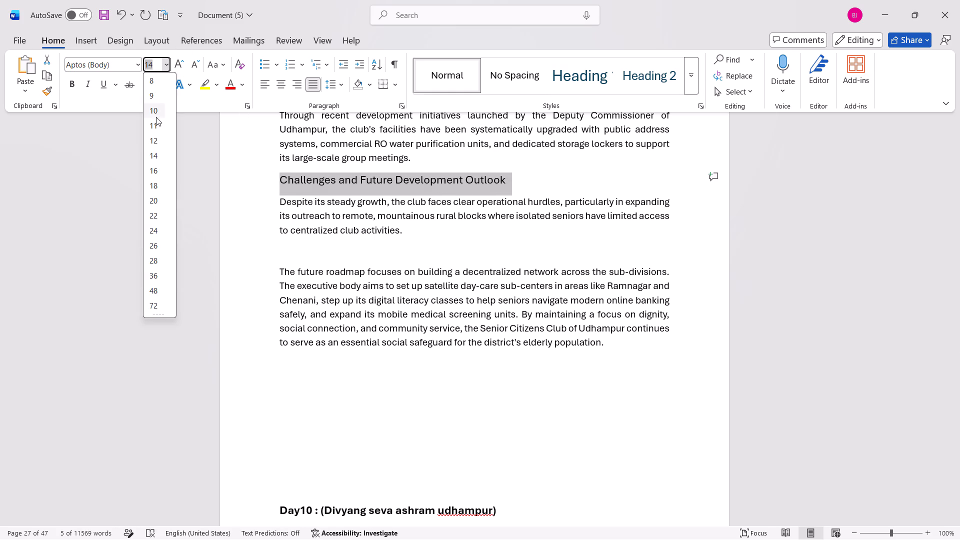
left_click(151, 156)
left_click(70, 78)
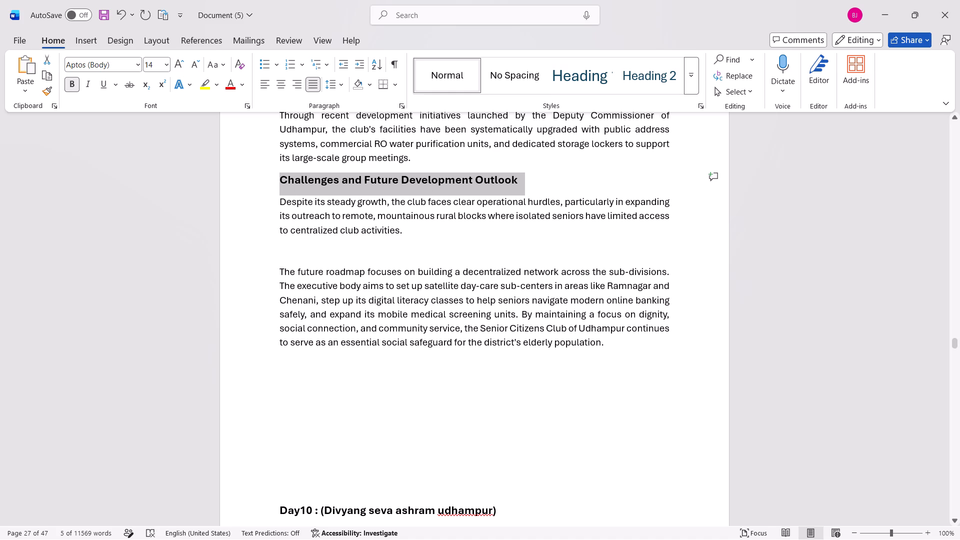
Give the "Challenges and Future Development Outlook" heading a solid round bullet and decrease its indent one level.
left_click(275, 61)
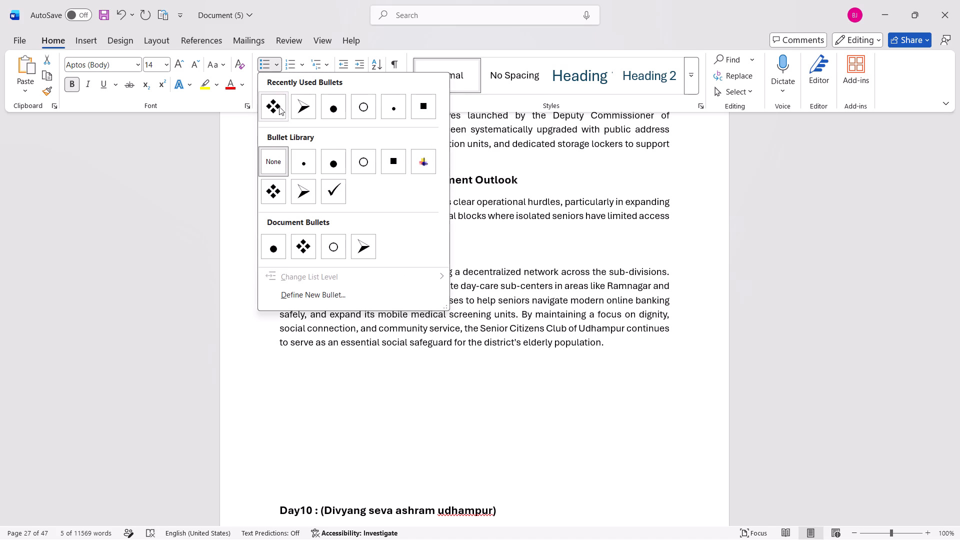
left_click(332, 107)
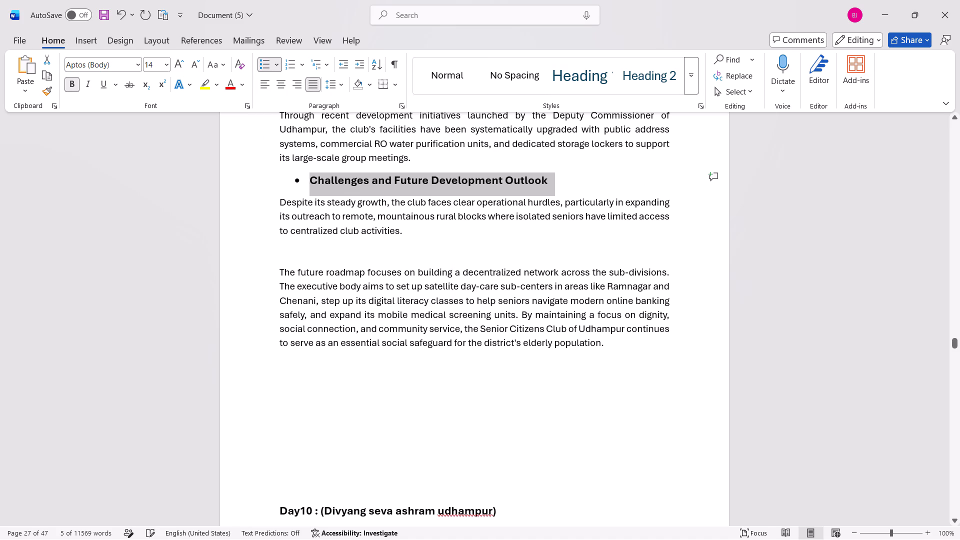
left_click(345, 63)
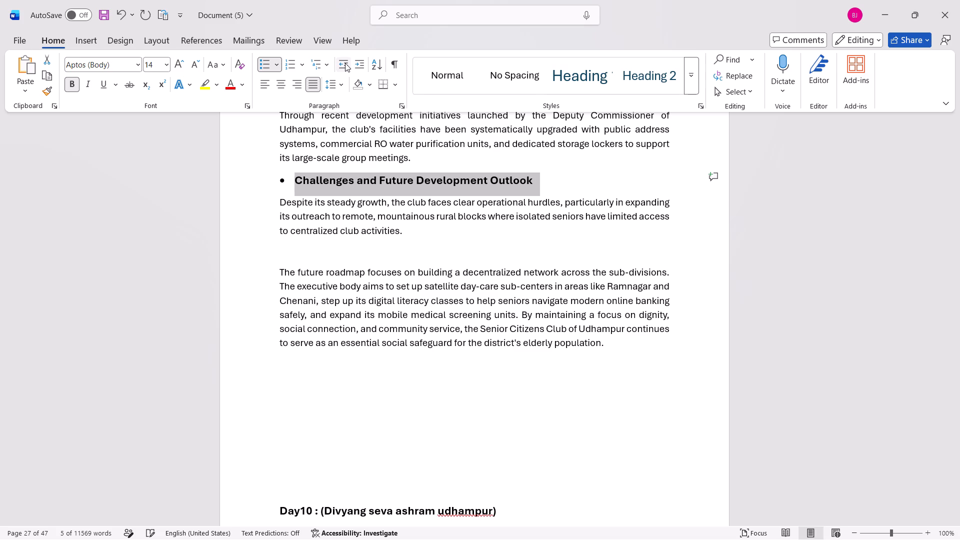
Add a space and a colon at the end of the "Challenges and Future Development Outlook" heading.
left_click(541, 179)
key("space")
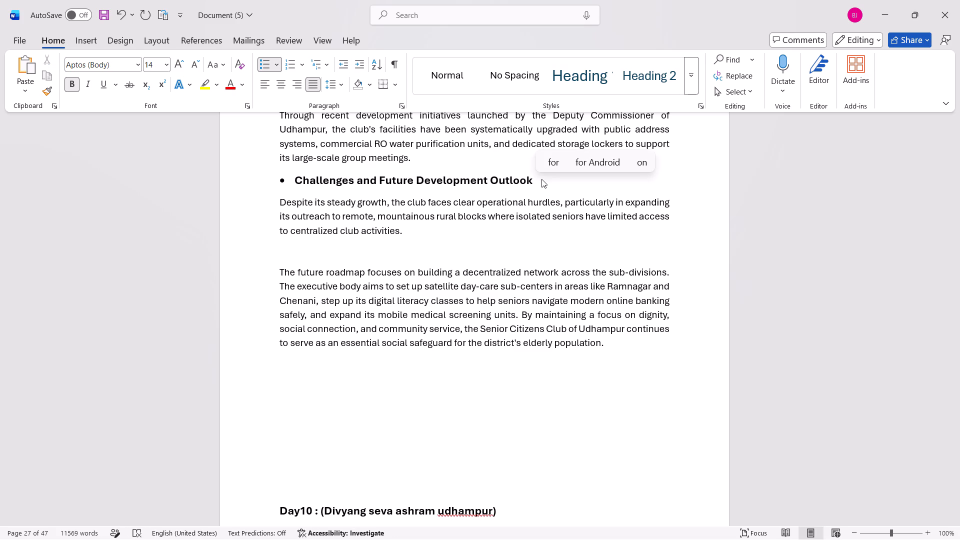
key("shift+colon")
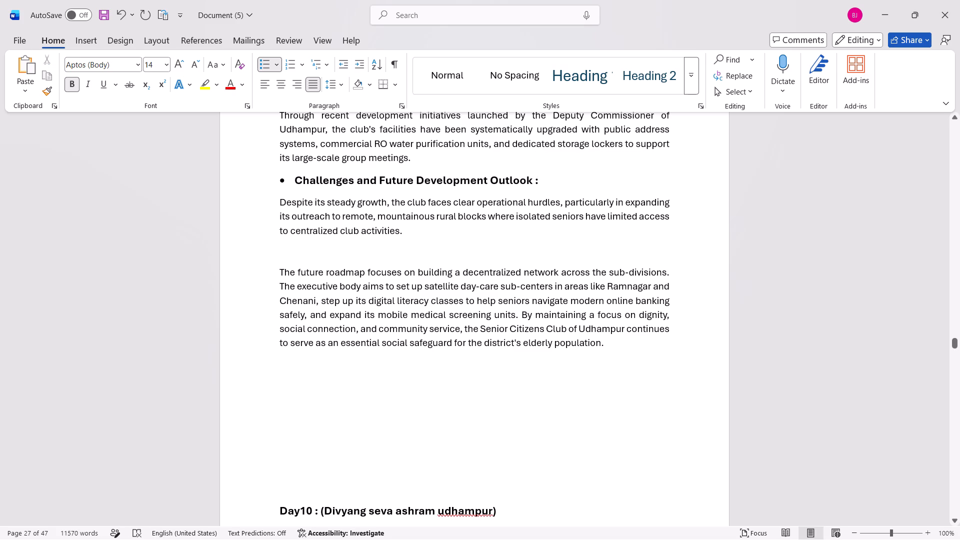
Insert a blank line above the "Challenges and Future Development Outlook :" heading.
left_click(482, 160)
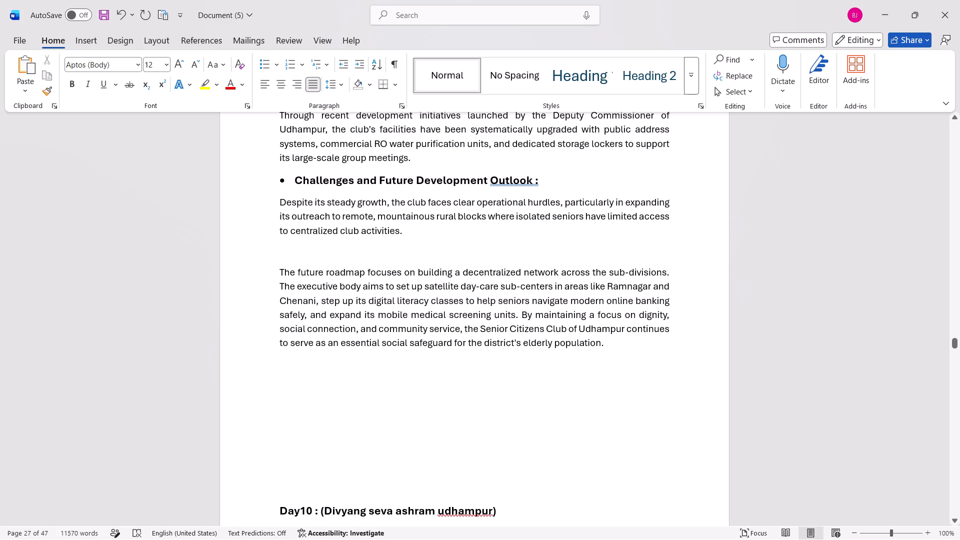
key("Return")
Reduce the large gap above the "Day10 : (Divyang seva ashram udhampur)" heading to a single blank line.
scroll(429, 254, "down", 1)
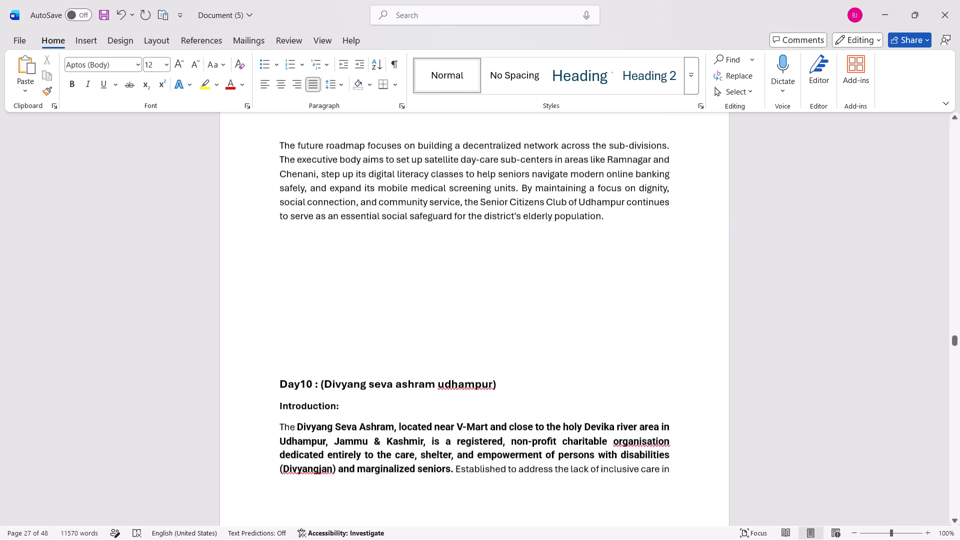
scroll(429, 254, "down", 1)
left_click(410, 280)
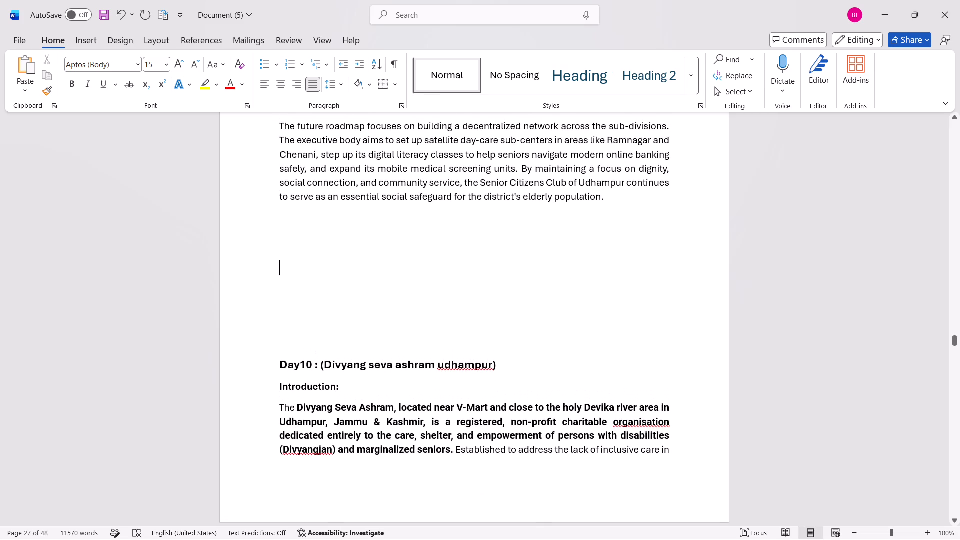
left_click(354, 332)
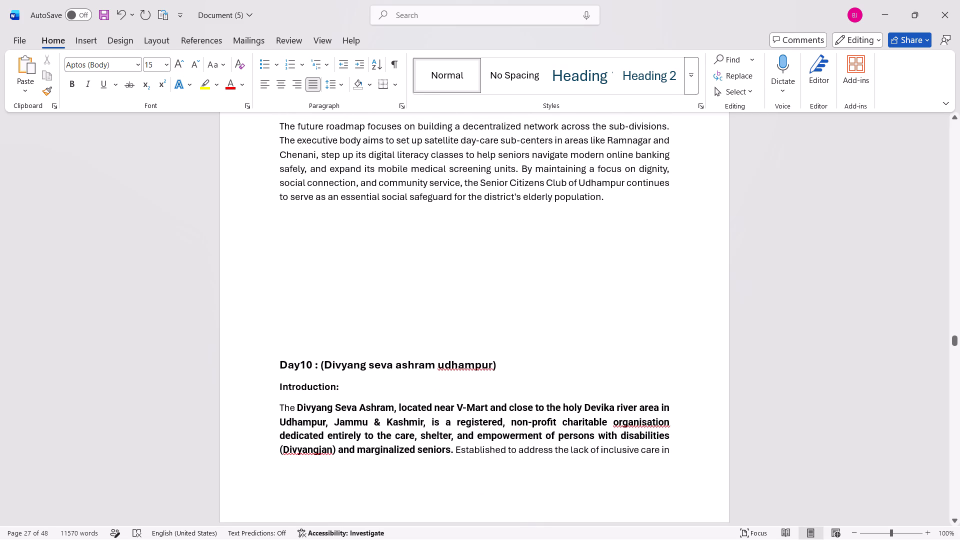
left_click(277, 362)
key("BackSpace")
key("BackSpace")
key("BackSpace")
key("BackSpace")
key("BackSpace")
key("BackSpace")
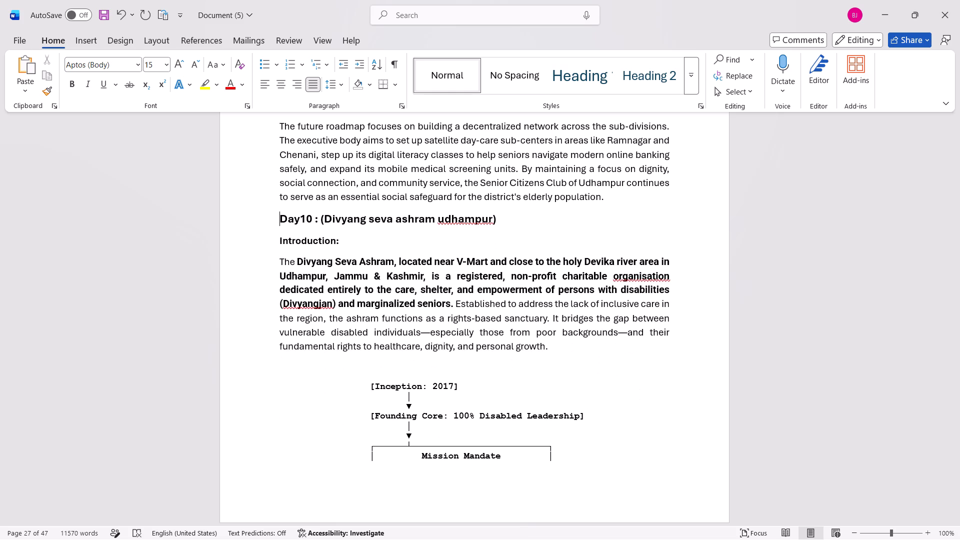
key("Return")
Delete the small connector tick from the top border of the "Mission Mandate" box in the Day10 flowchart.
scroll(277, 362, "up", 2)
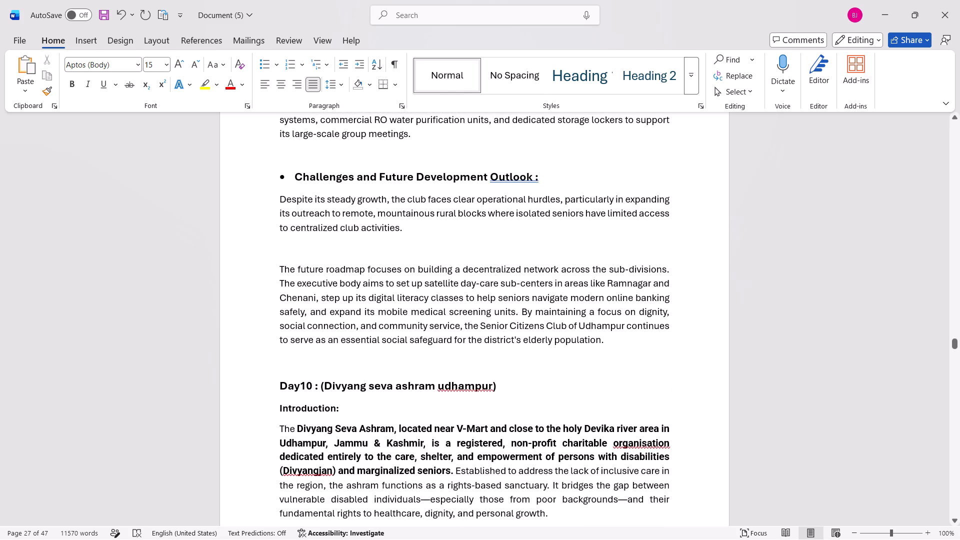
scroll(340, 258, "down", 4)
scroll(340, 258, "up", 3)
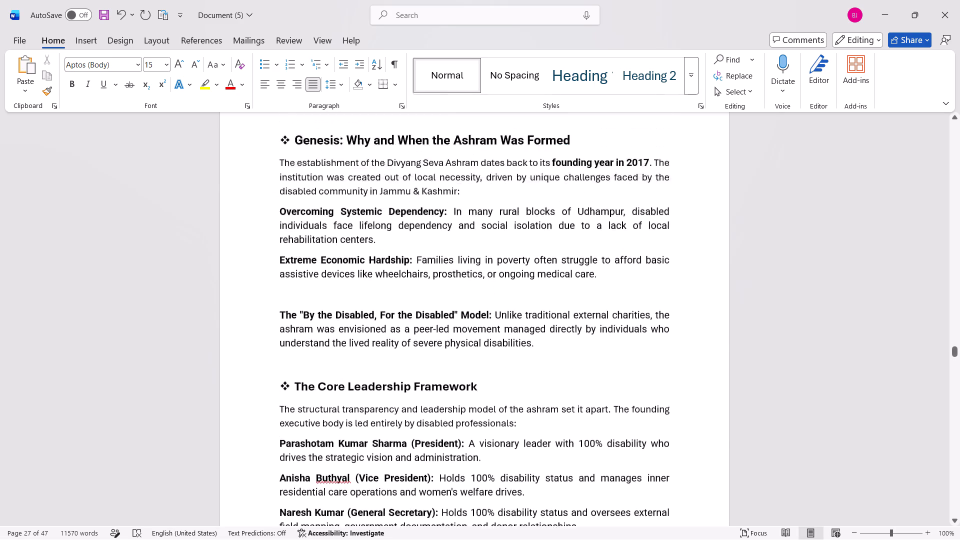
scroll(340, 258, "up", 3)
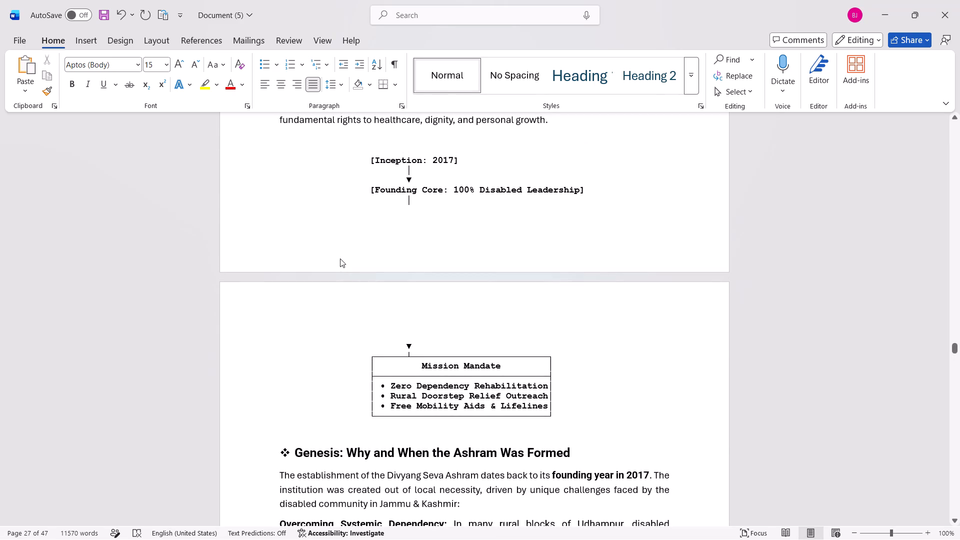
left_click(418, 352)
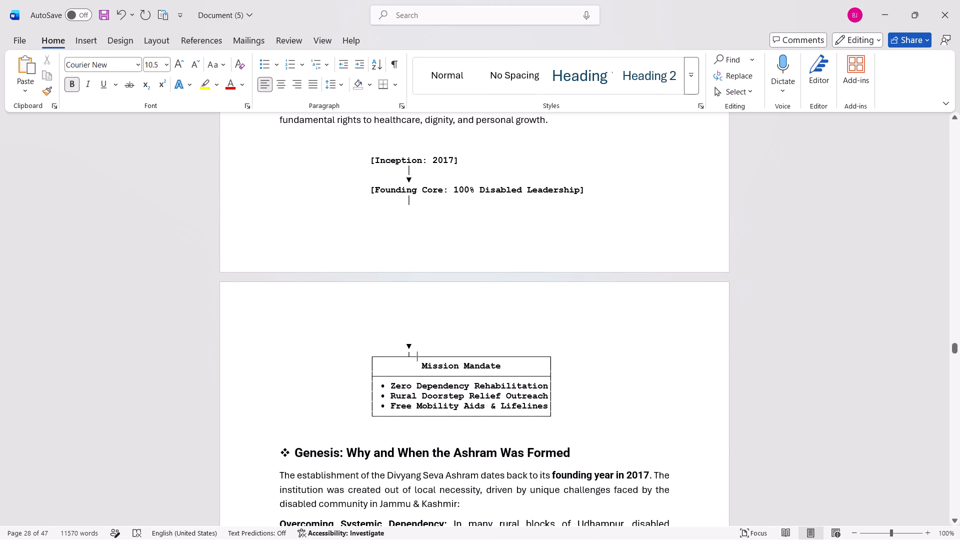
left_click(410, 353)
key("BackSpace")
Copy one line segment of the "Mission Mandate" box's top border and paste it to extend the border to the box's right edge.
left_click_drag(403, 358, 362, 360)
left_click_drag(362, 360, 387, 358)
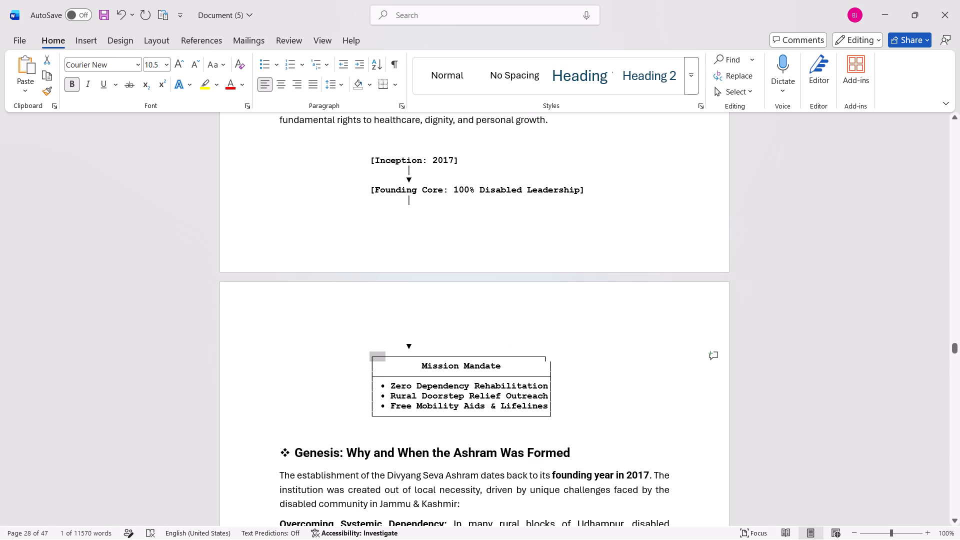
left_click(392, 360)
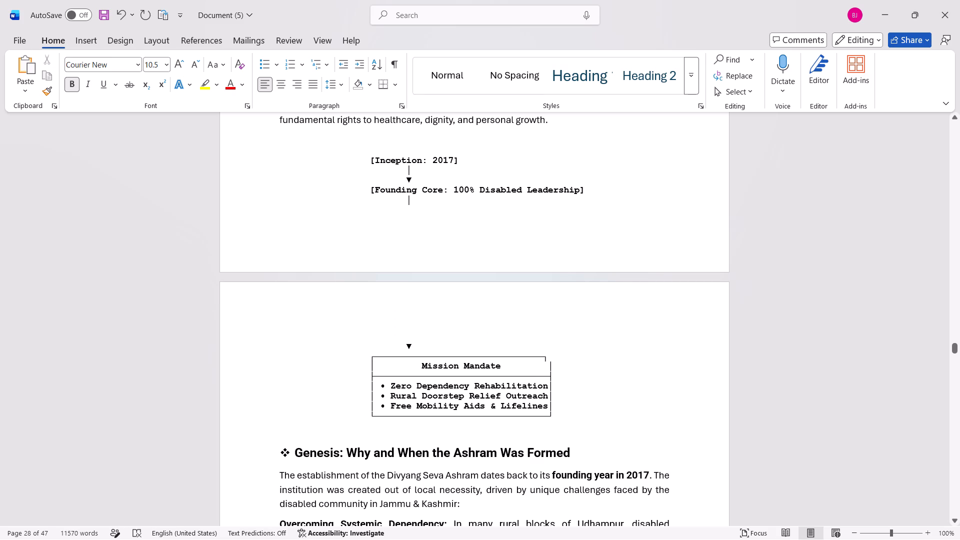
left_click_drag(390, 356, 394, 357)
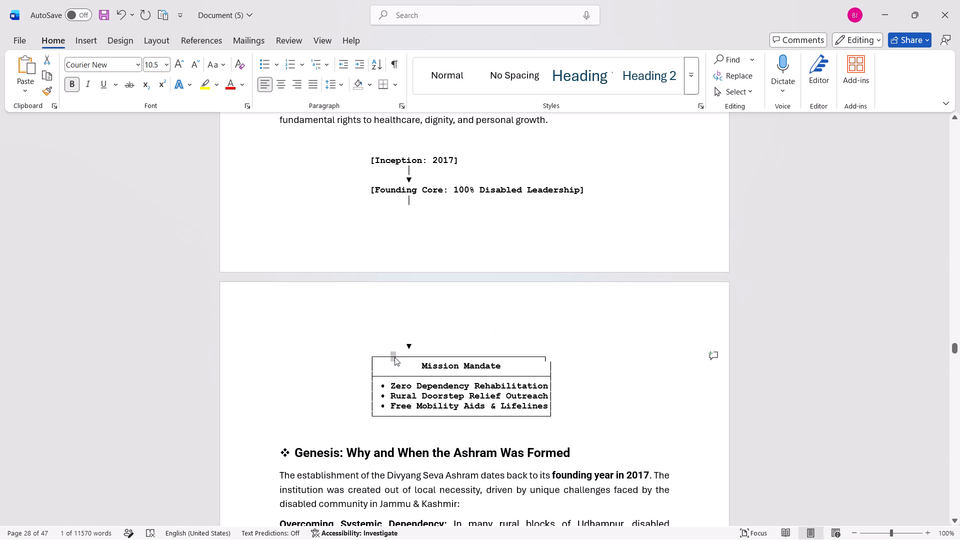
key("ctrl+c")
key("ctrl+v")
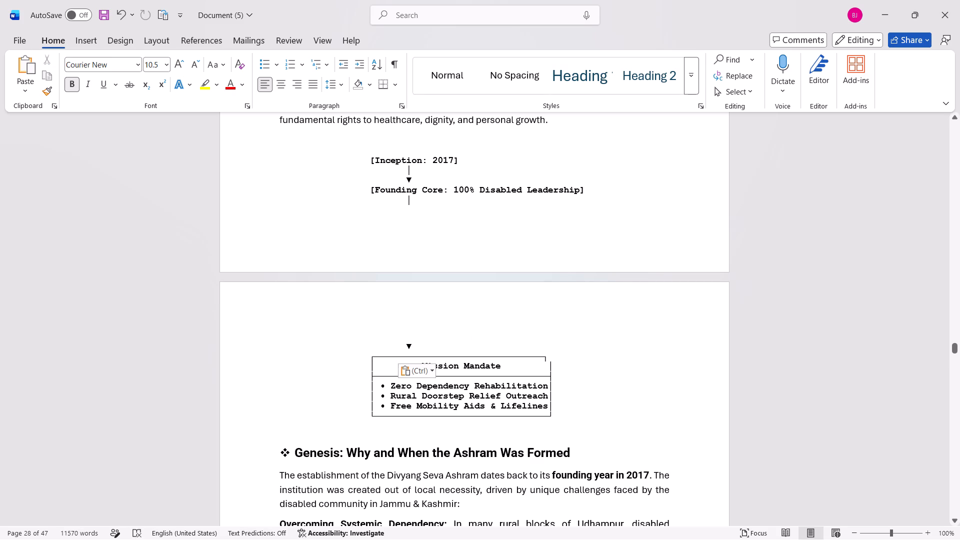
key("ctrl+v")
Delete the blank line above the "Day10 : (Divyang seva ashram udhampur)" heading.
left_click(434, 341)
scroll(475, 229, "up", 3)
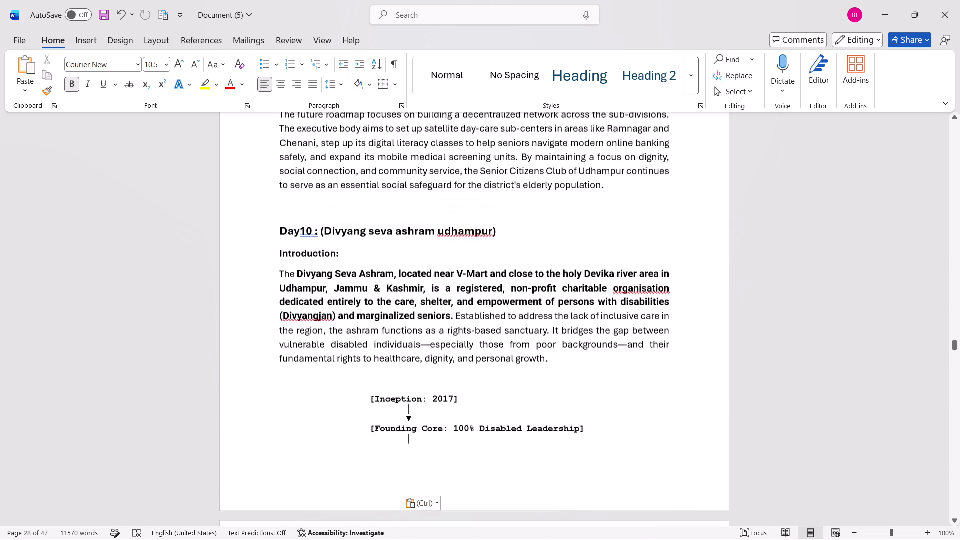
scroll(475, 229, "up", 1)
left_click(472, 228)
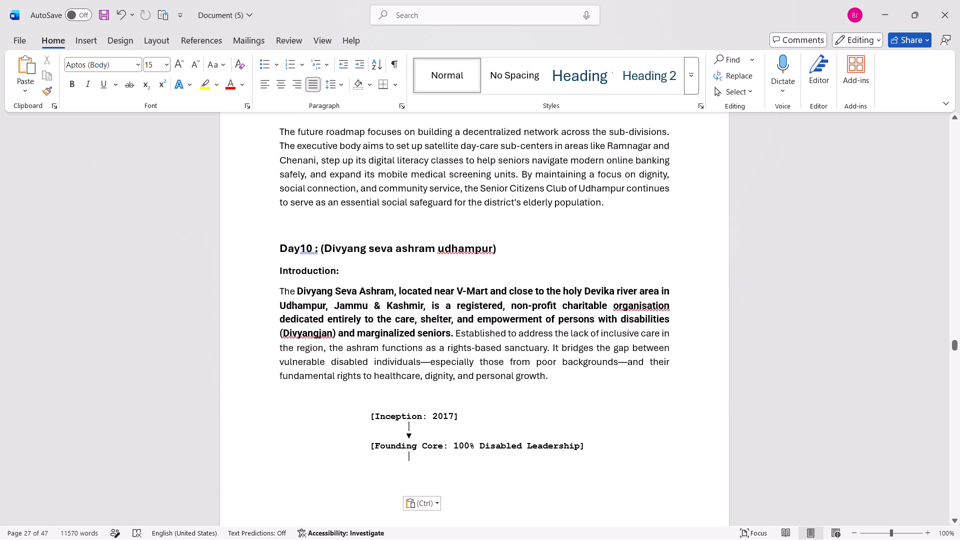
key("BackSpace")
Delete the blank line above the paragraph starting "The future roadmap focuses on building a decentralized network".
scroll(472, 228, "up", 1)
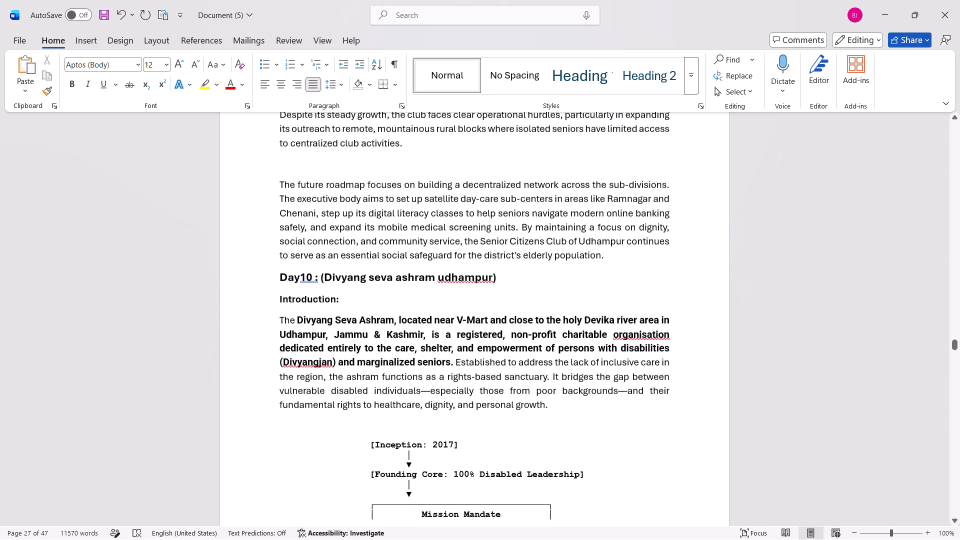
scroll(472, 228, "up", 1)
left_click(277, 198)
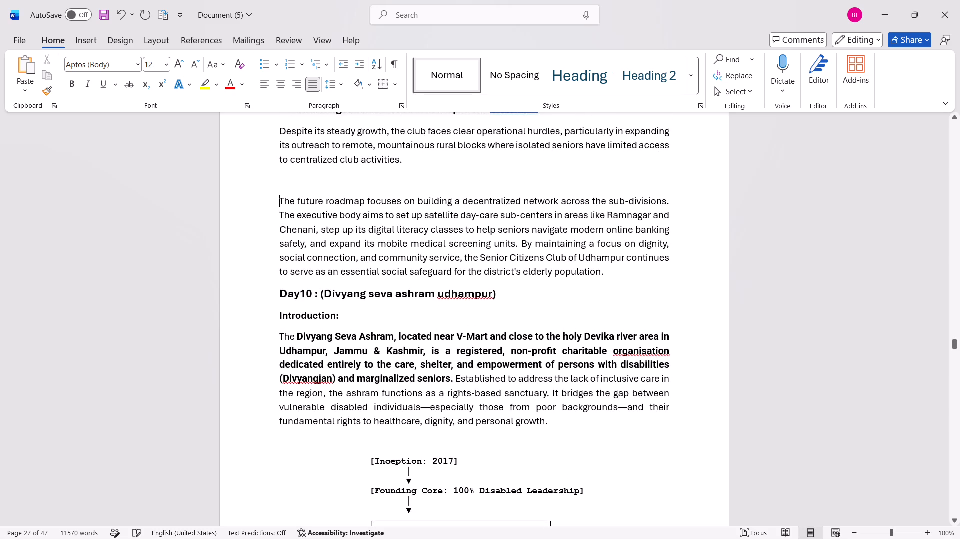
key("BackSpace")
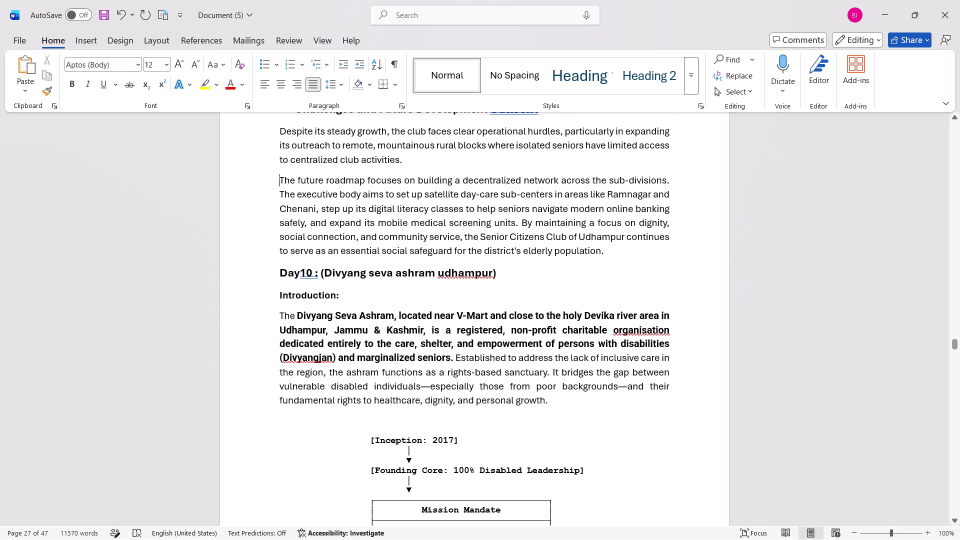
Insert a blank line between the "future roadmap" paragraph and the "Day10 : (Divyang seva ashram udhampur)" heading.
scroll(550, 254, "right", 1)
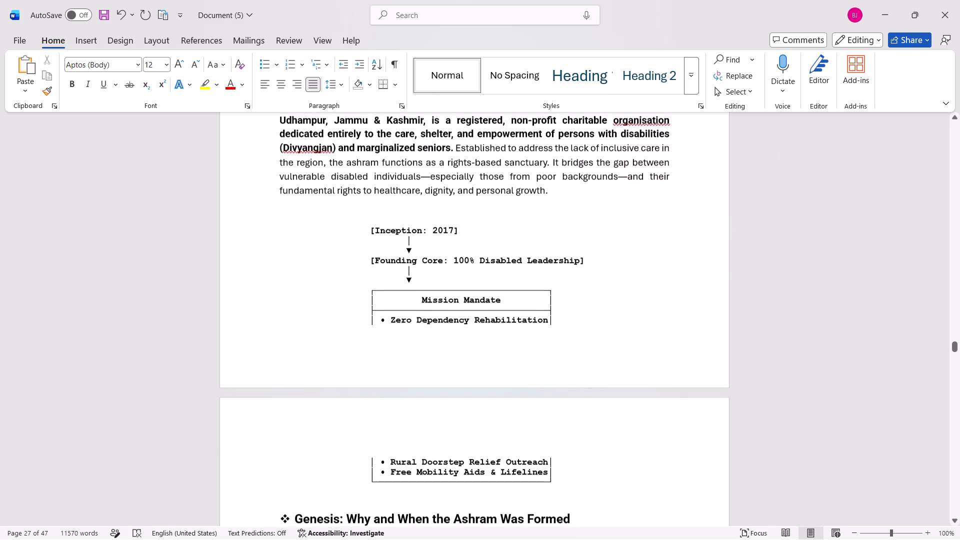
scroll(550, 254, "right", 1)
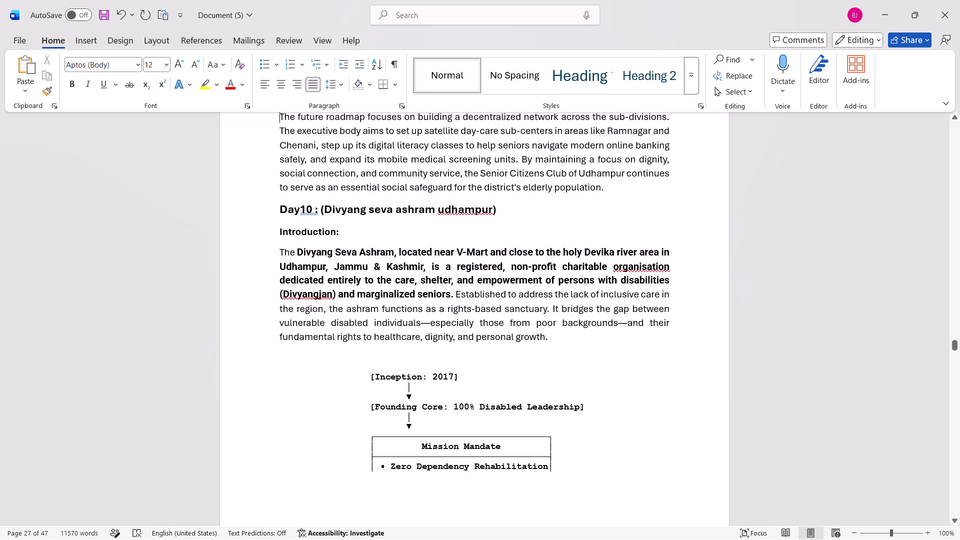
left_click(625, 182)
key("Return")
Delete the blank line above the "Challenges and Future Development Outlook :" heading.
scroll(625, 182, "up", 2)
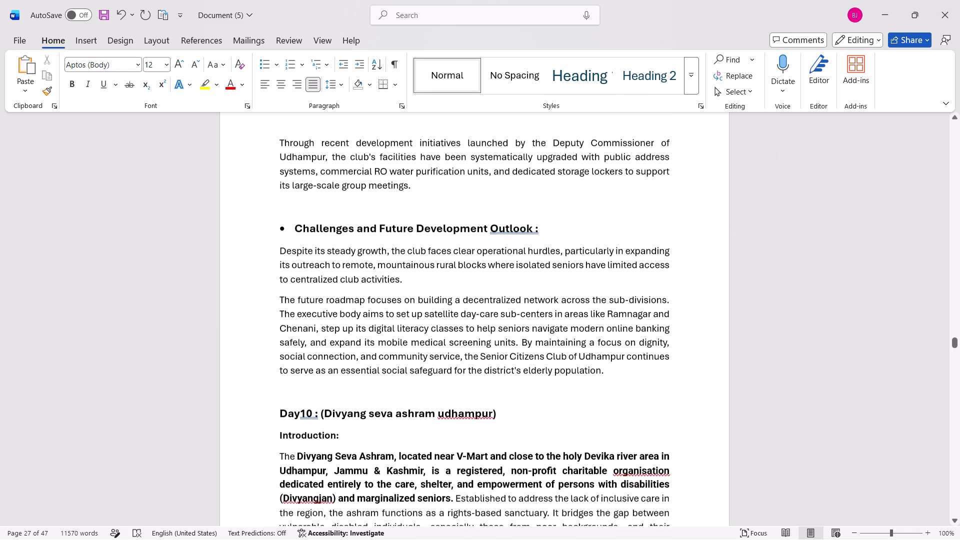
scroll(625, 182, "up", 1)
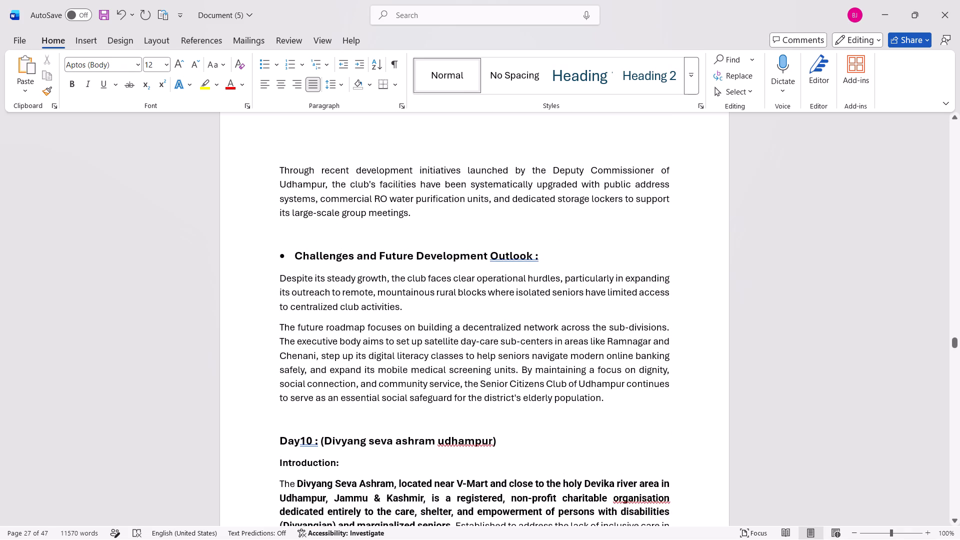
left_click(277, 247)
key("BackSpace")
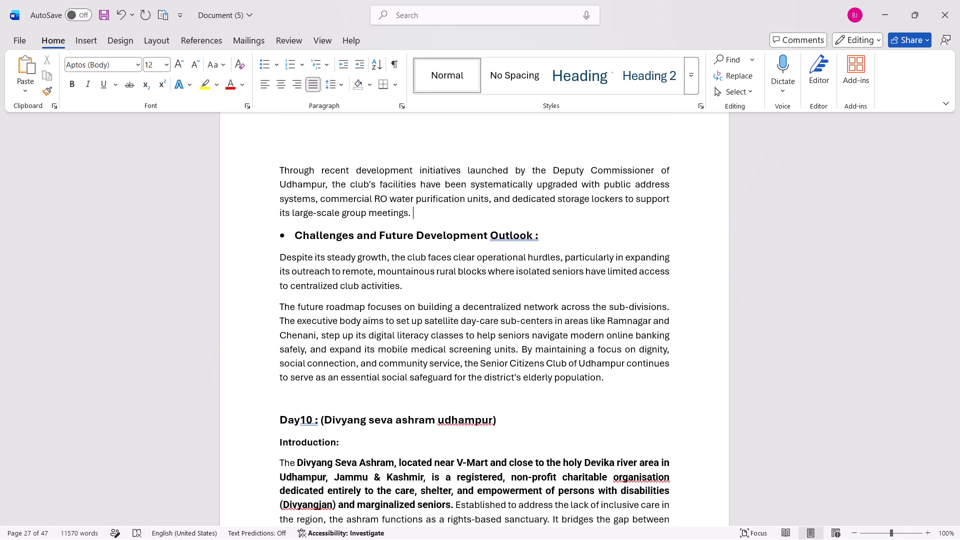
Delete the indented blank line between the Day10 introduction paragraph and the "[Inception: 2017]" flowchart.
scroll(281, 246, "down", 4)
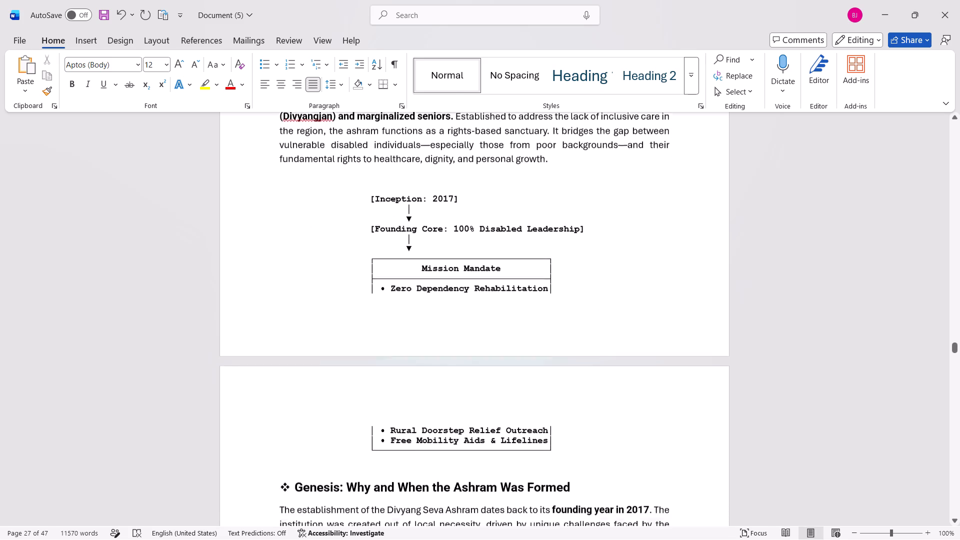
scroll(281, 246, "down", 1)
scroll(281, 246, "up", 4)
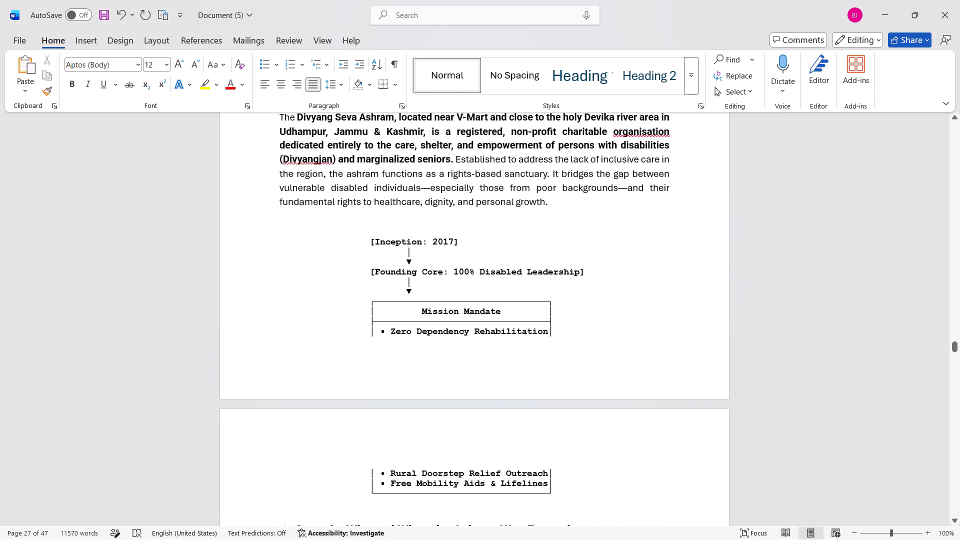
left_click(341, 240)
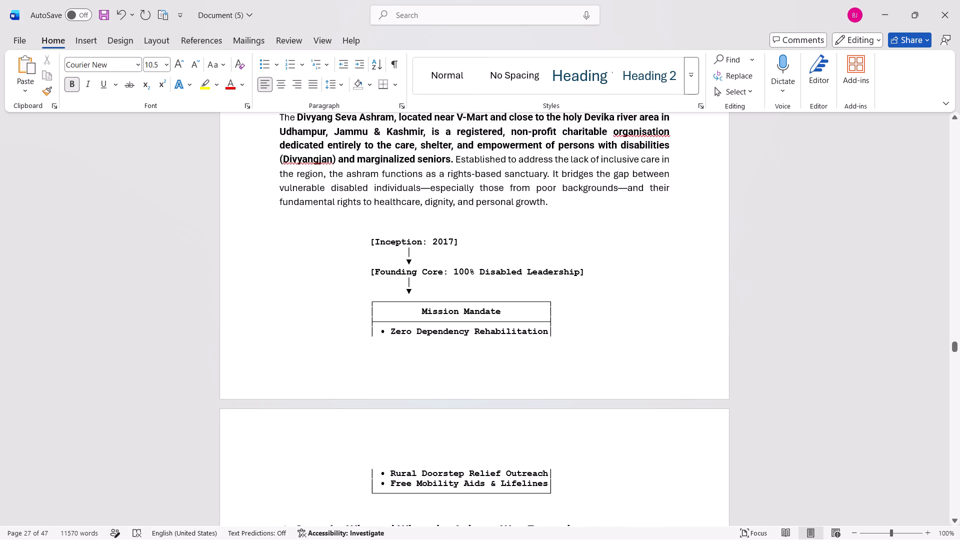
left_click(363, 231)
left_click(363, 231)
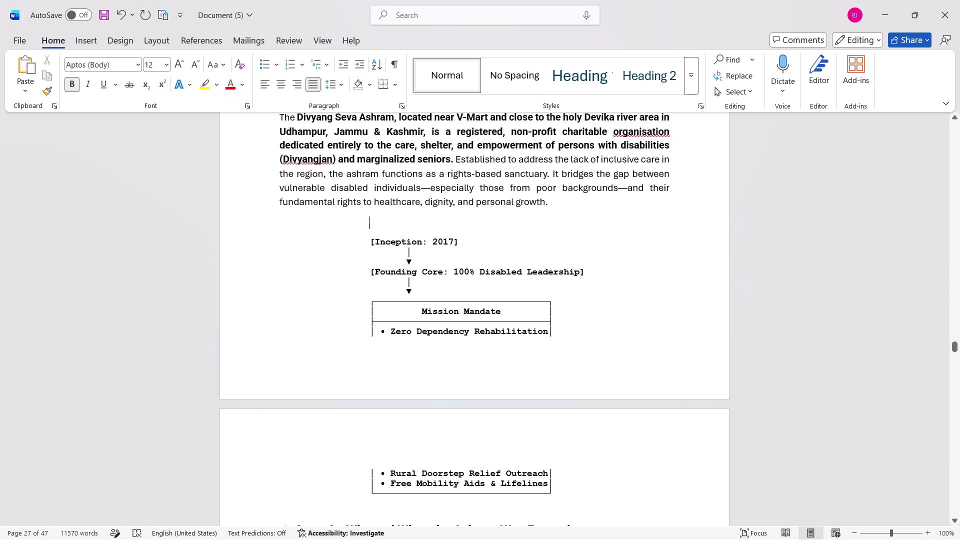
key("BackSpace")
key("BackSpace")
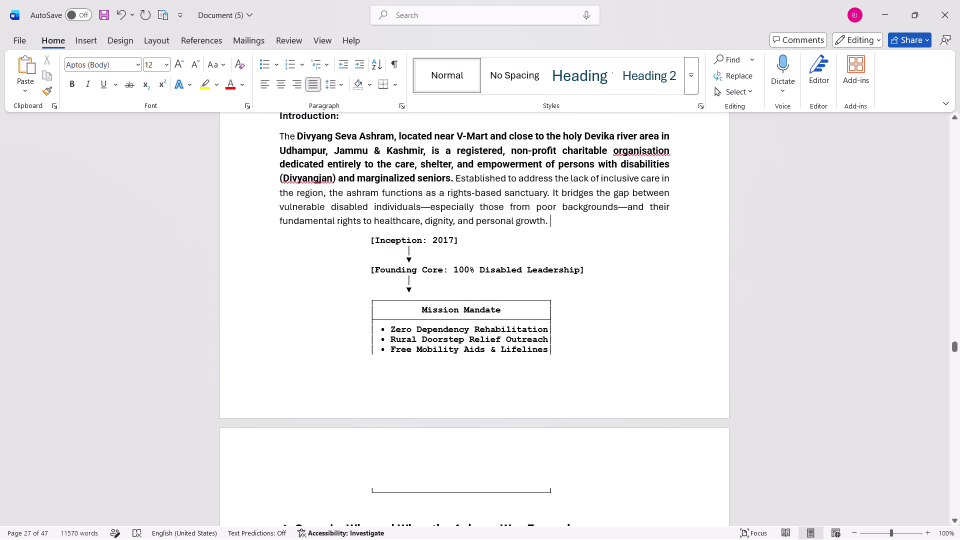
Add a round bullet to the "Introduction:" heading under Day10, with its indent decreased to the page margin.
scroll(543, 228, "up", 1)
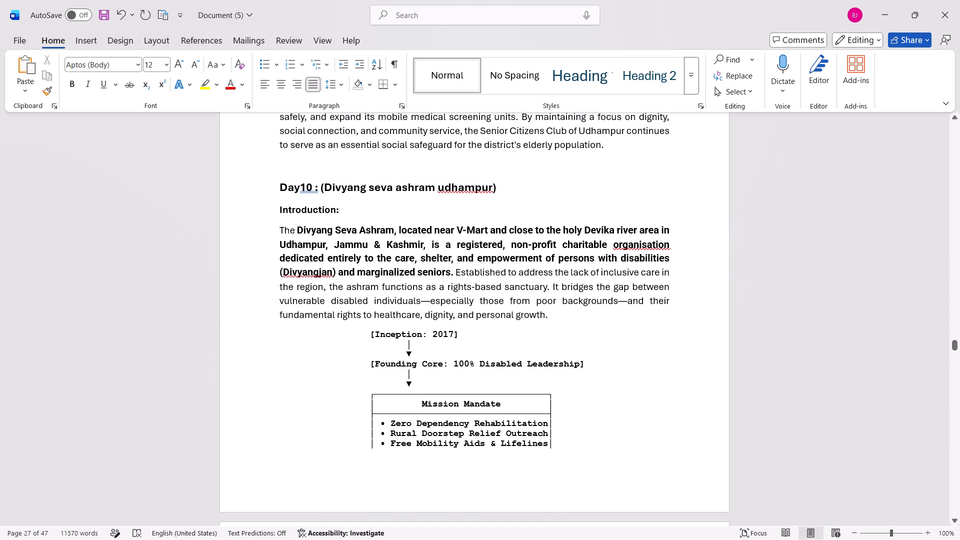
left_click(276, 205)
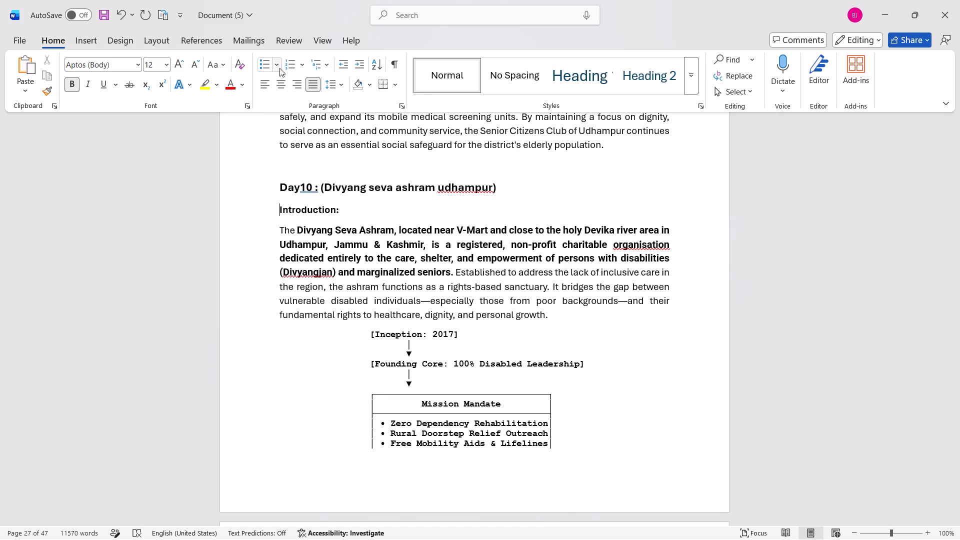
left_click(279, 68)
left_click(269, 118)
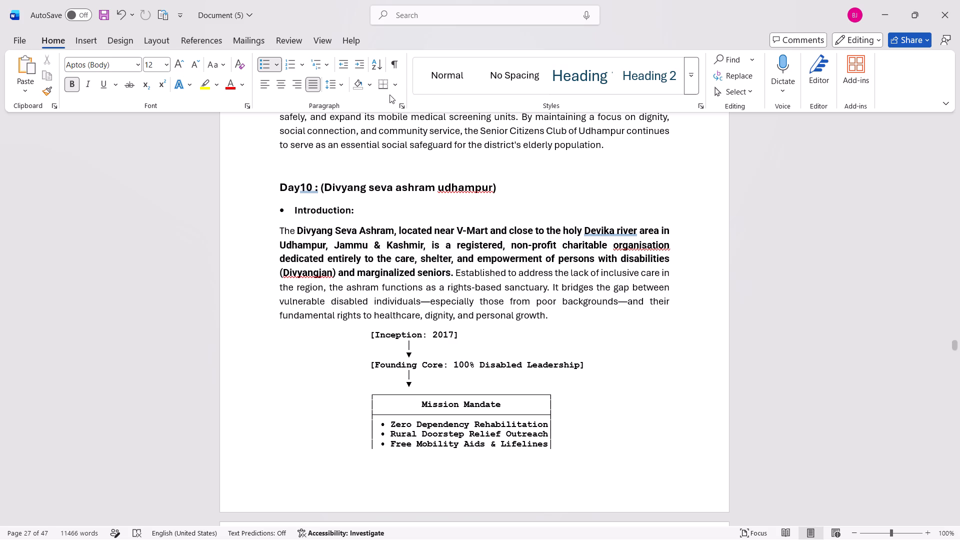
left_click(346, 69)
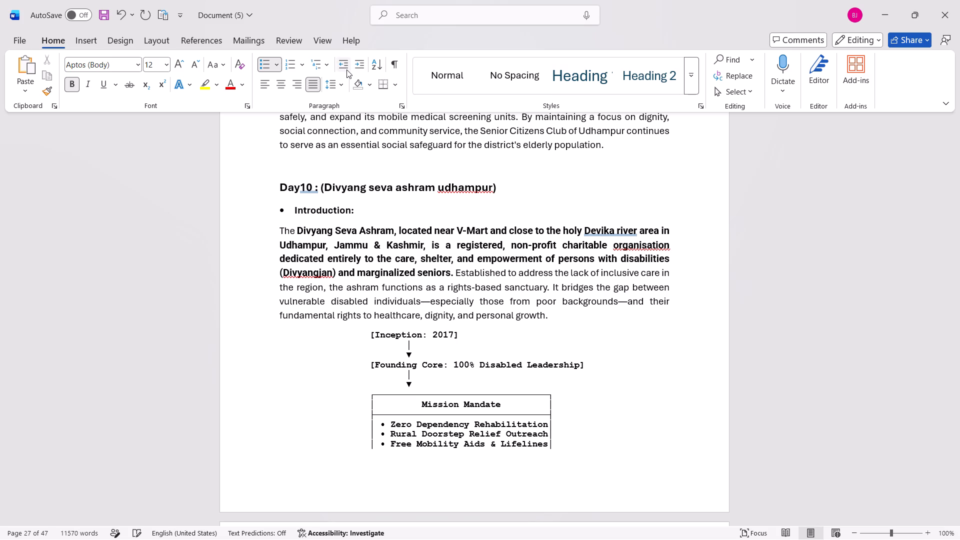
left_click(345, 68)
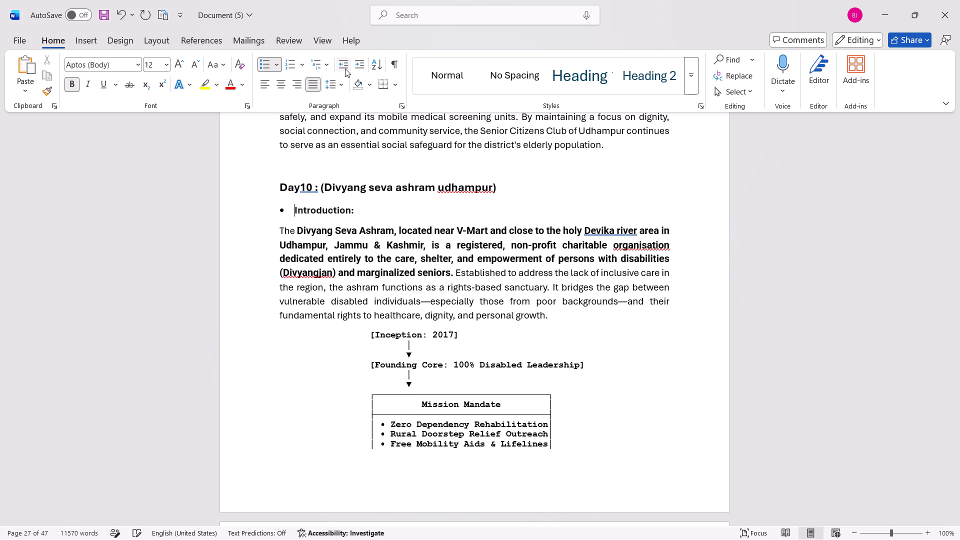
left_click(341, 66)
left_click(341, 66)
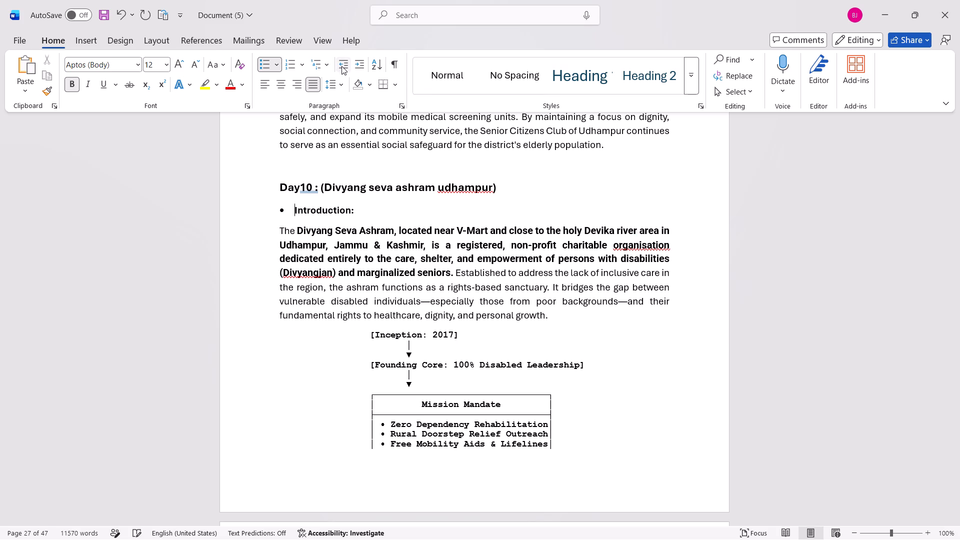
left_click(341, 66)
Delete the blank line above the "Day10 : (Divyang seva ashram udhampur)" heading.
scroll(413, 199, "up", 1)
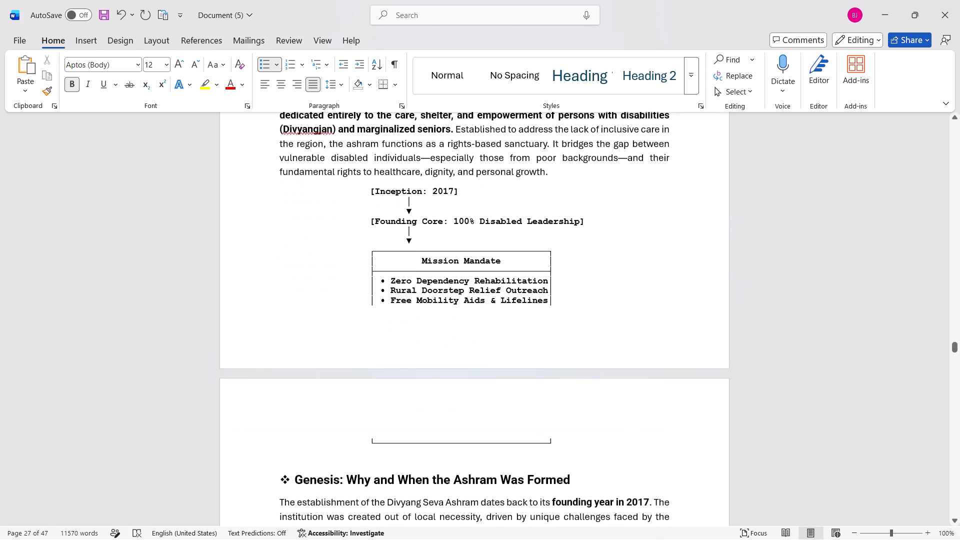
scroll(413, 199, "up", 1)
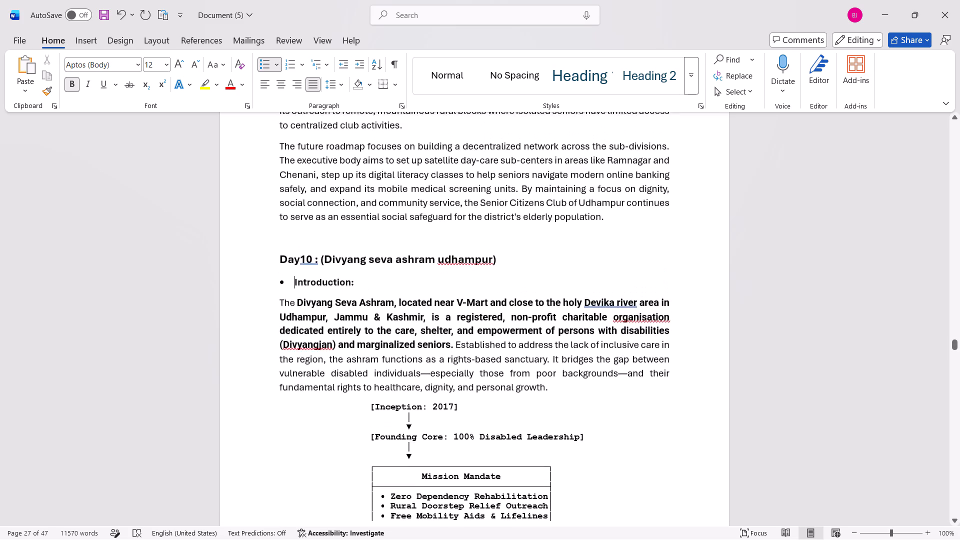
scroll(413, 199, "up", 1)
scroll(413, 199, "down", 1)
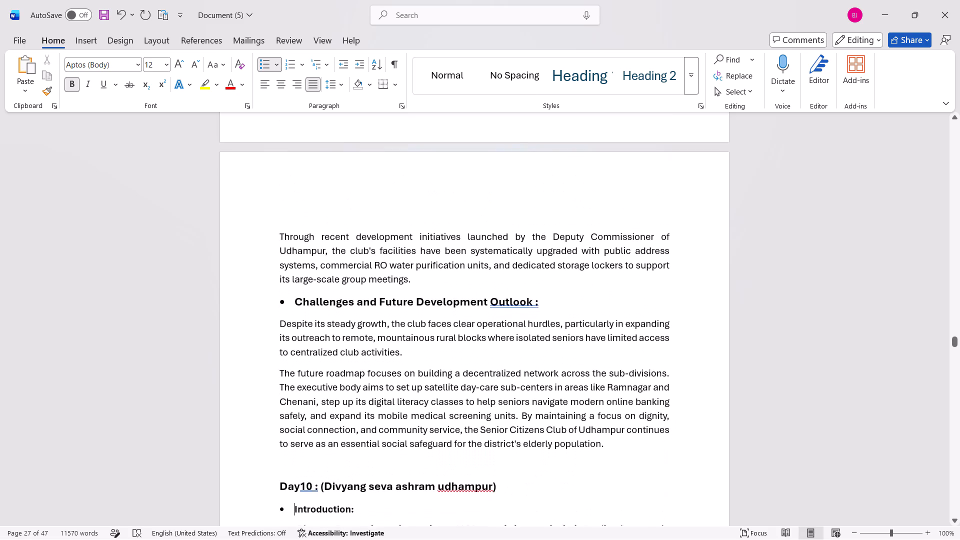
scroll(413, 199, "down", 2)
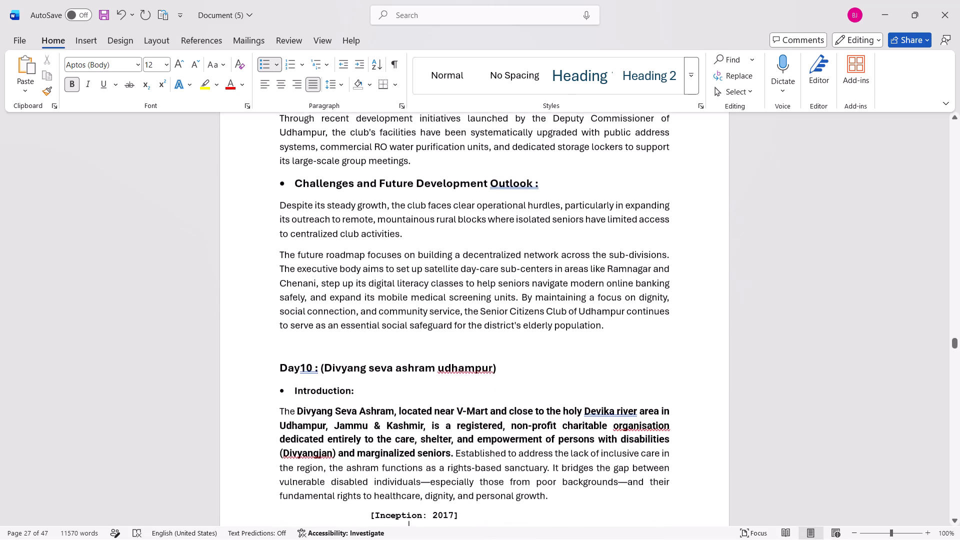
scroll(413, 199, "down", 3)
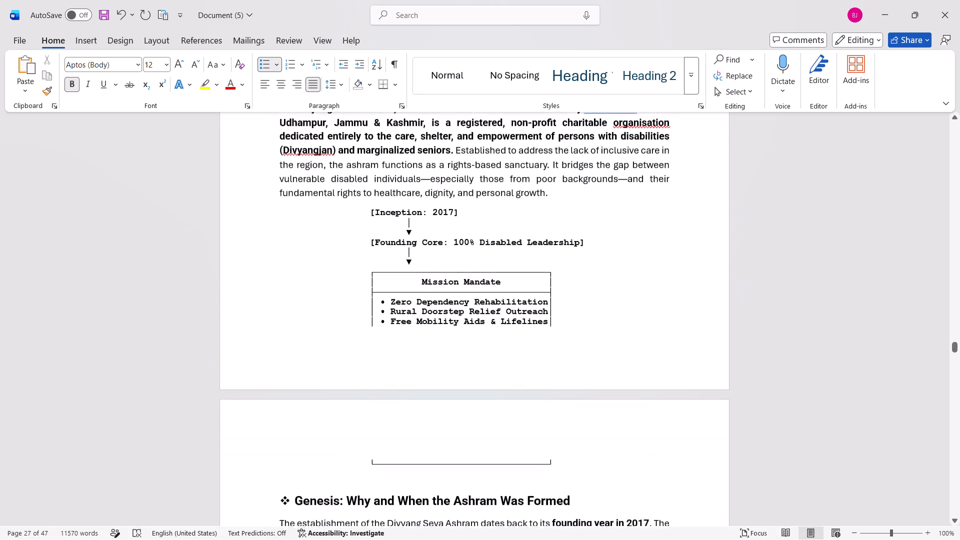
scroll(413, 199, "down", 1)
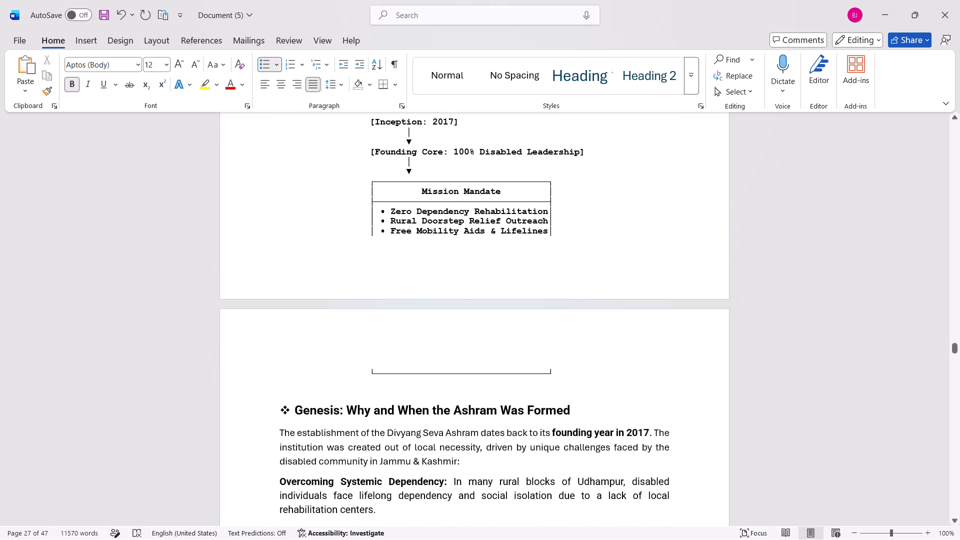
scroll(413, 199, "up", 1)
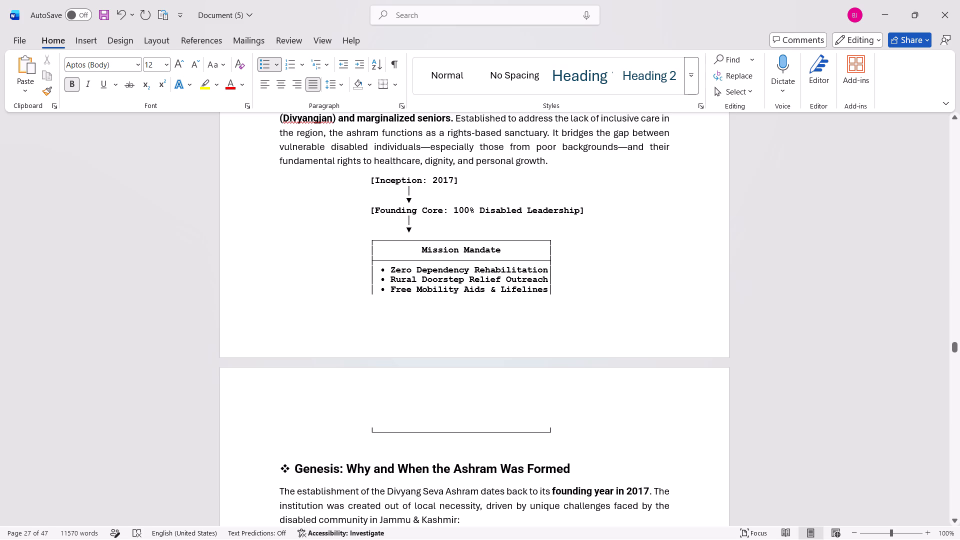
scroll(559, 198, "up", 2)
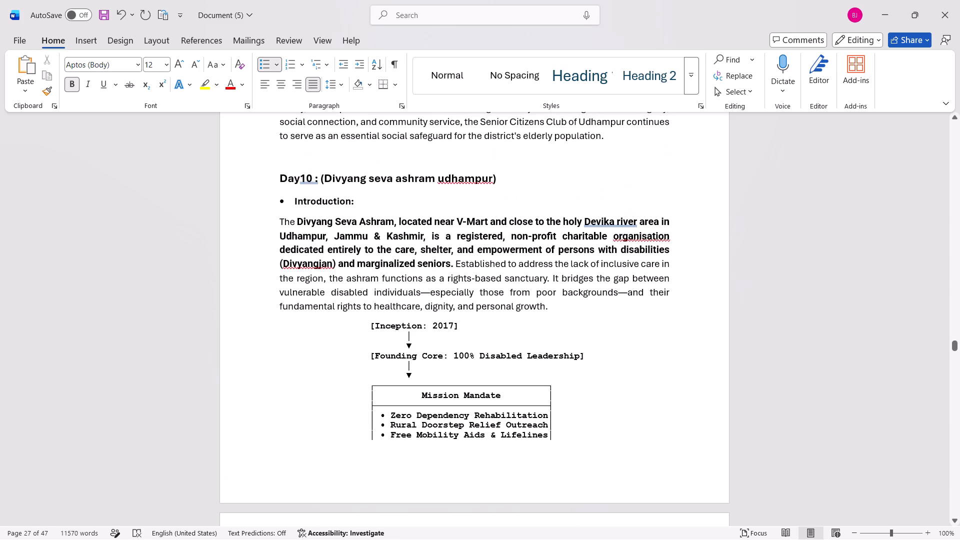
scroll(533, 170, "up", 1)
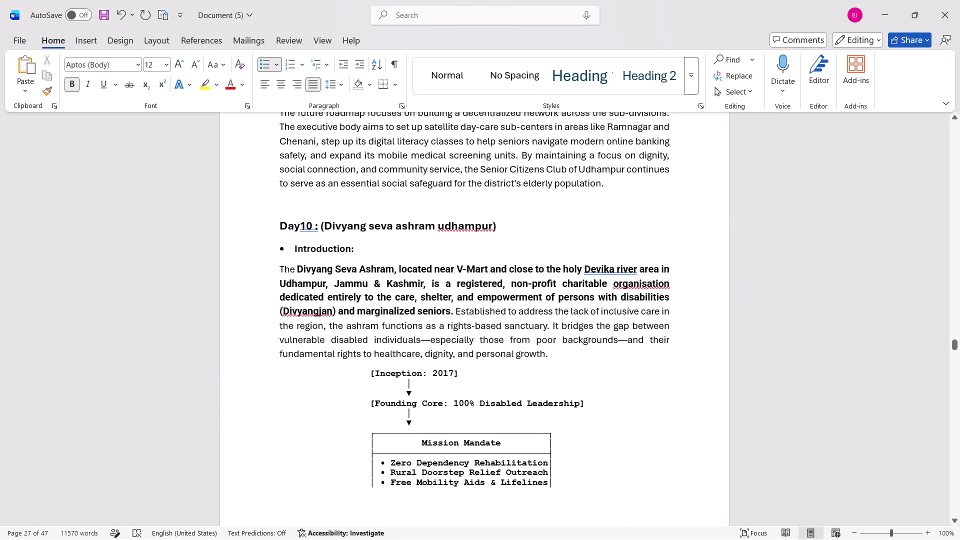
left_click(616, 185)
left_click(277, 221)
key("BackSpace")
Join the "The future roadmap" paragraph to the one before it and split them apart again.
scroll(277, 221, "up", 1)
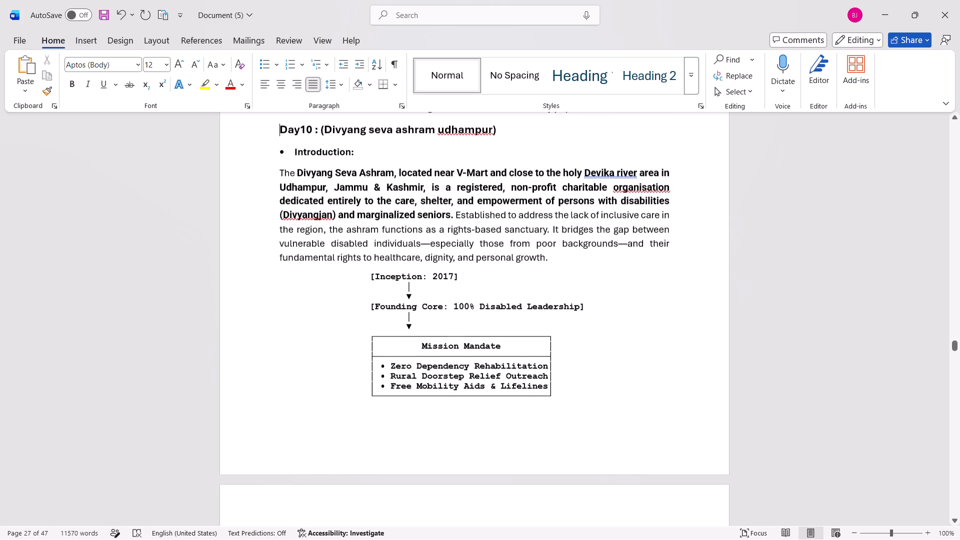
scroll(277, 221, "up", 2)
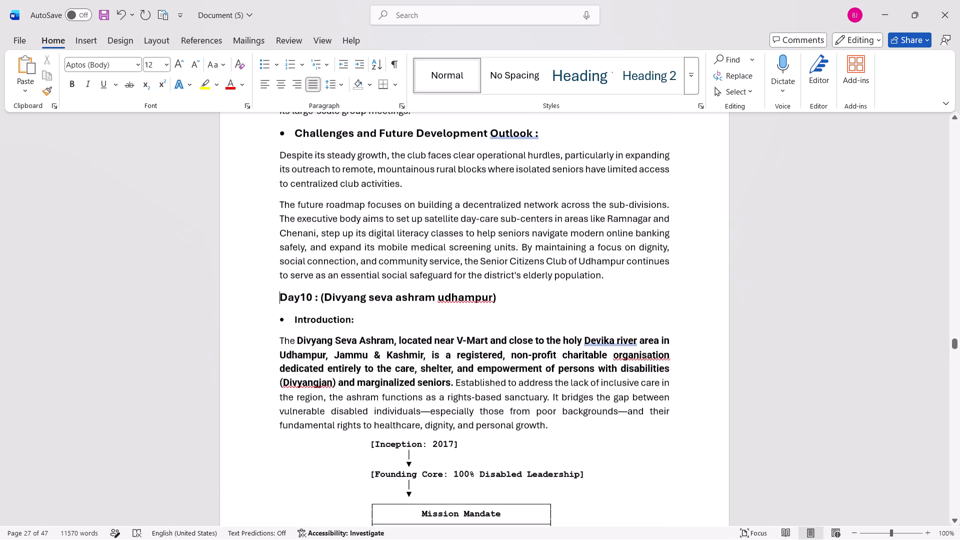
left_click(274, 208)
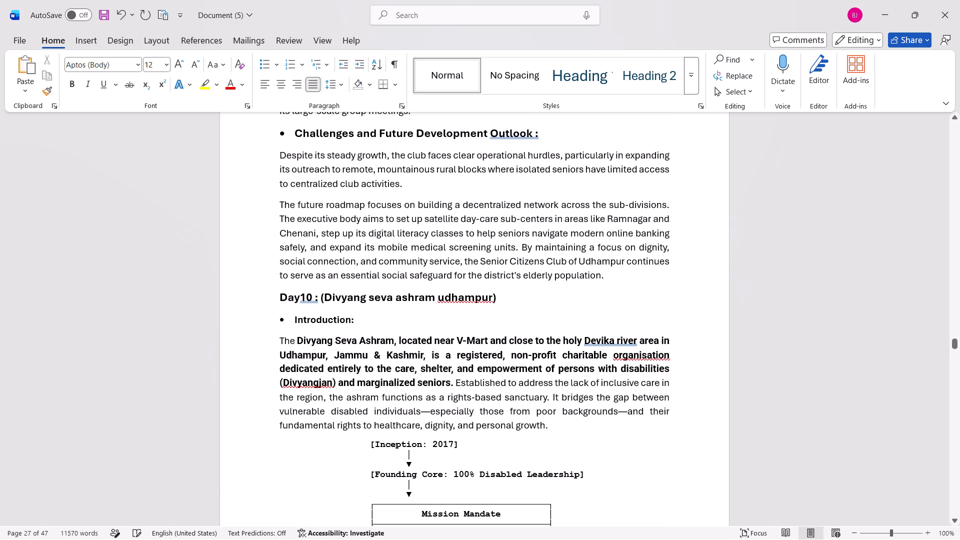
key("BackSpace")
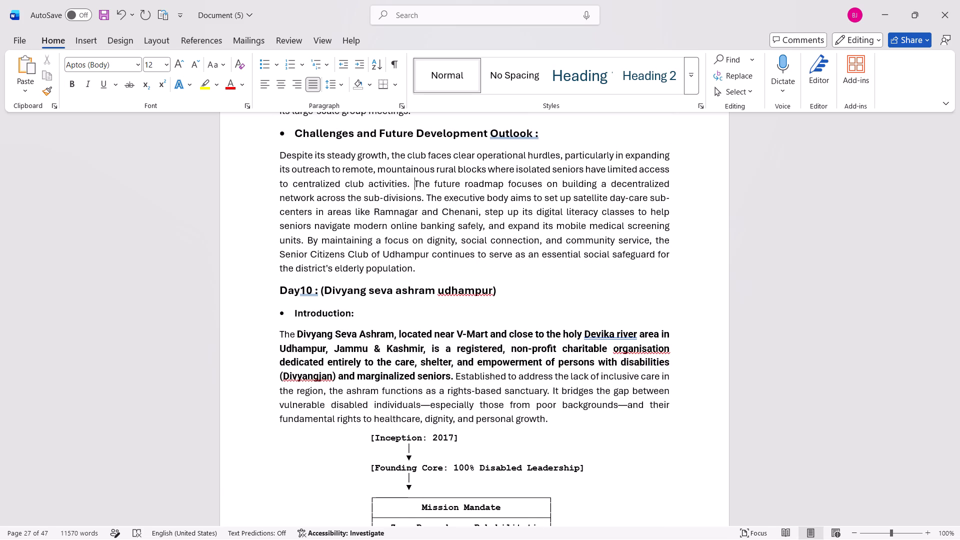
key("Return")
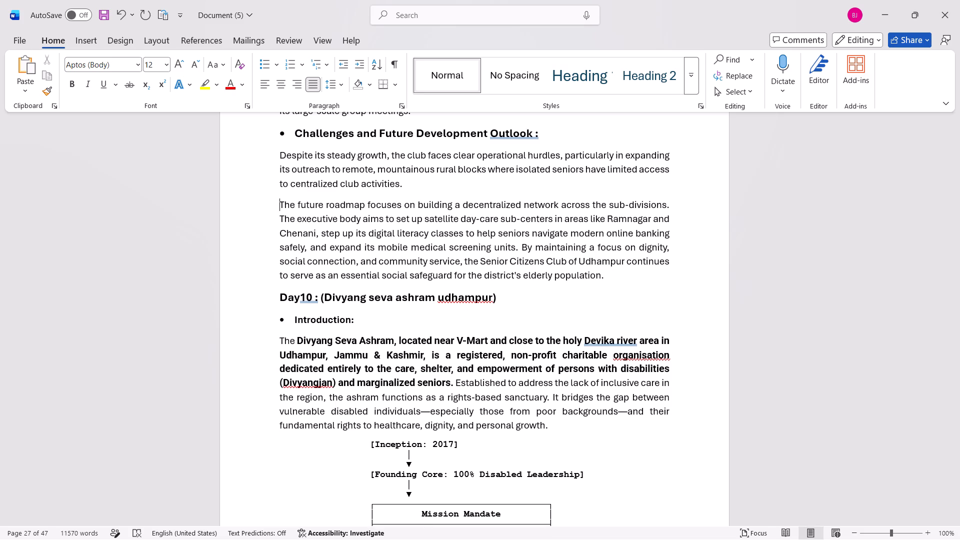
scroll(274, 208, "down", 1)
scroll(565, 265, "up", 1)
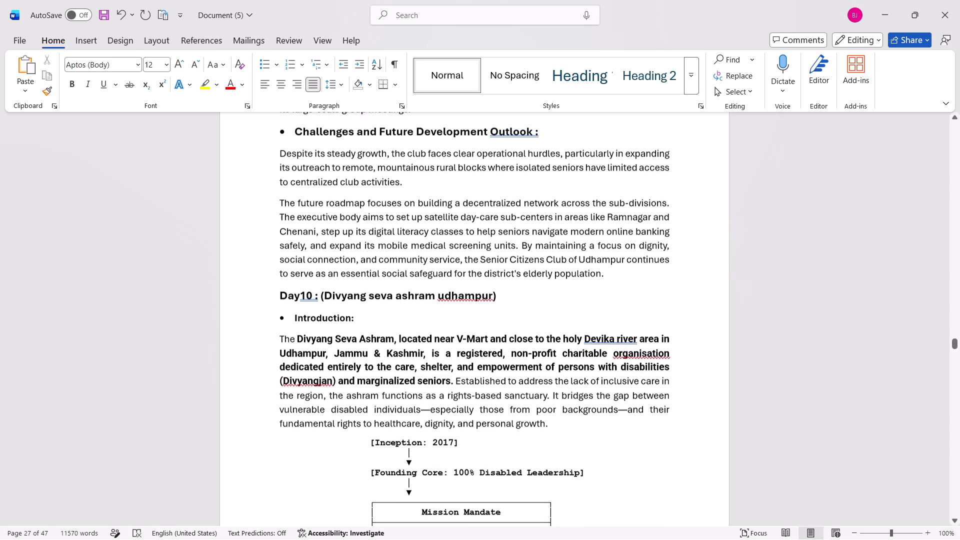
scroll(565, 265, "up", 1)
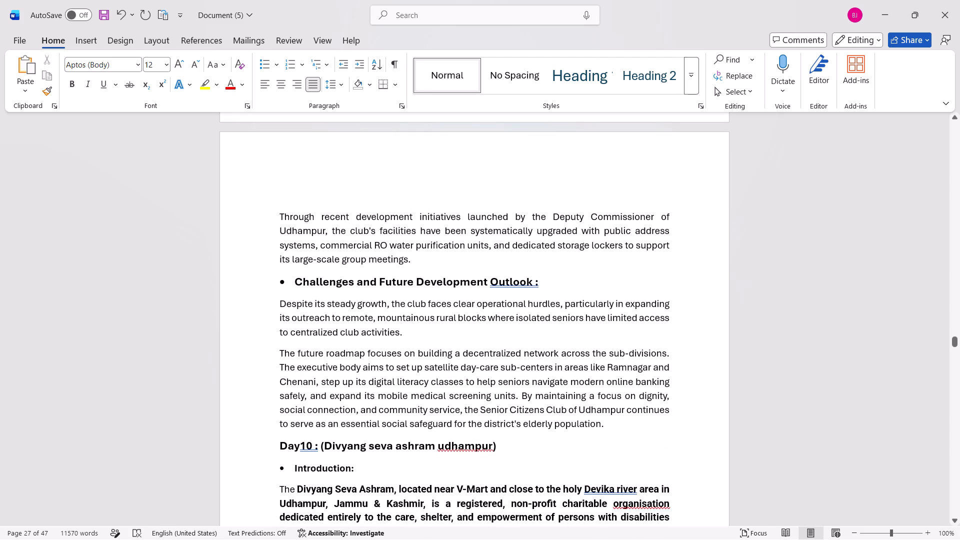
Delete the blank line above the "Through recent development initiatives" paragraph, keeping the "[AYUSH Department Partnership]" line intact.
left_click(280, 210)
key("BackSpace")
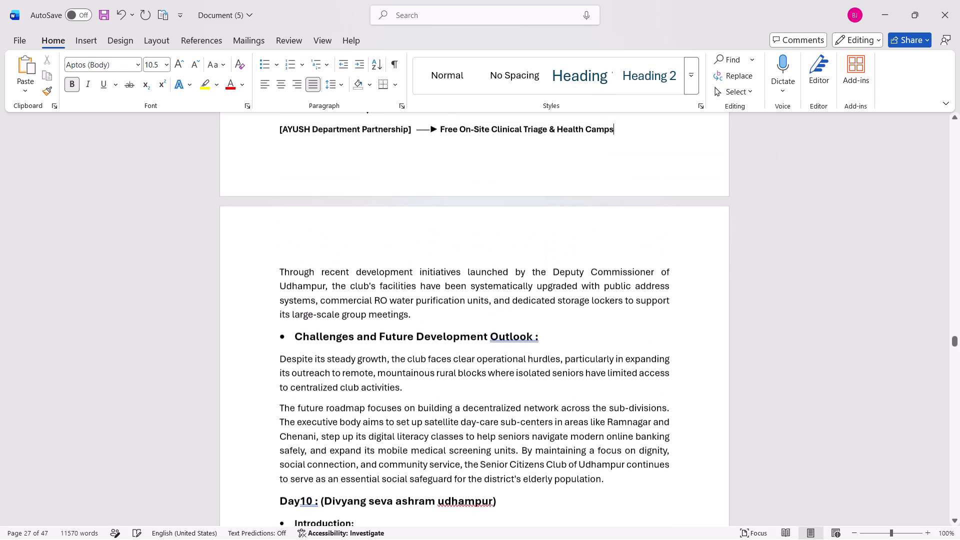
key("BackSpace")
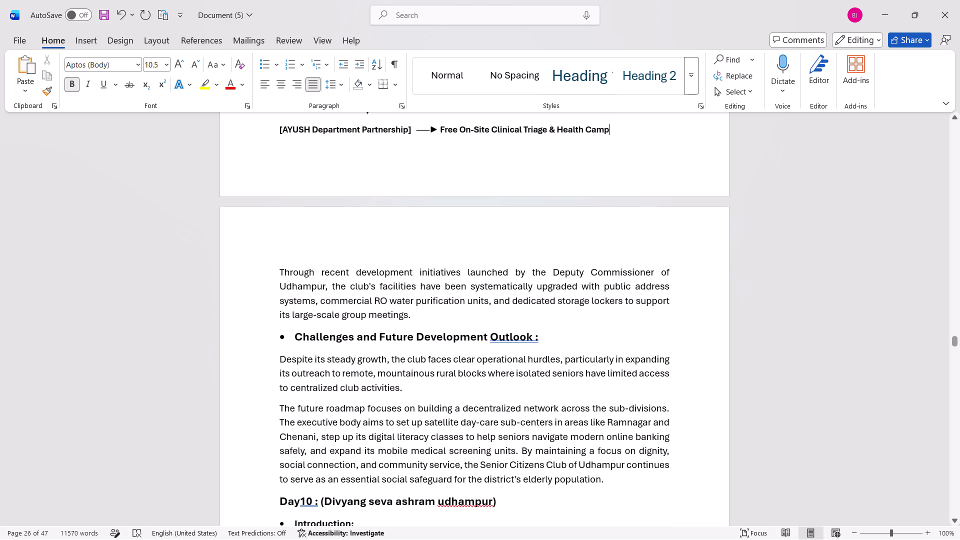
left_click(277, 272)
key("ctrl+z")
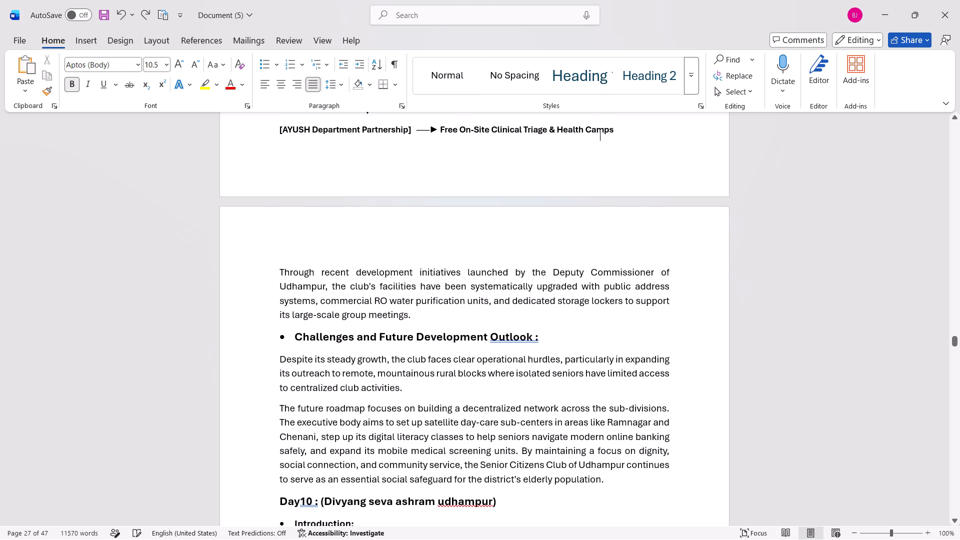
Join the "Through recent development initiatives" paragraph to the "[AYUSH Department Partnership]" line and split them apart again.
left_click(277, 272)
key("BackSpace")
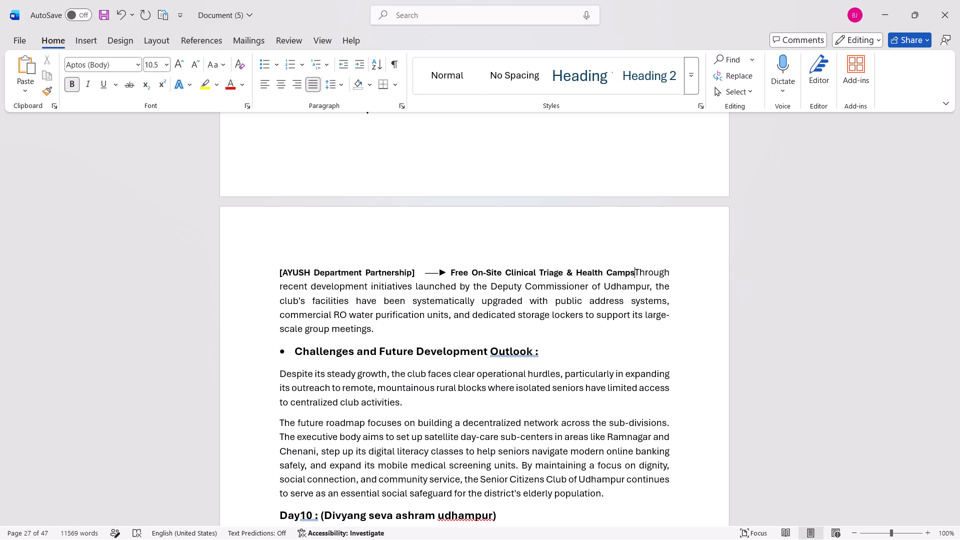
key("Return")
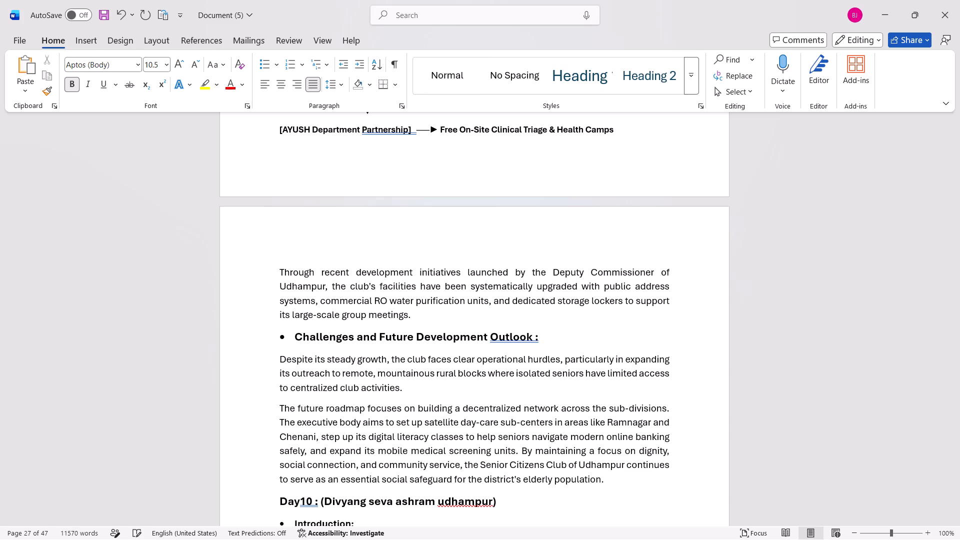
Insert a blank line between the "The future roadmap" paragraph and the "Day10 : (Divyang seva ashram udhampur)" heading.
scroll(277, 272, "down", 1)
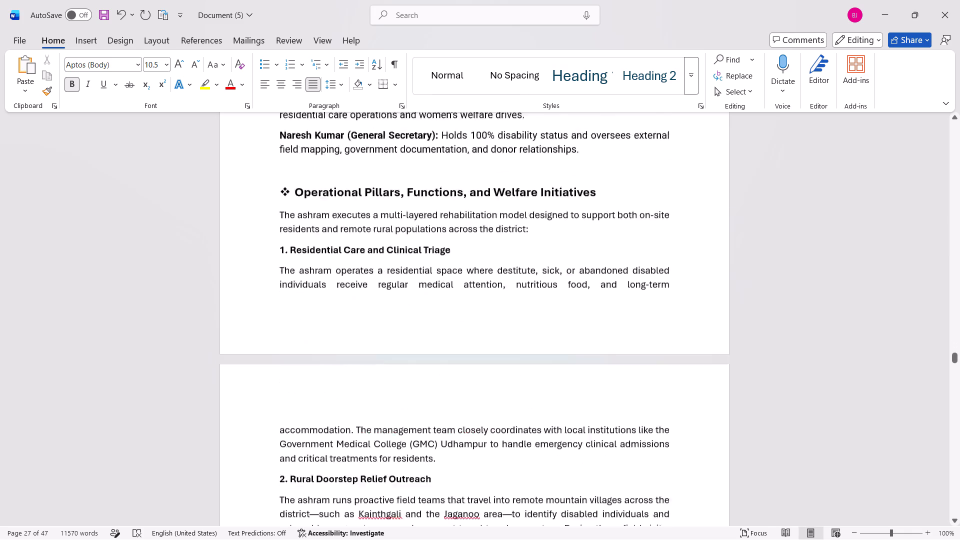
scroll(277, 272, "up", 7)
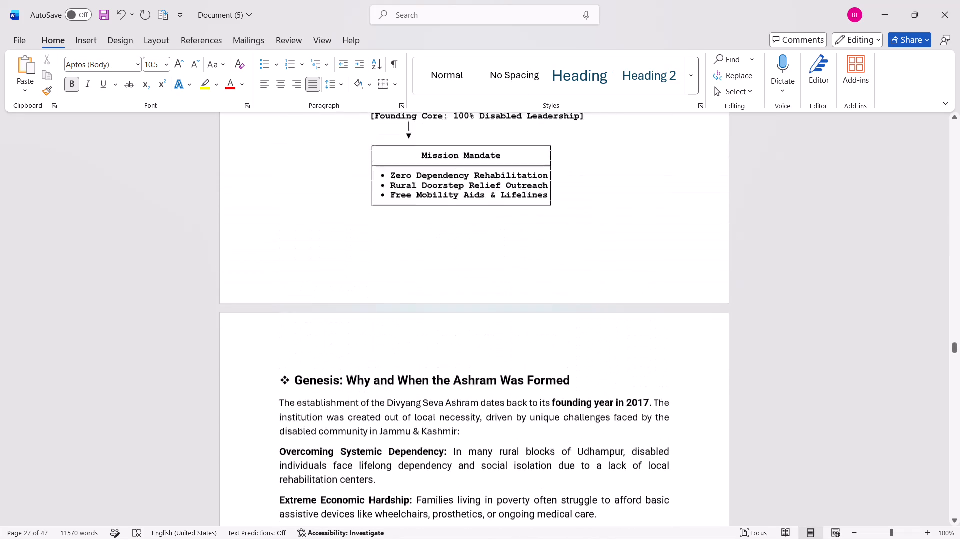
scroll(277, 272, "up", 4)
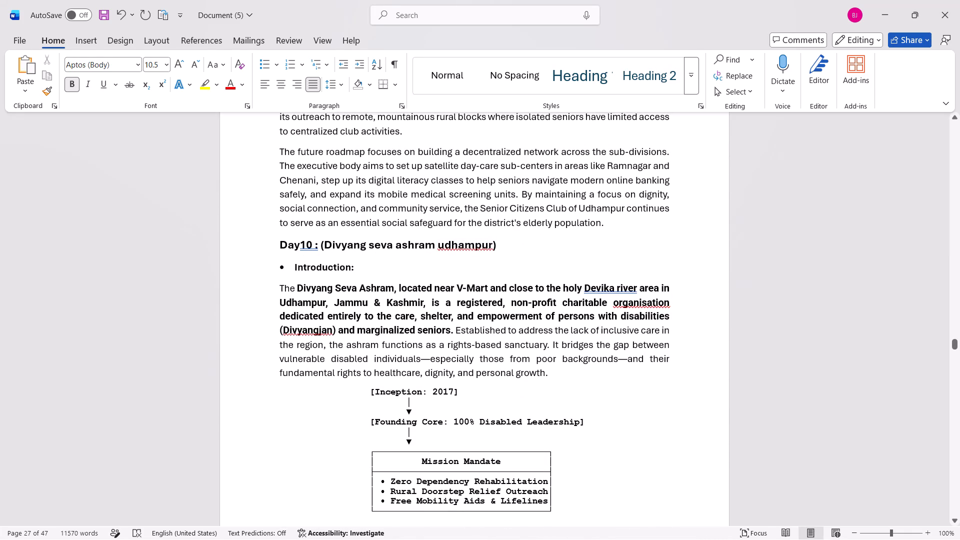
left_click(625, 218)
key("Return")
Insert a blank line above Day10's "Challenges and Future Development Outlook" heading, moving the heading onto the same page as its text.
scroll(625, 218, "down", 2)
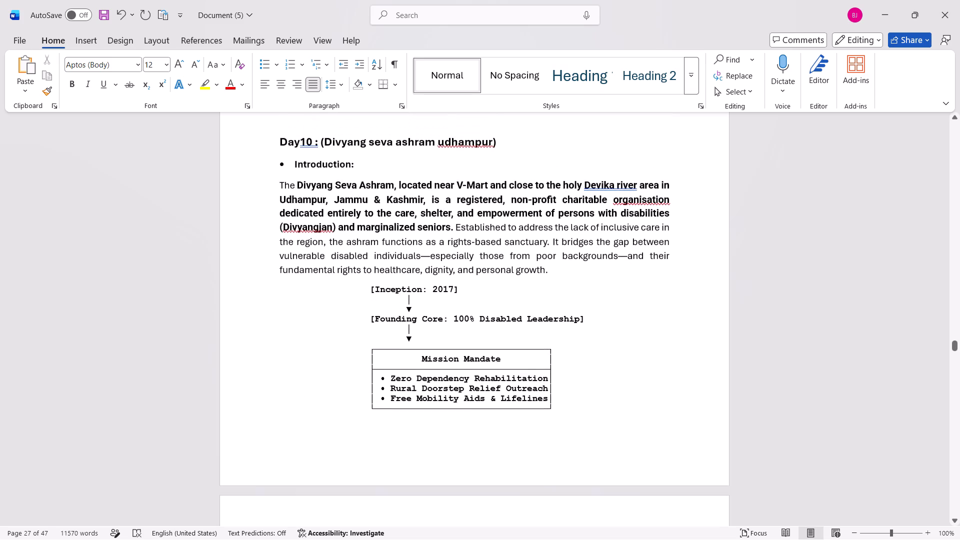
scroll(625, 218, "down", 3)
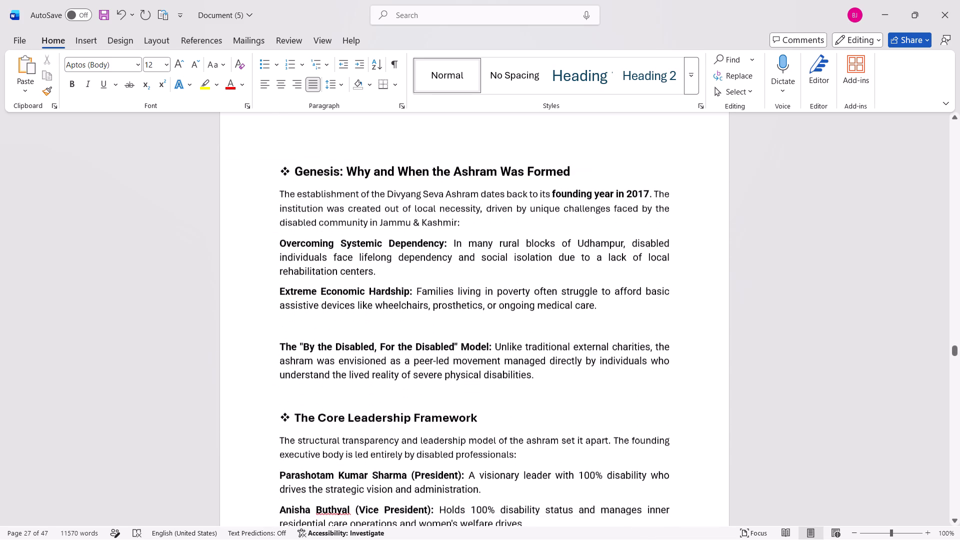
scroll(625, 218, "down", 2)
scroll(625, 218, "up", 1)
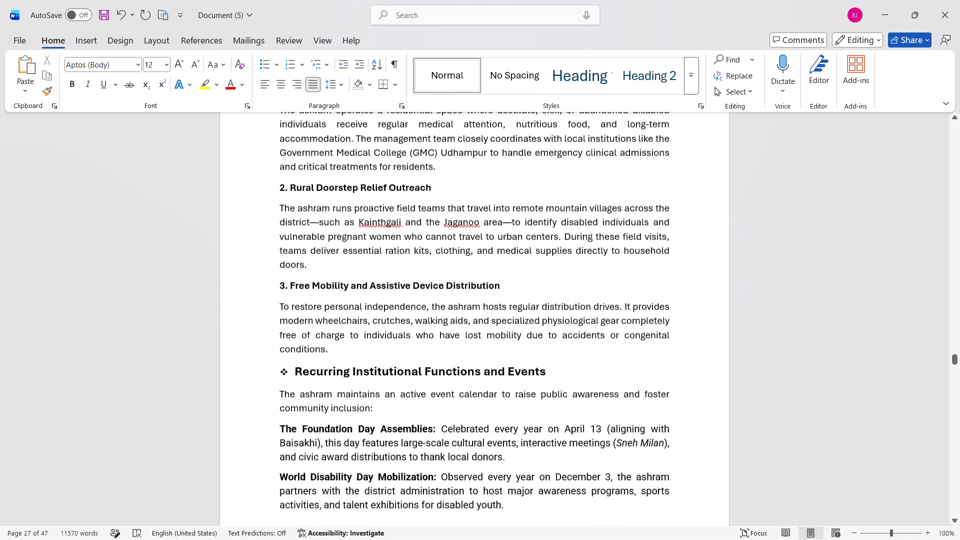
scroll(625, 218, "up", 1)
scroll(512, 278, "down", 1)
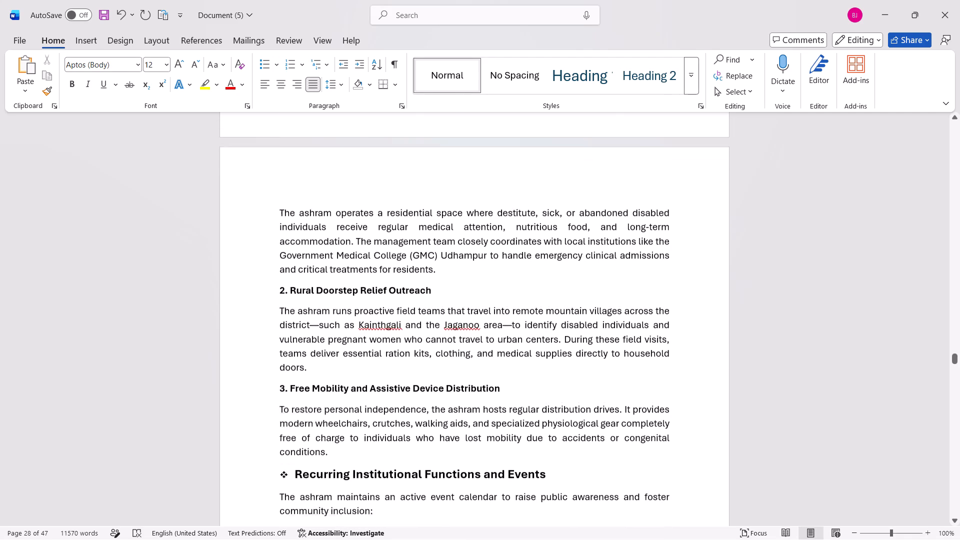
scroll(512, 278, "down", 11)
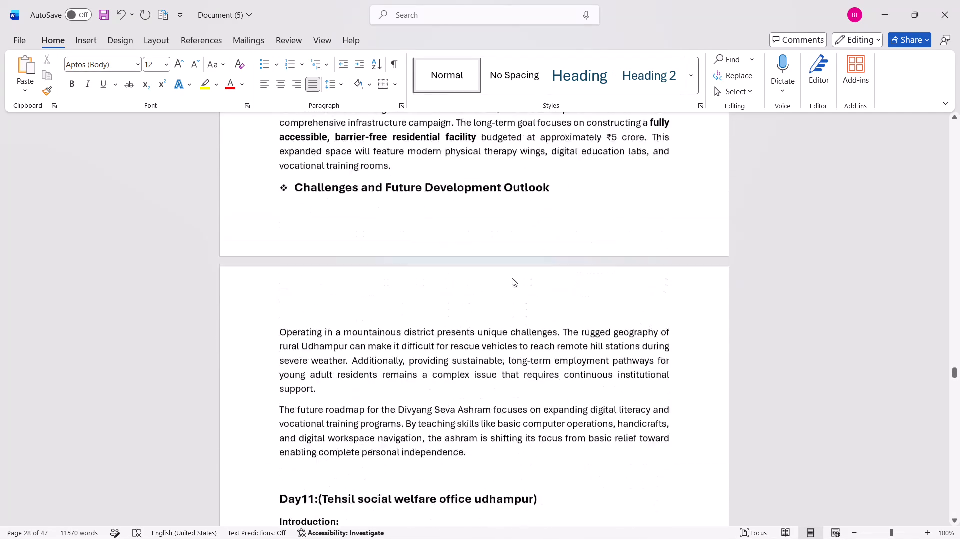
left_click(433, 245)
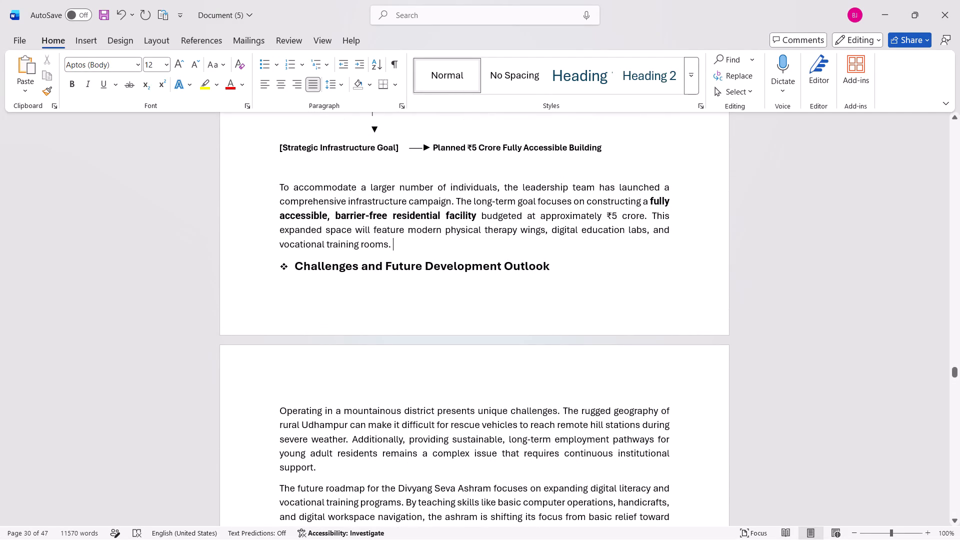
key("Return")
Add a space and a colon to the end of the "Genesis: Why and When It Was Formed" heading under Day11.
scroll(433, 245, "up", 1)
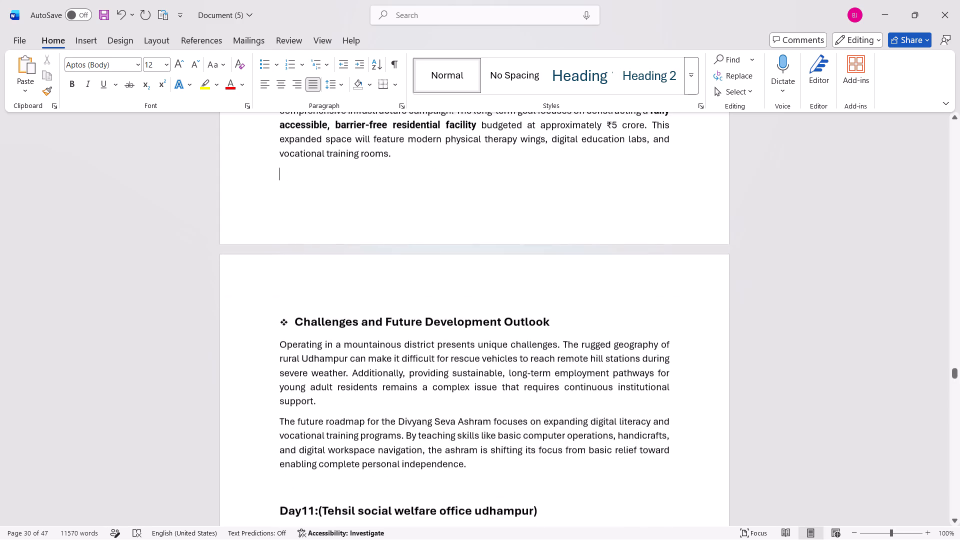
scroll(433, 245, "up", 5)
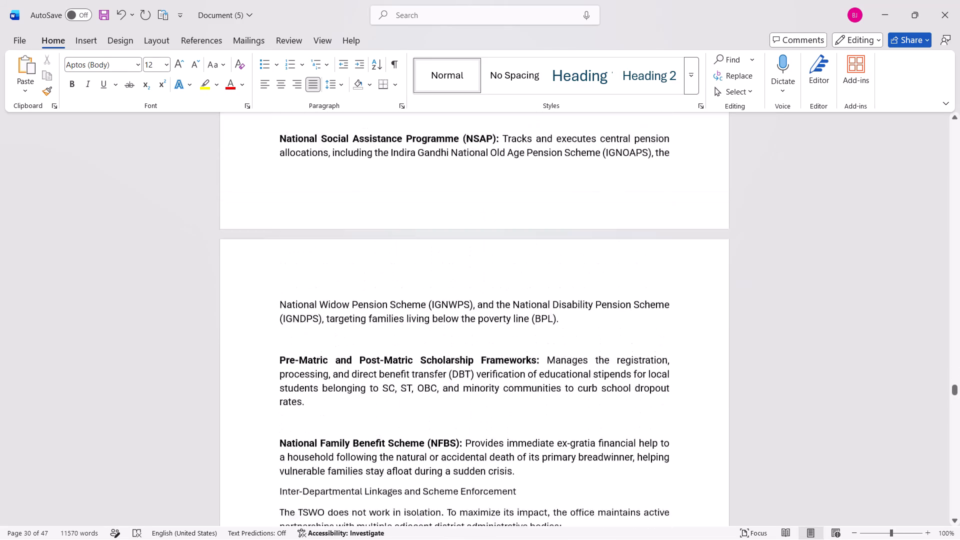
scroll(433, 245, "up", 6)
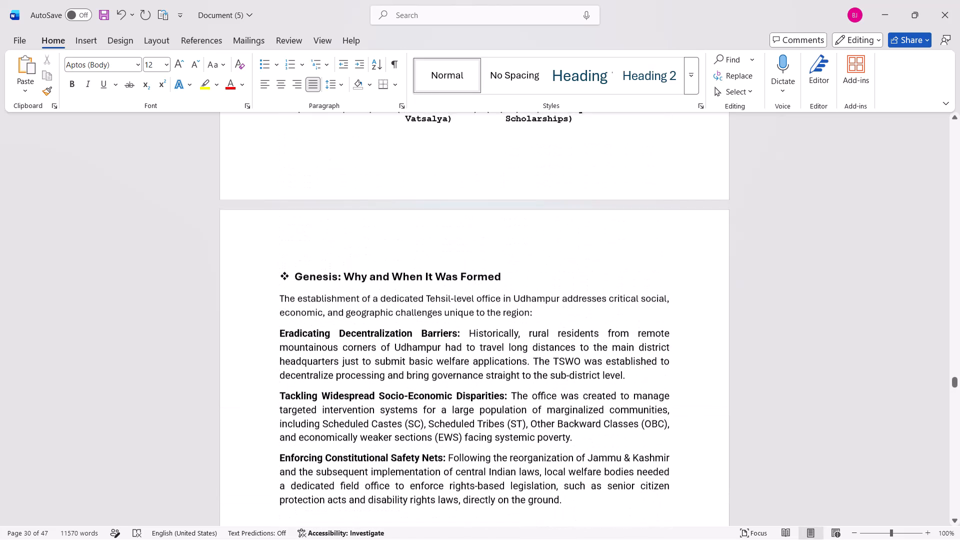
scroll(433, 245, "down", 1)
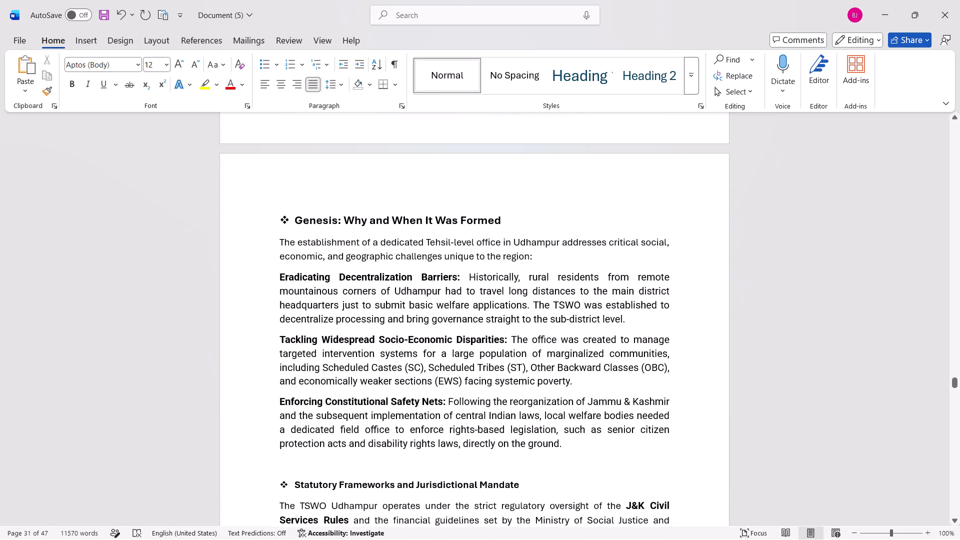
left_click(514, 218)
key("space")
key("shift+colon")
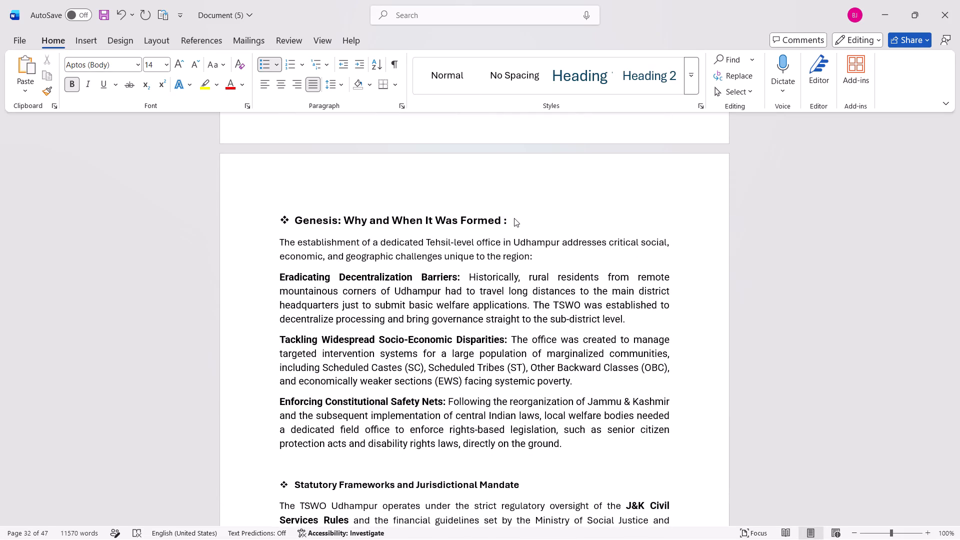
Delete the blank line between the "Integrated Social Security Scheme (ISSS)" and "National Social Assistance Programme (NSAP)" paragraphs.
scroll(514, 218, "down", 4)
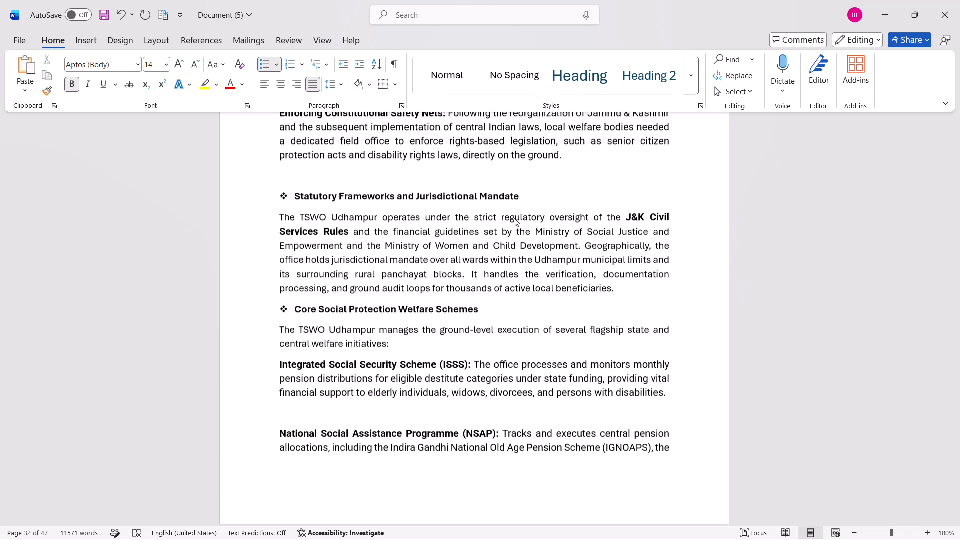
scroll(514, 218, "down", 2)
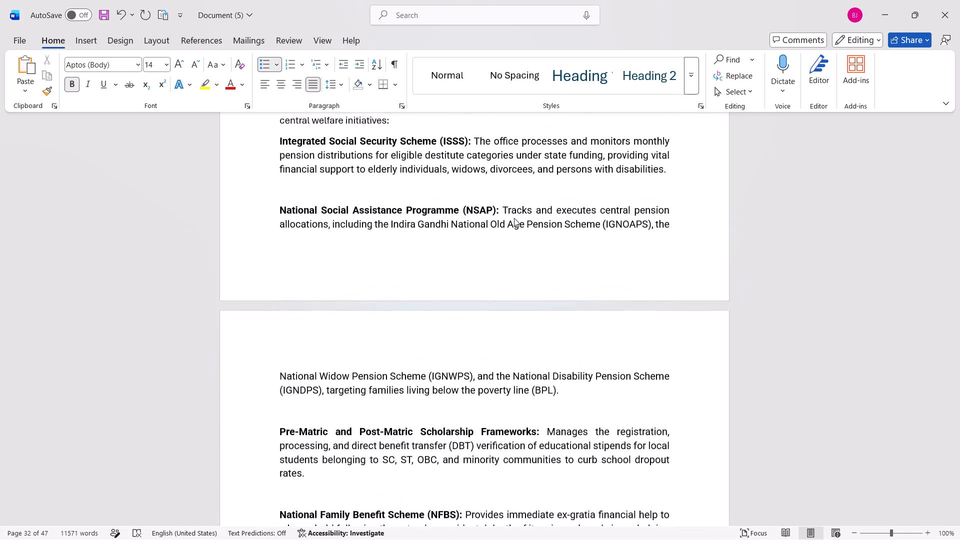
scroll(514, 218, "down", 1)
left_click(339, 197)
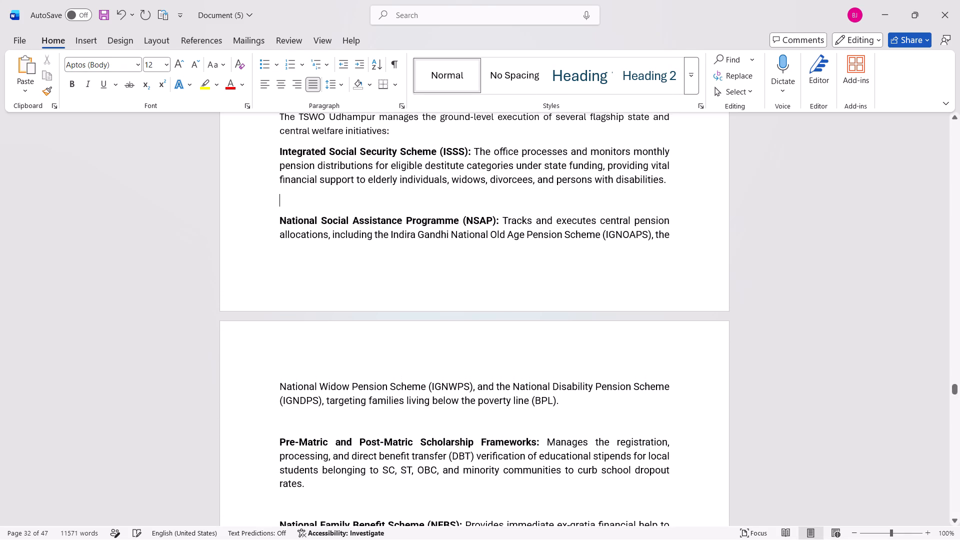
key("BackSpace")
Delete the blank line above the "National Family Benefit Scheme (NFBS):" paragraph.
scroll(339, 197, "down", 1)
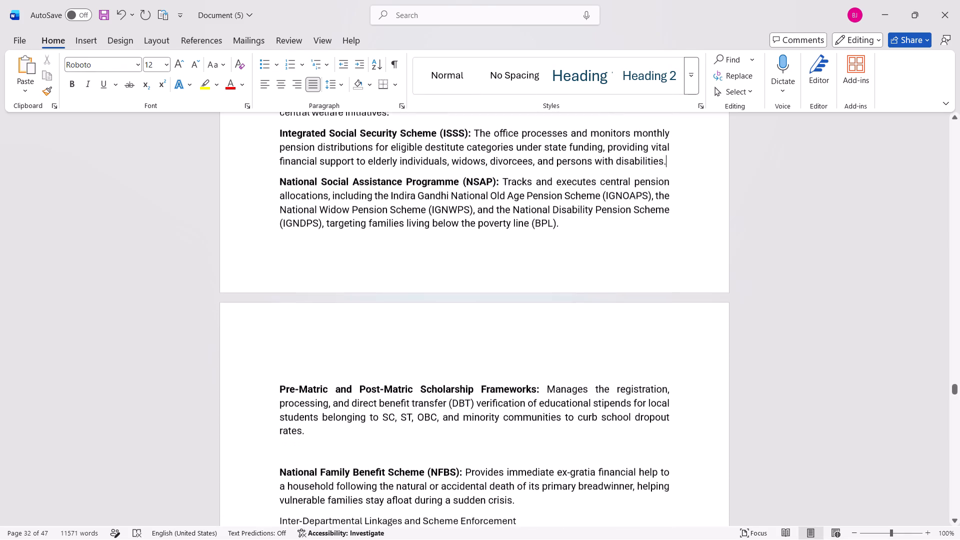
scroll(339, 197, "down", 1)
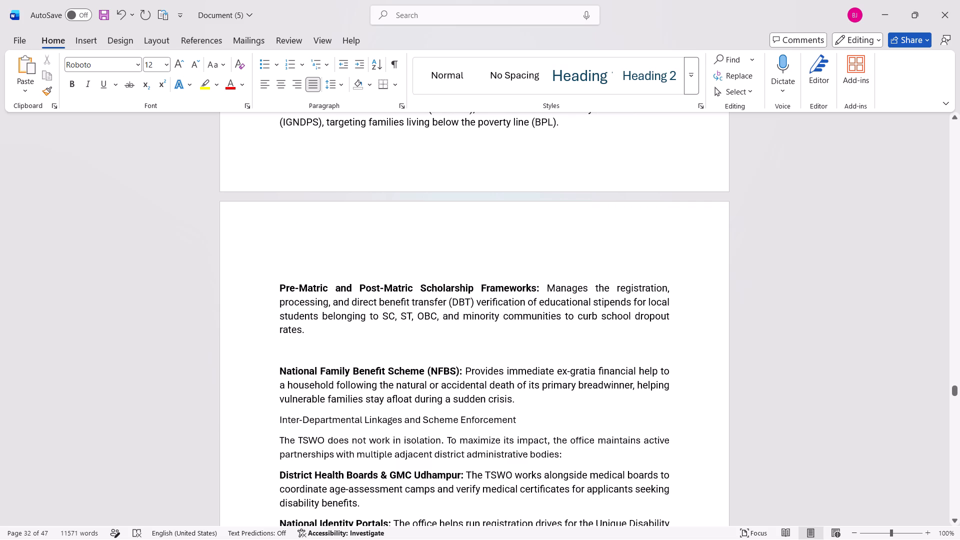
left_click(285, 353)
key("BackSpace")
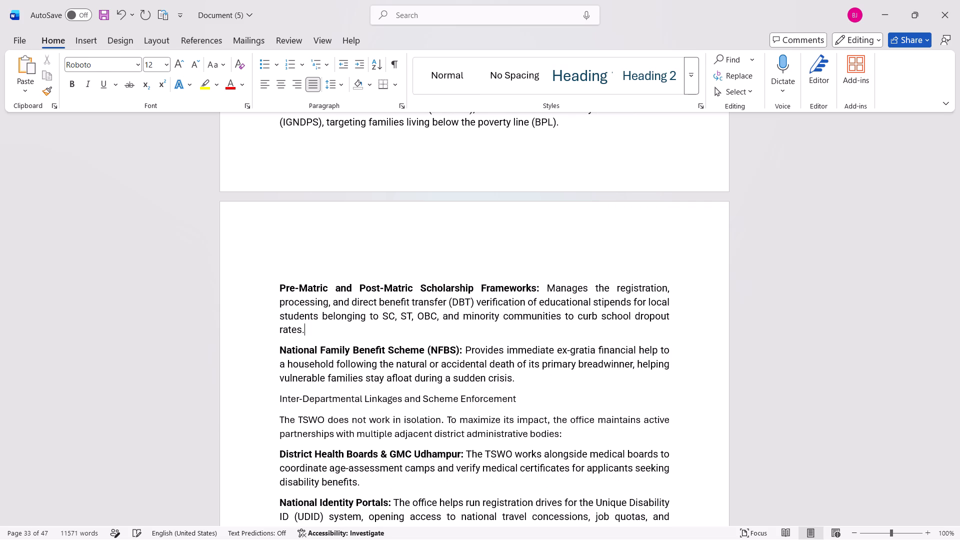
Remove the blank line above "Pre-Matric and Post-Matric Scholarship Frameworks:", keeping that text as its own paragraph after the NSAP paragraph.
left_click(276, 289)
key("BackSpace")
key("BackSpace")
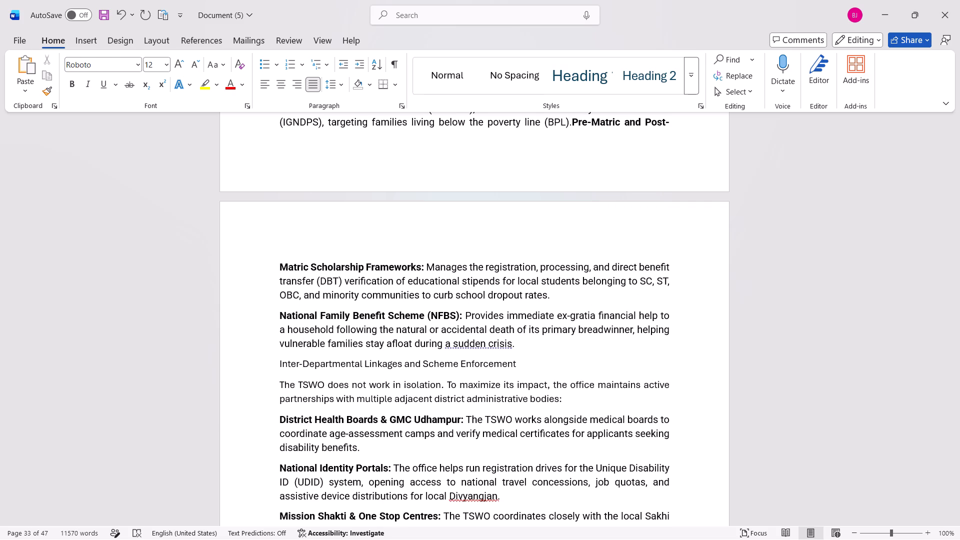
key("Return")
scroll(279, 299, "down", 1)
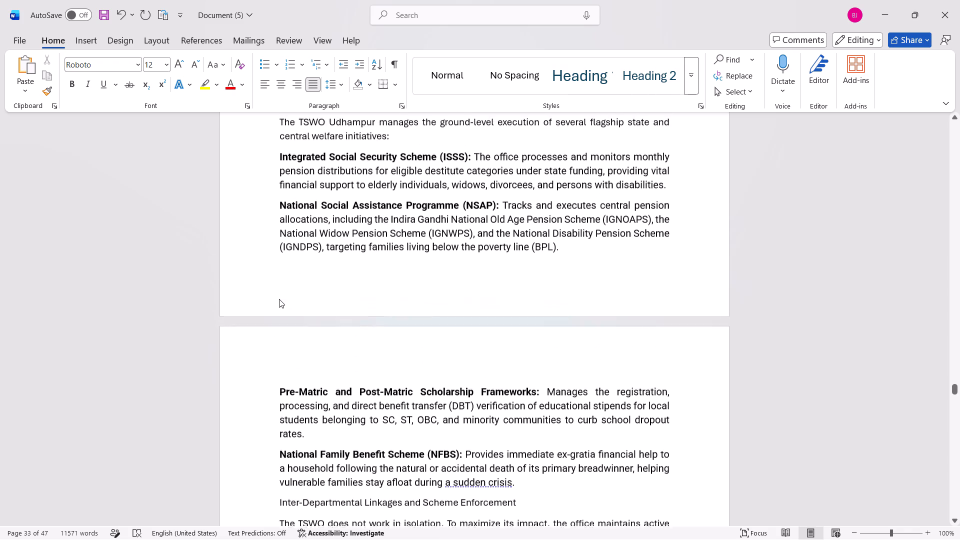
Add a space and a colon to the end of the "Challenges and Future Development Outlook" heading.
scroll(279, 299, "down", 3)
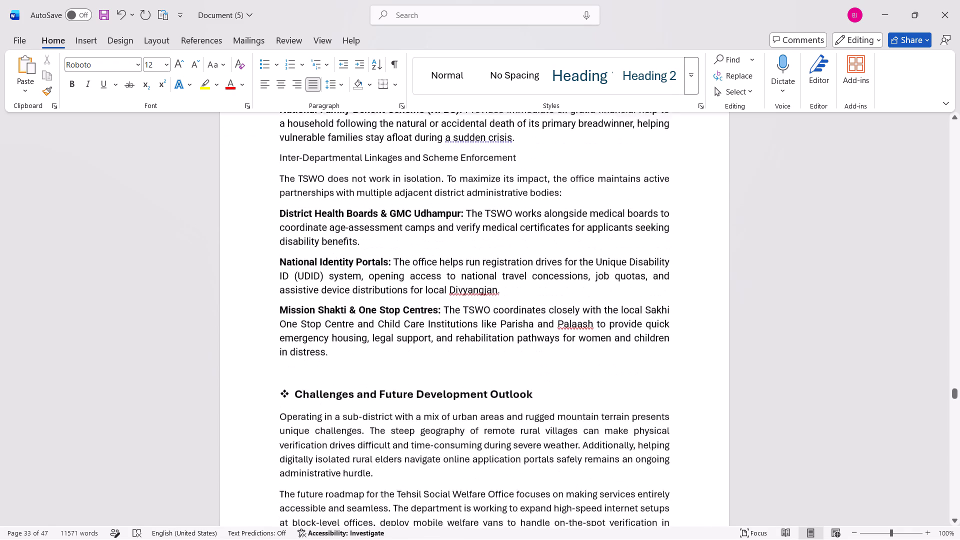
scroll(279, 299, "down", 2)
scroll(279, 299, "up", 2)
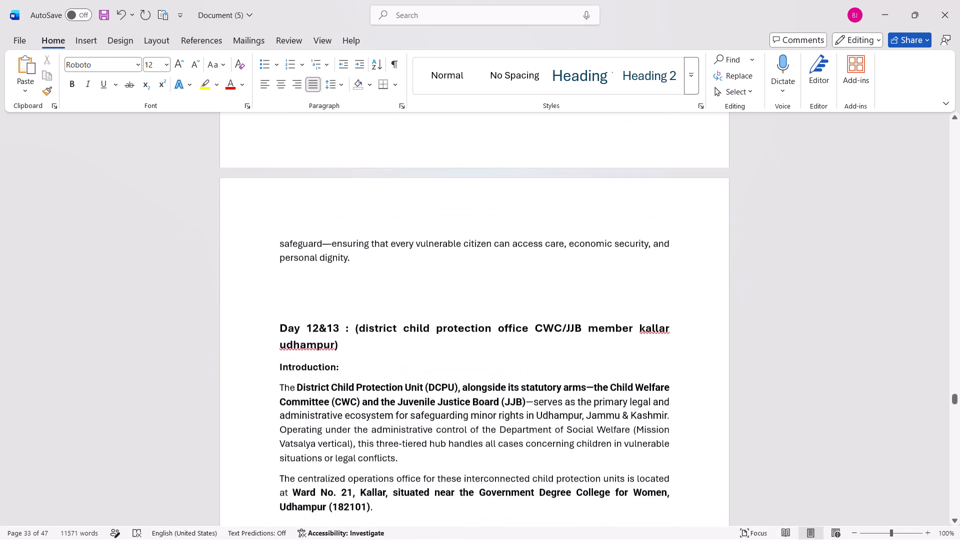
scroll(279, 299, "up", 6)
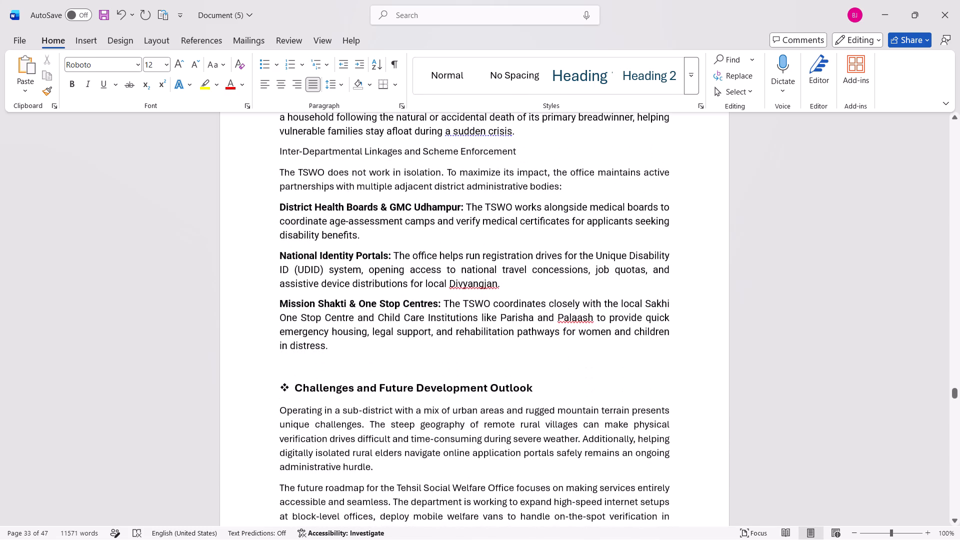
left_click(544, 383)
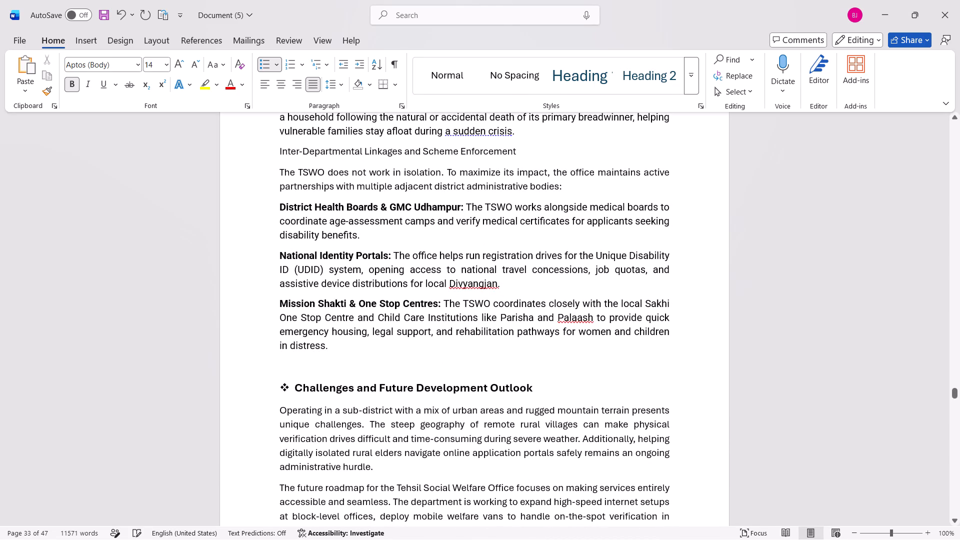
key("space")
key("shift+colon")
Check the headings and spacing from the "Pre-Matric and Post-Matric Scholarship Frameworks:" paragraph through the opening pages of the Day 12&13 section.
scroll(544, 383, "down", 2)
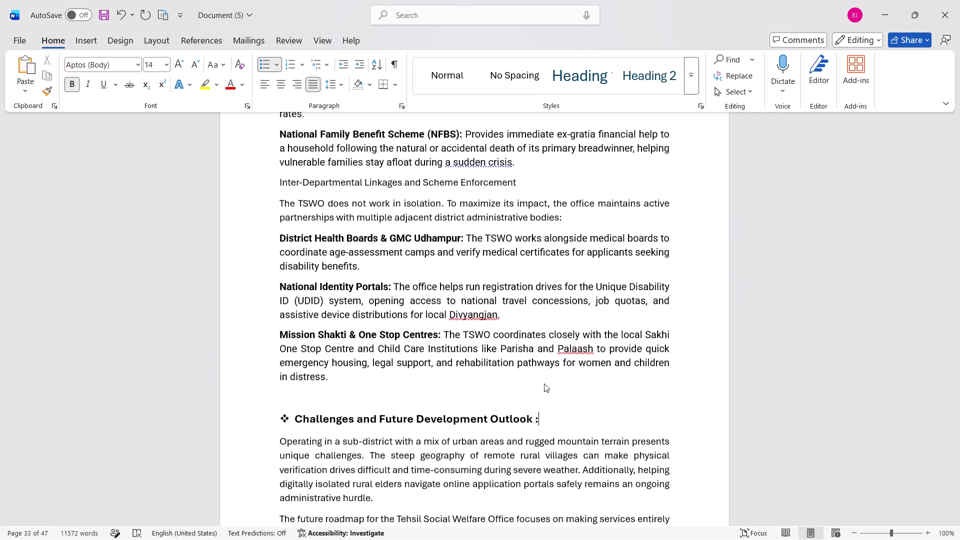
scroll(544, 383, "down", 2)
scroll(544, 383, "up", 1)
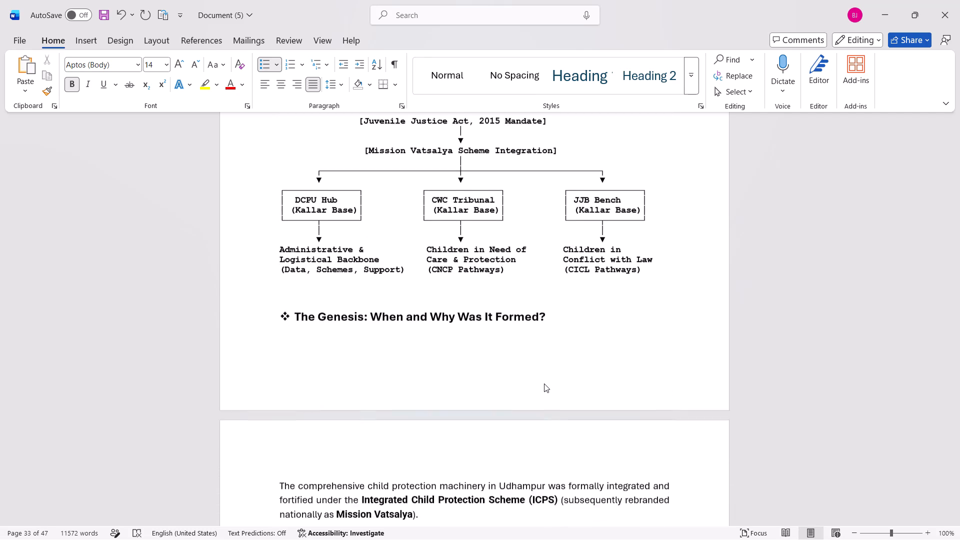
scroll(544, 383, "up", 4)
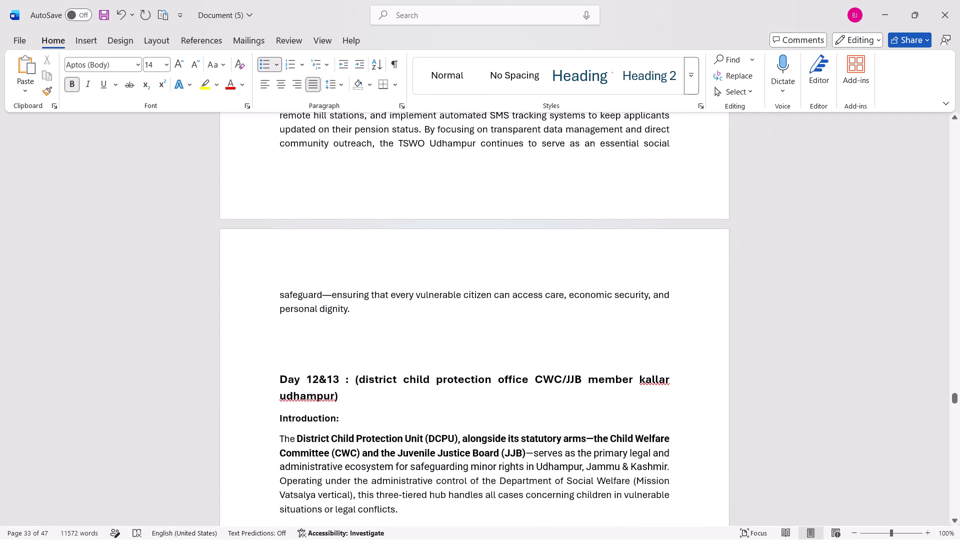
scroll(357, 345, "up", 2)
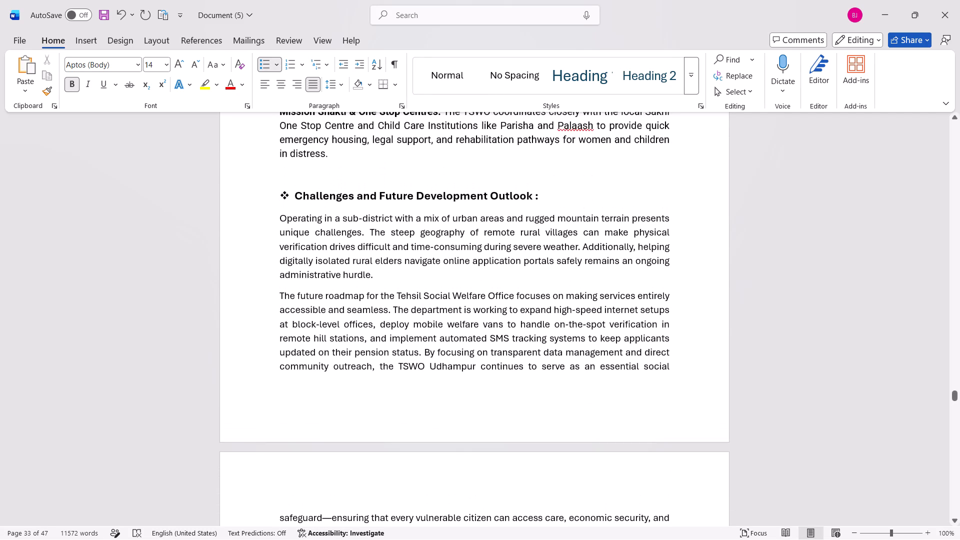
scroll(278, 217, "up", 1)
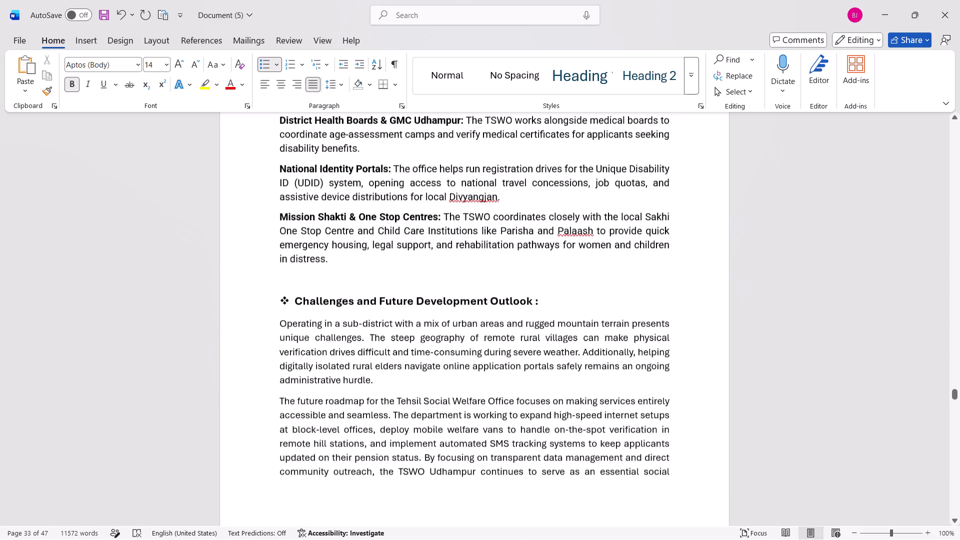
scroll(278, 217, "up", 4)
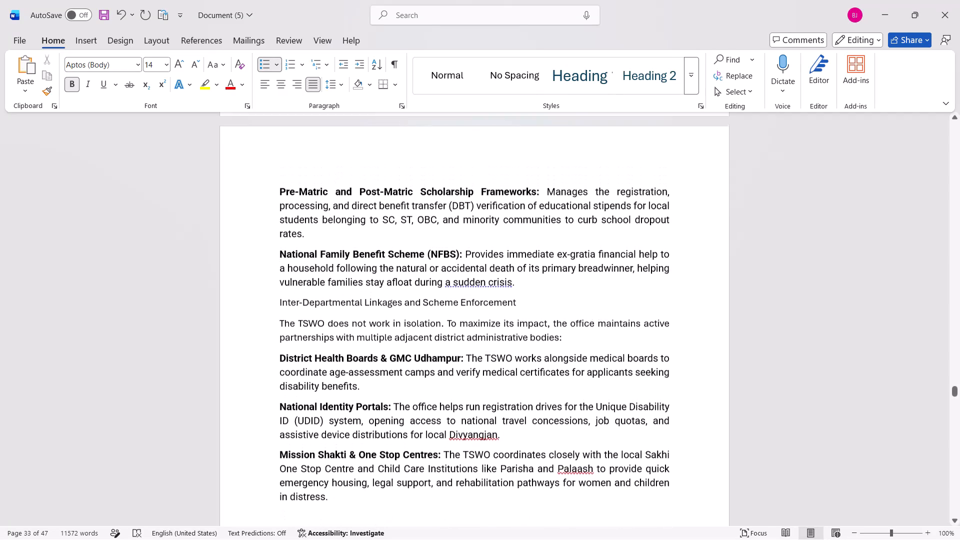
scroll(278, 217, "up", 1)
scroll(278, 217, "down", 1)
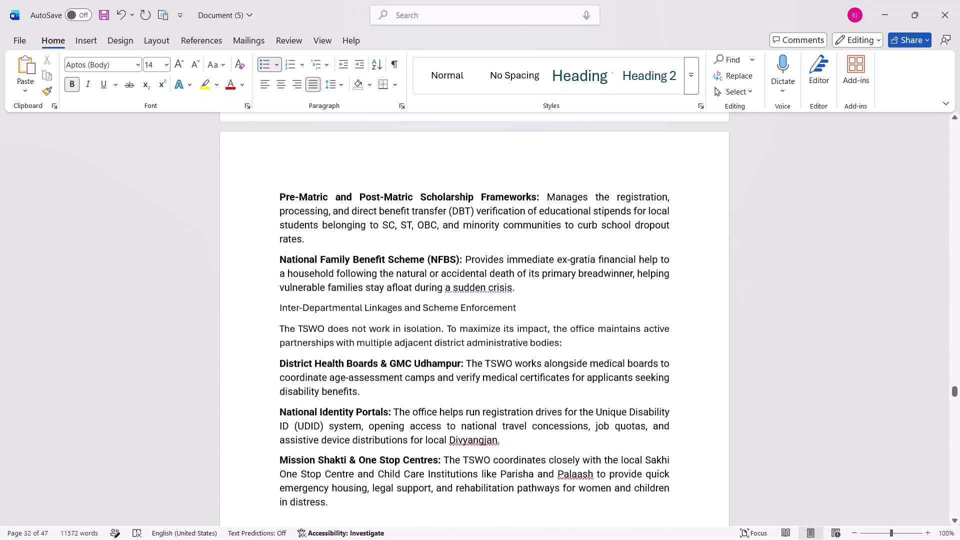
scroll(278, 217, "down", 1)
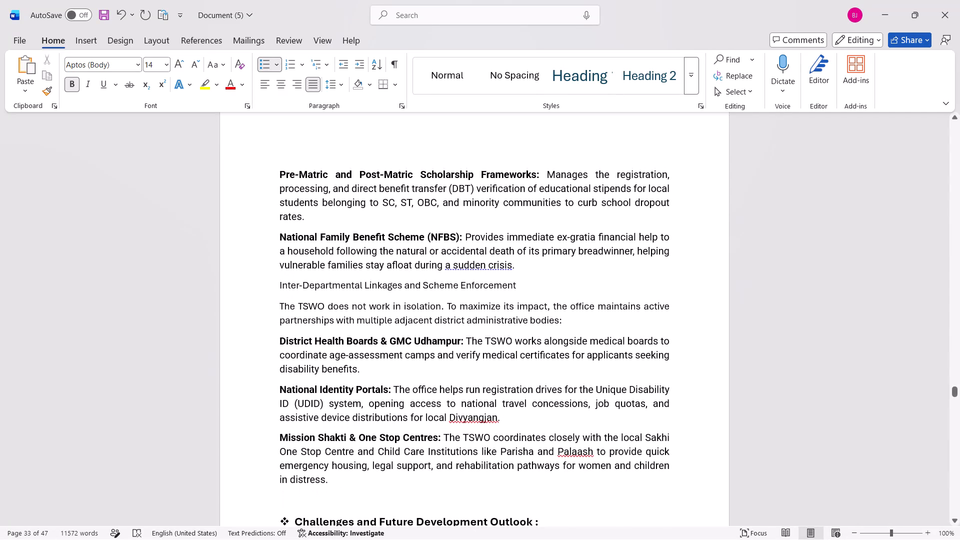